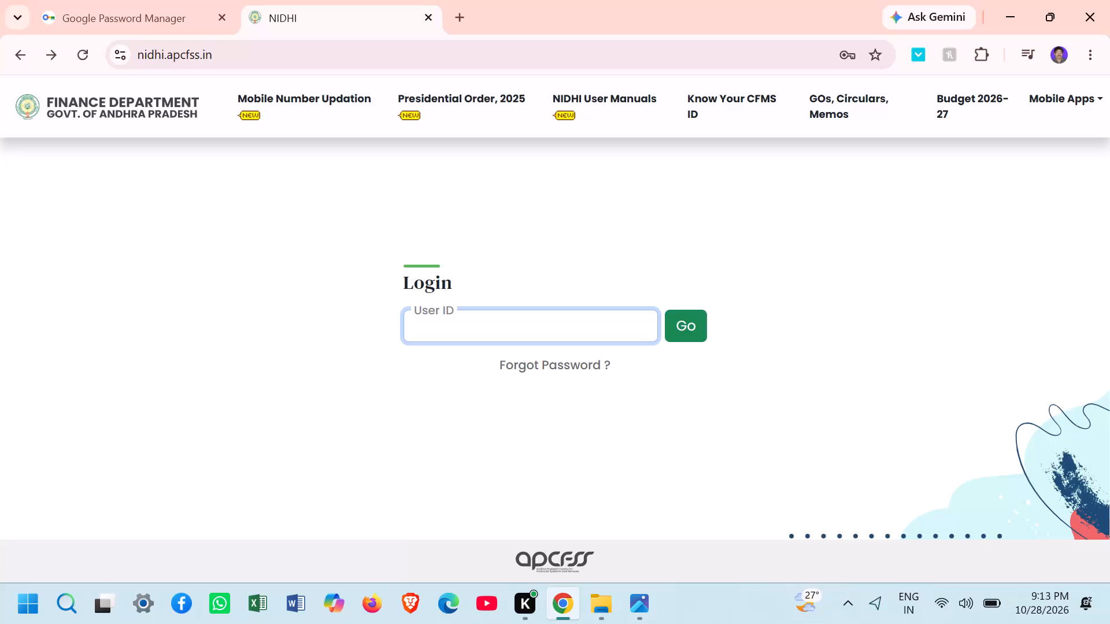
# Enter the account's user ID on the NIDHI login page and submit it to proceed to the sign-in details.
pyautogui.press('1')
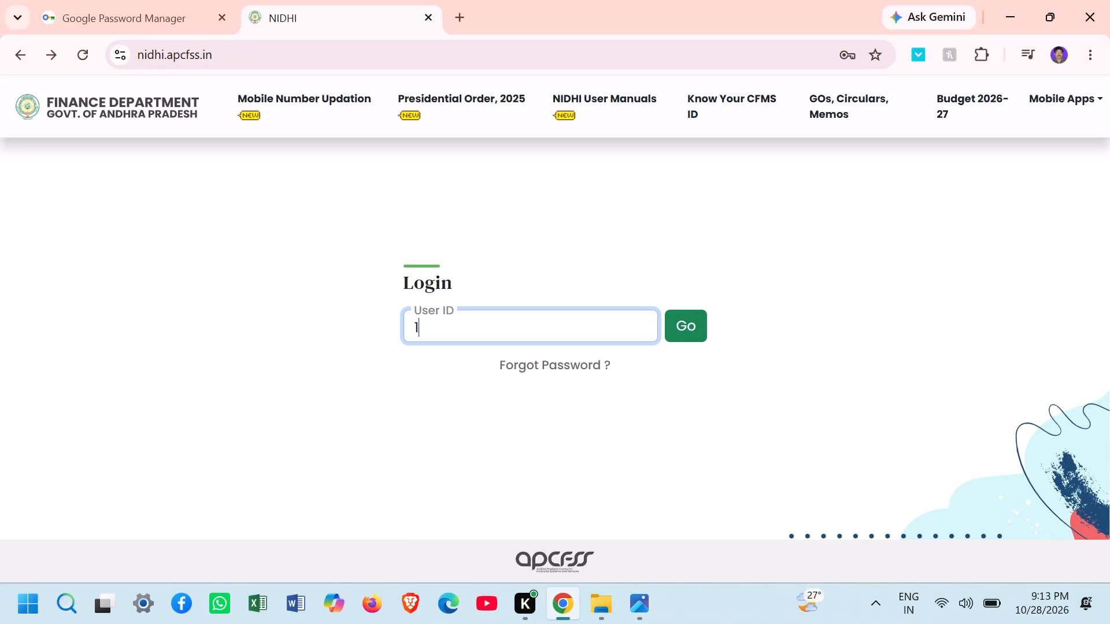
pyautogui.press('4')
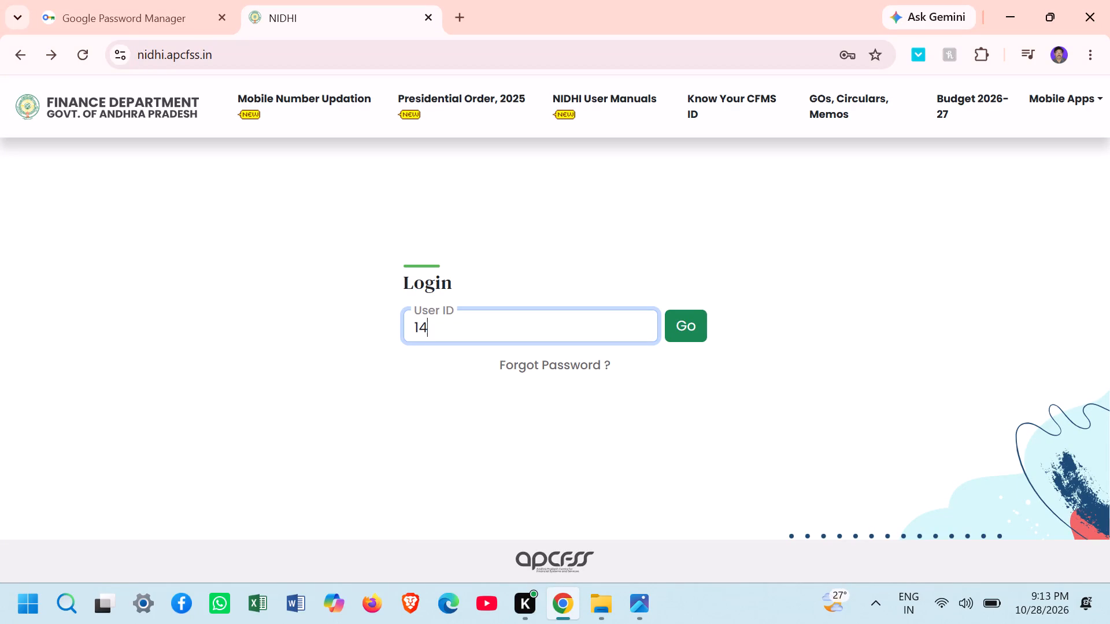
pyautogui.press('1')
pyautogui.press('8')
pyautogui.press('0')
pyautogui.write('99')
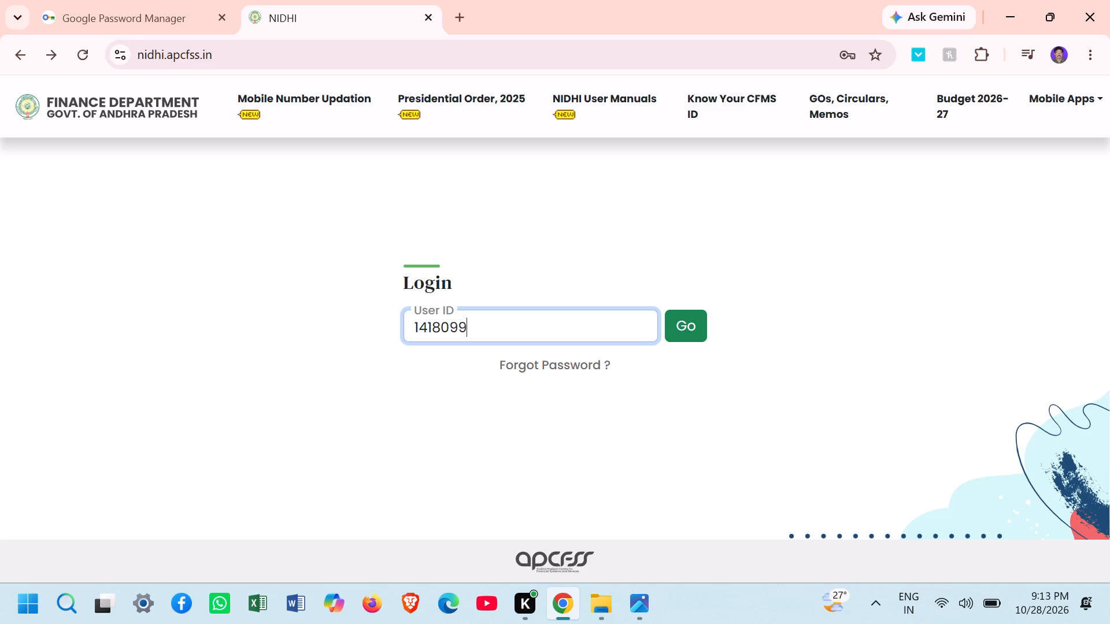
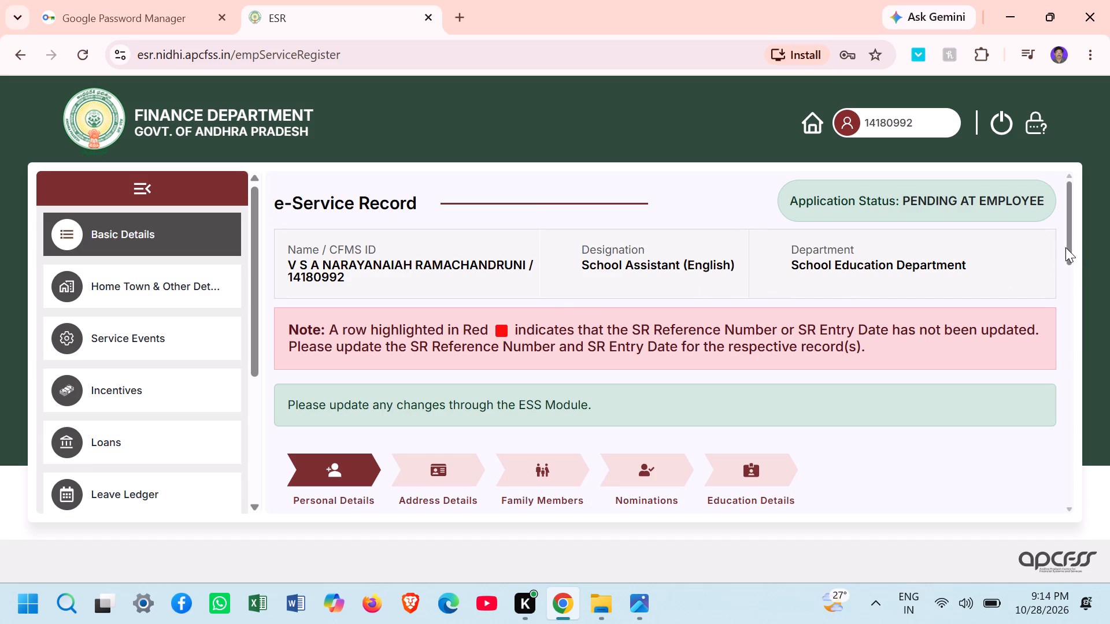
# Open the Service Events section of the e-Service Record and look through the listed events, including the rows highlighted in red.
pyautogui.moveTo(1066, 247); pyautogui.dragTo(1076, 329)
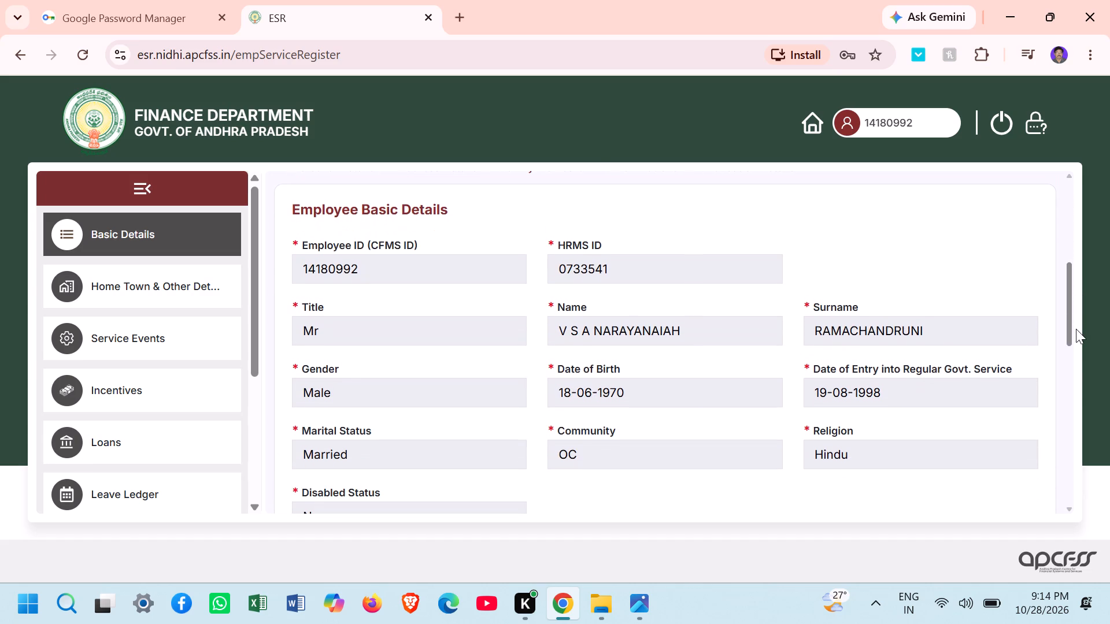
pyautogui.moveTo(1076, 329); pyautogui.dragTo(1055, 189)
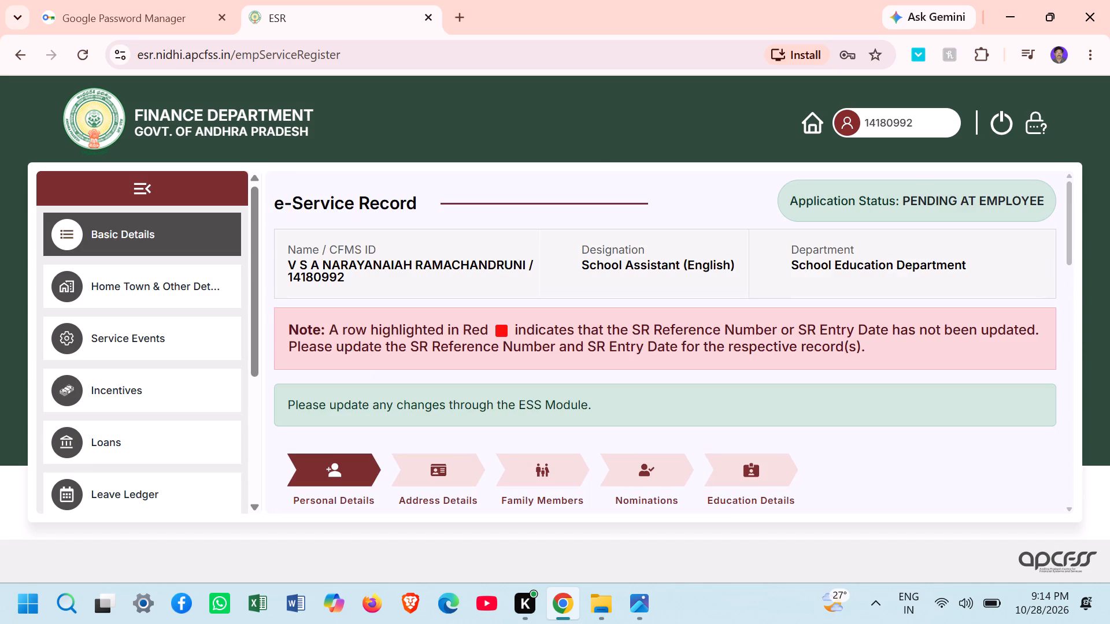
pyautogui.click(163, 331)
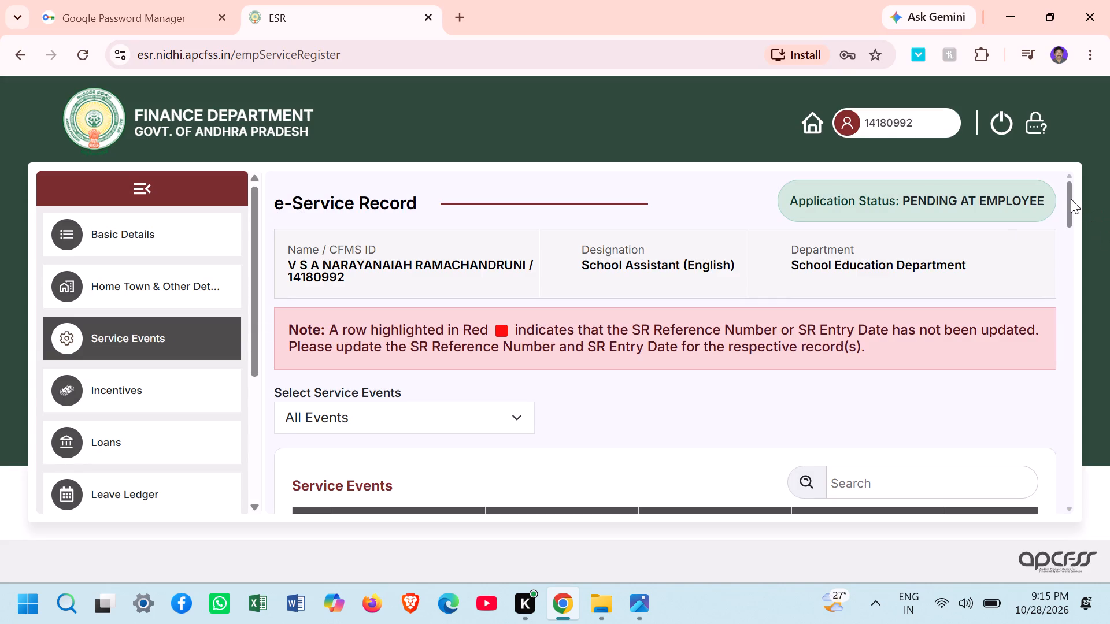
pyautogui.moveTo(1071, 199); pyautogui.dragTo(1079, 333)
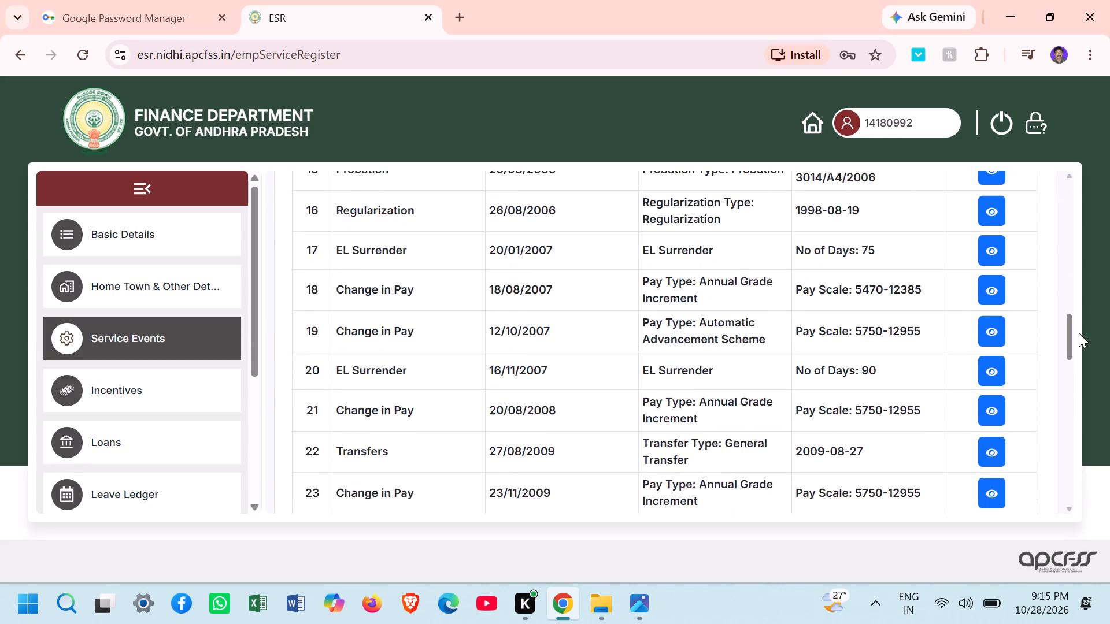
pyautogui.moveTo(1079, 333); pyautogui.dragTo(1073, 455)
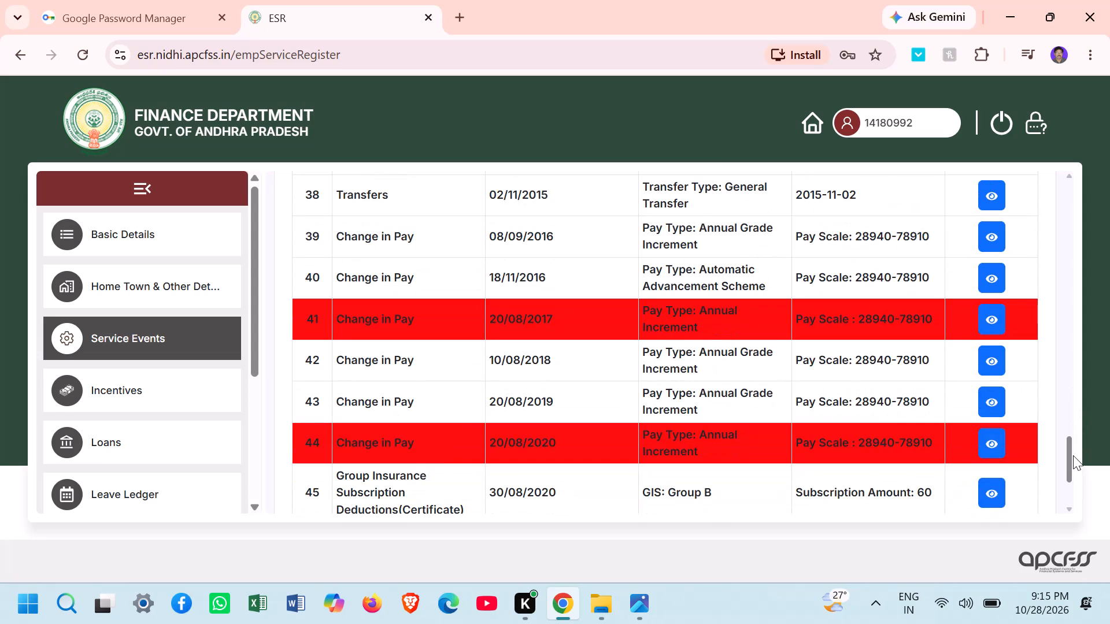
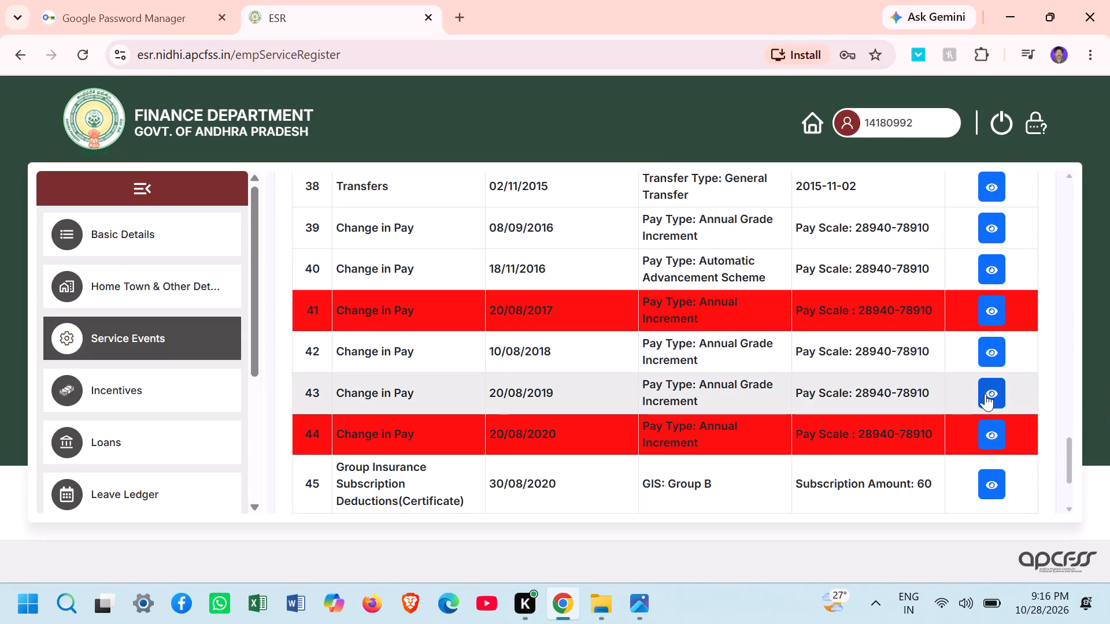
# Open the red-highlighted Change in Pay event dated 20/08/2017 and review its annual increment details.
pyautogui.click(985, 310)
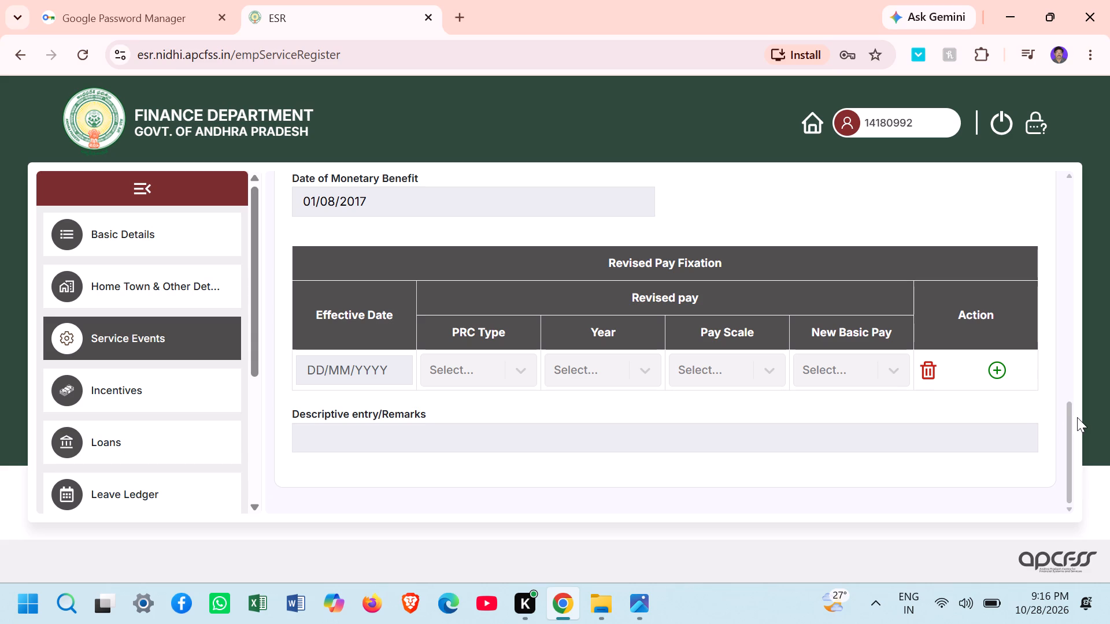
pyautogui.moveTo(1078, 417); pyautogui.dragTo(1071, 360)
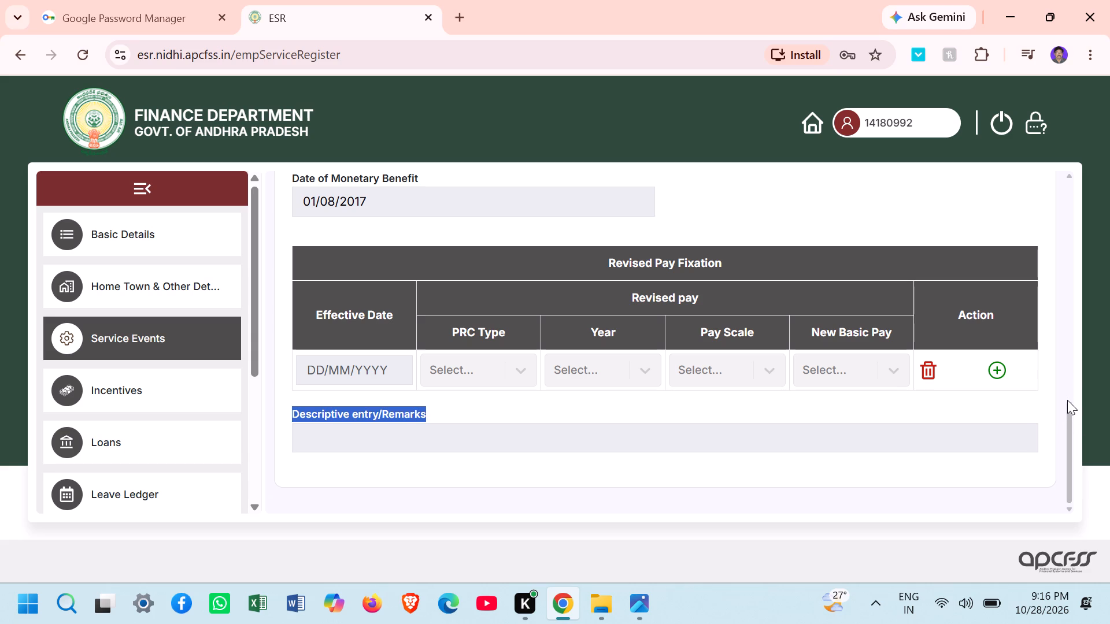
pyautogui.click(1067, 402)
pyautogui.click(1068, 418)
pyautogui.moveTo(1068, 418); pyautogui.dragTo(1065, 269)
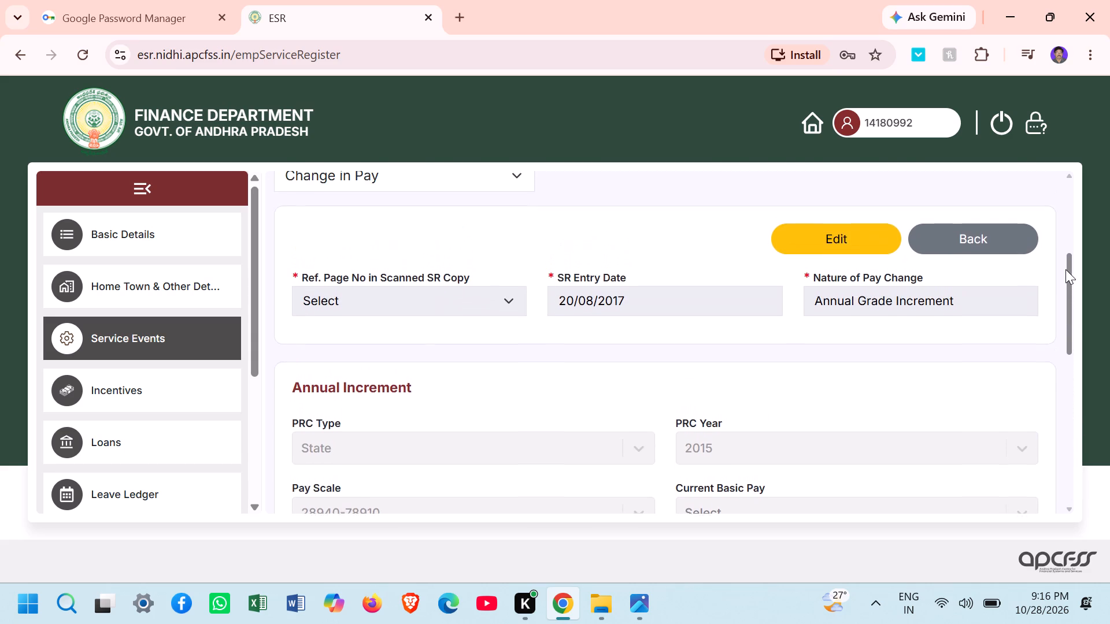
pyautogui.moveTo(1065, 269); pyautogui.dragTo(1067, 344)
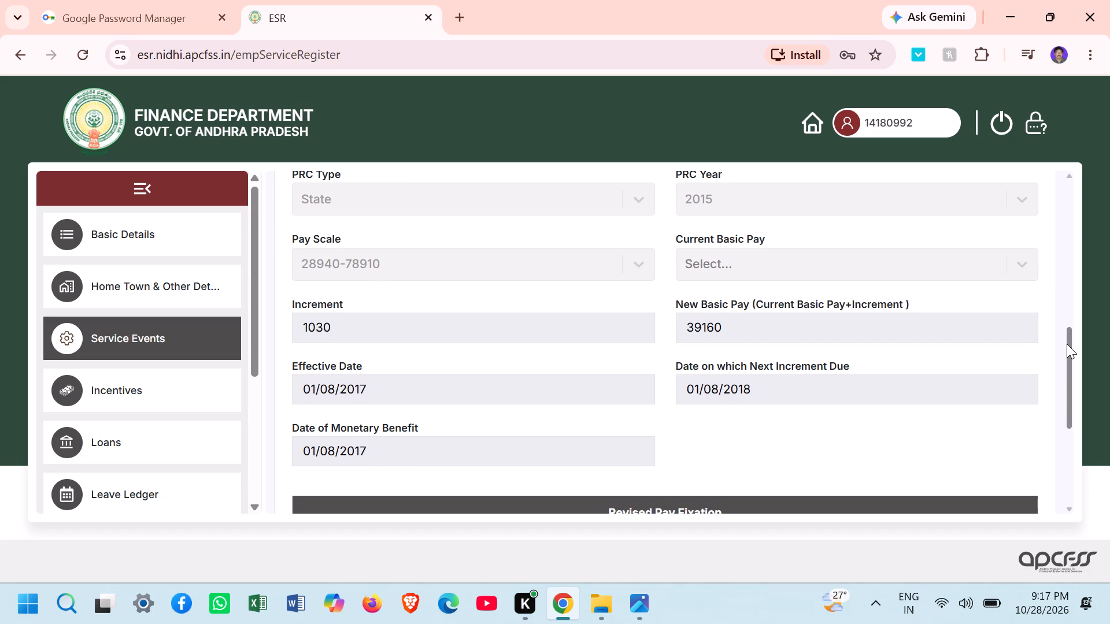
# Put the event into edit mode and set Ref. Page No in Scanned SR Copy to 53.
pyautogui.tripleClick(1071, 176)
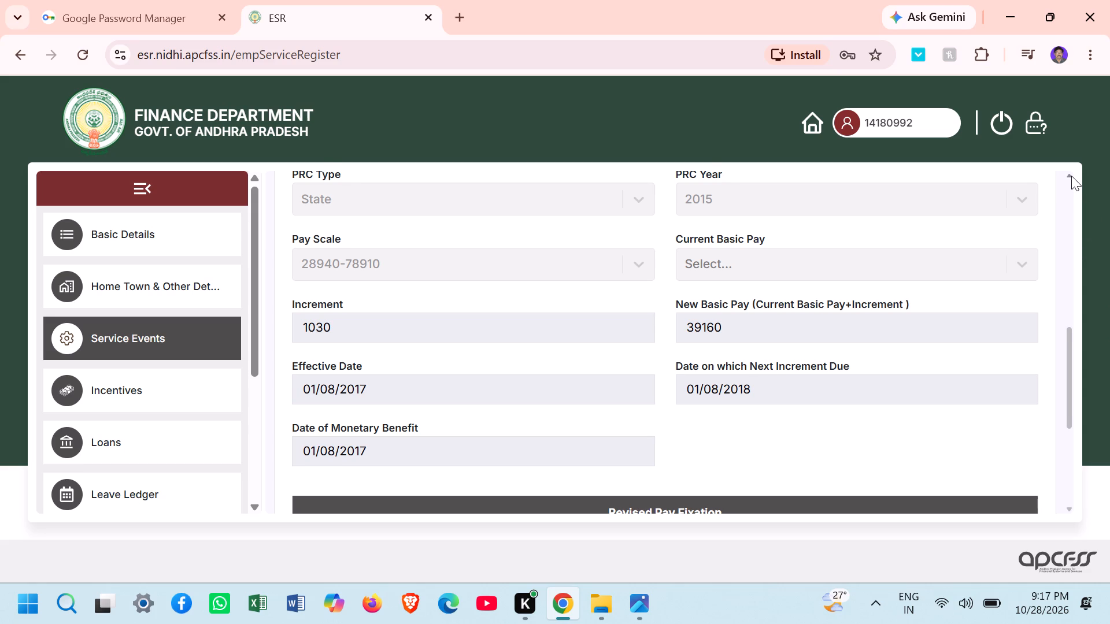
pyautogui.doubleClick(1071, 176)
pyautogui.doubleClick(1071, 176)
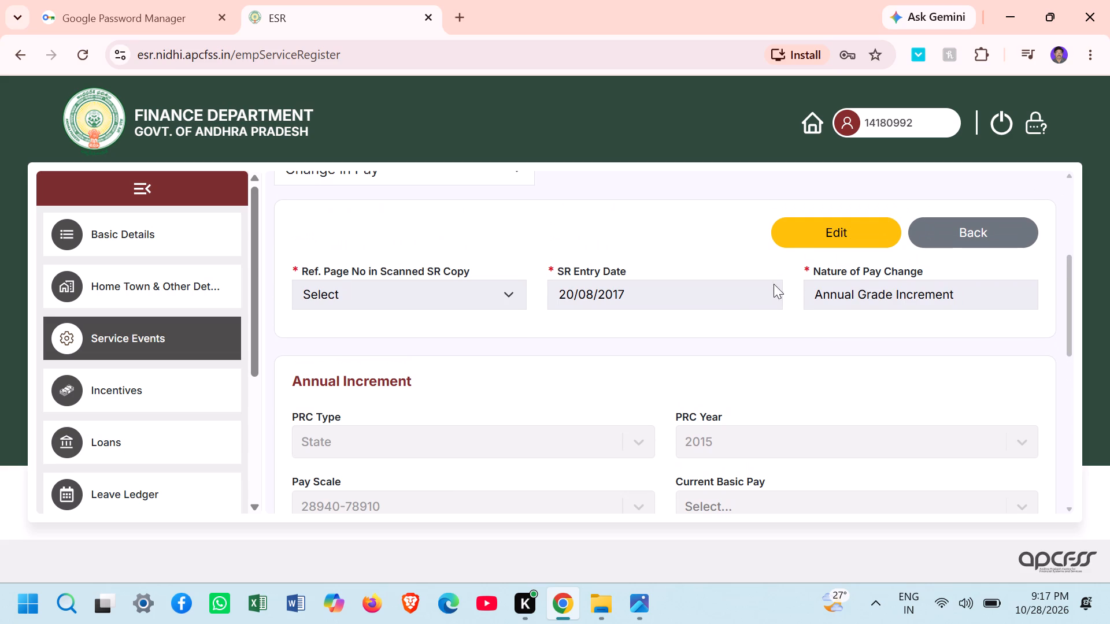
pyautogui.click(506, 298)
pyautogui.click(810, 221)
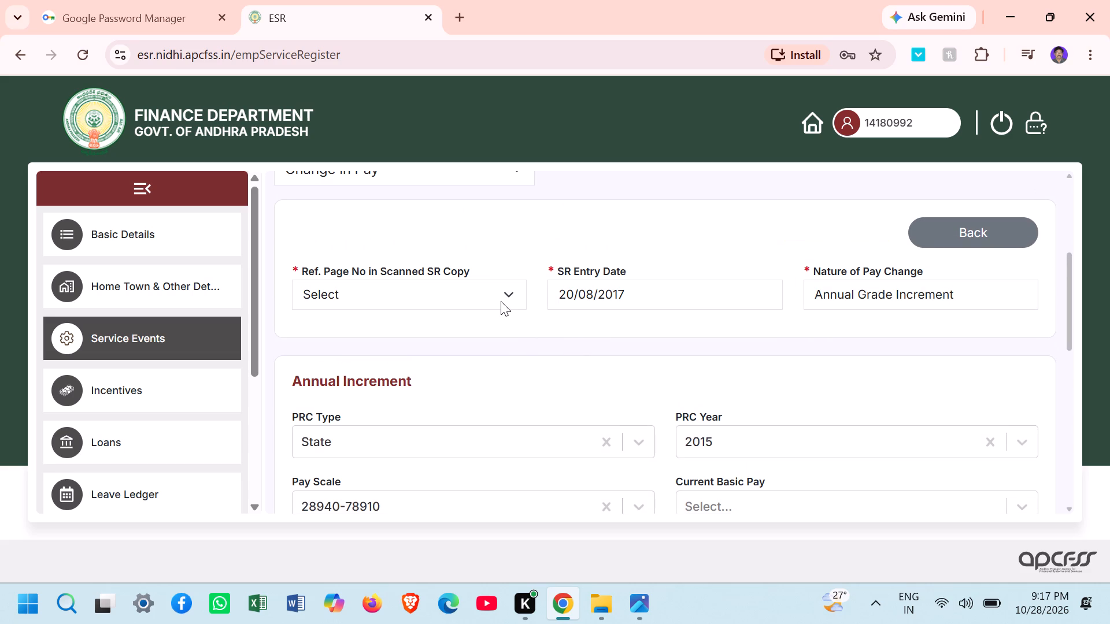
pyautogui.click(510, 295)
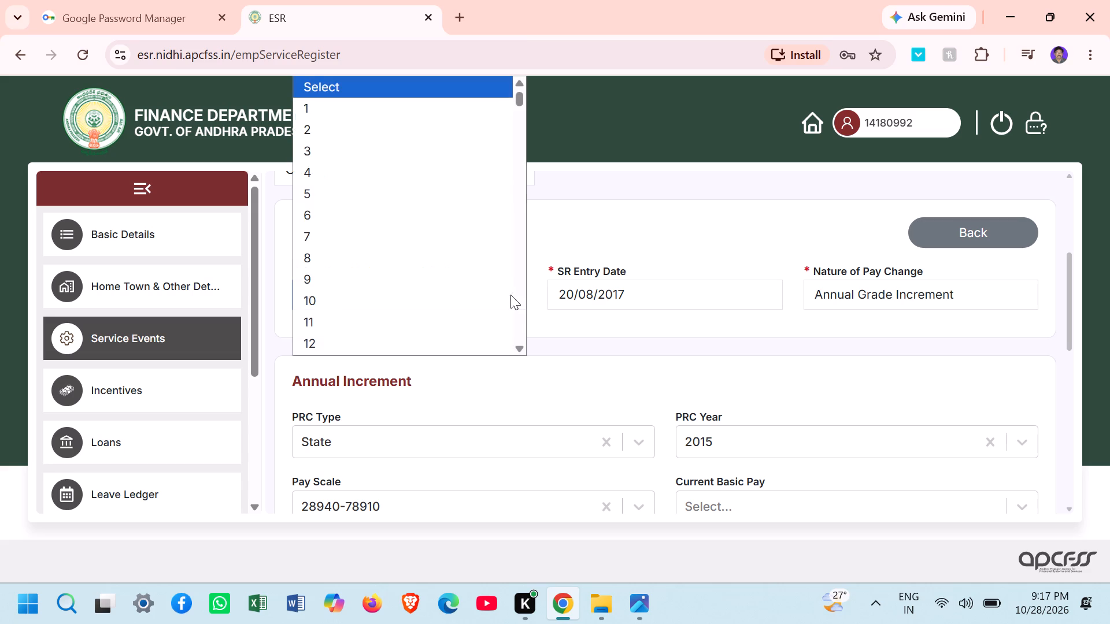
pyautogui.tripleClick(521, 311)
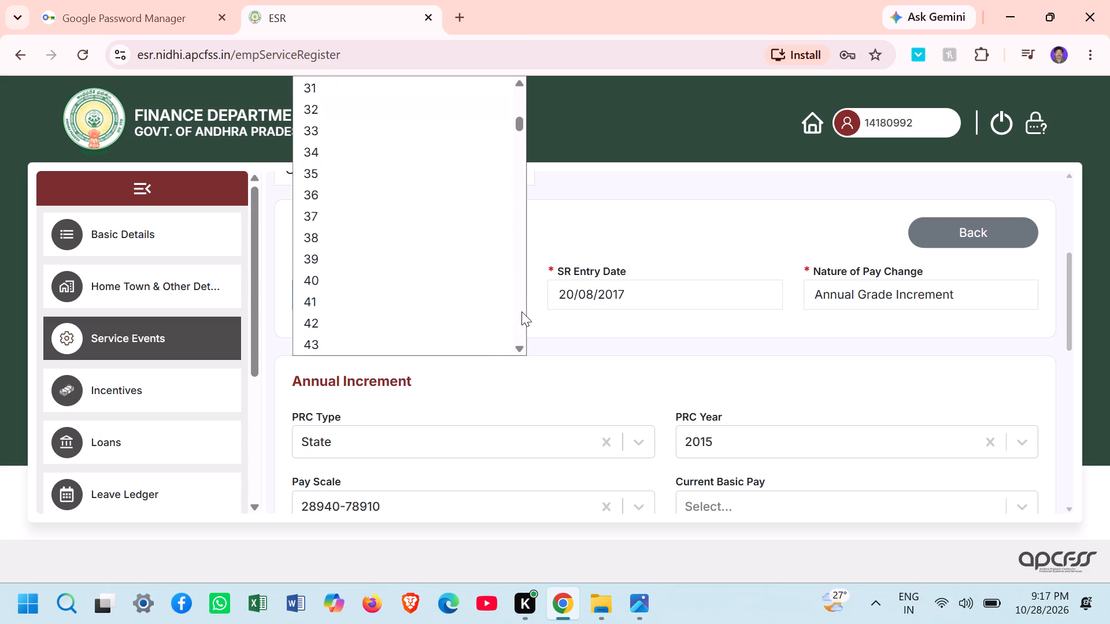
pyautogui.click(521, 311)
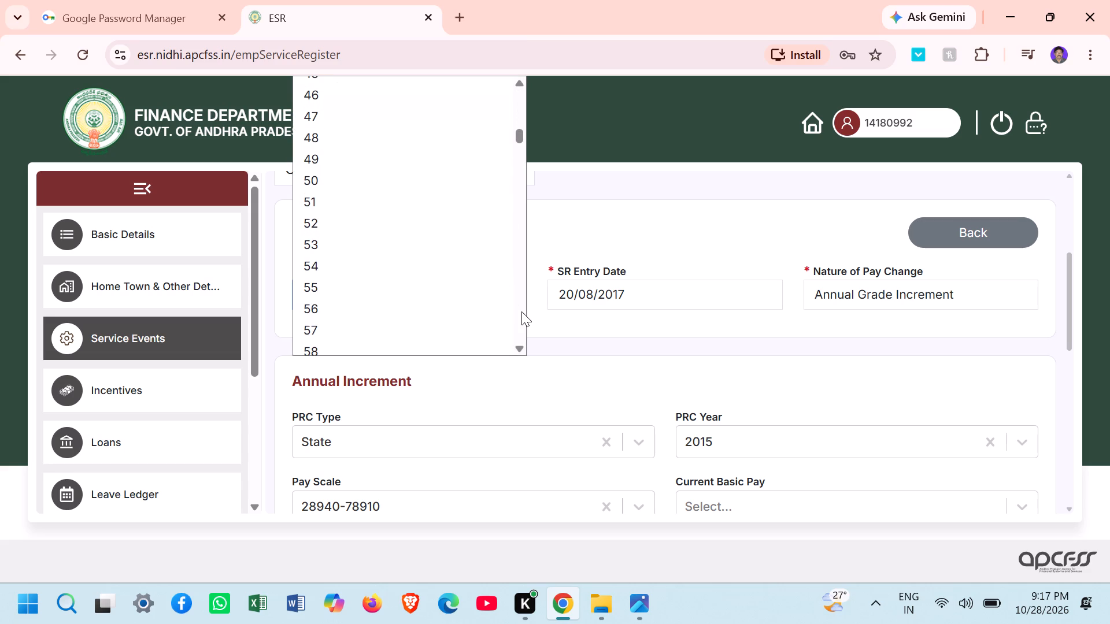
pyautogui.click(382, 244)
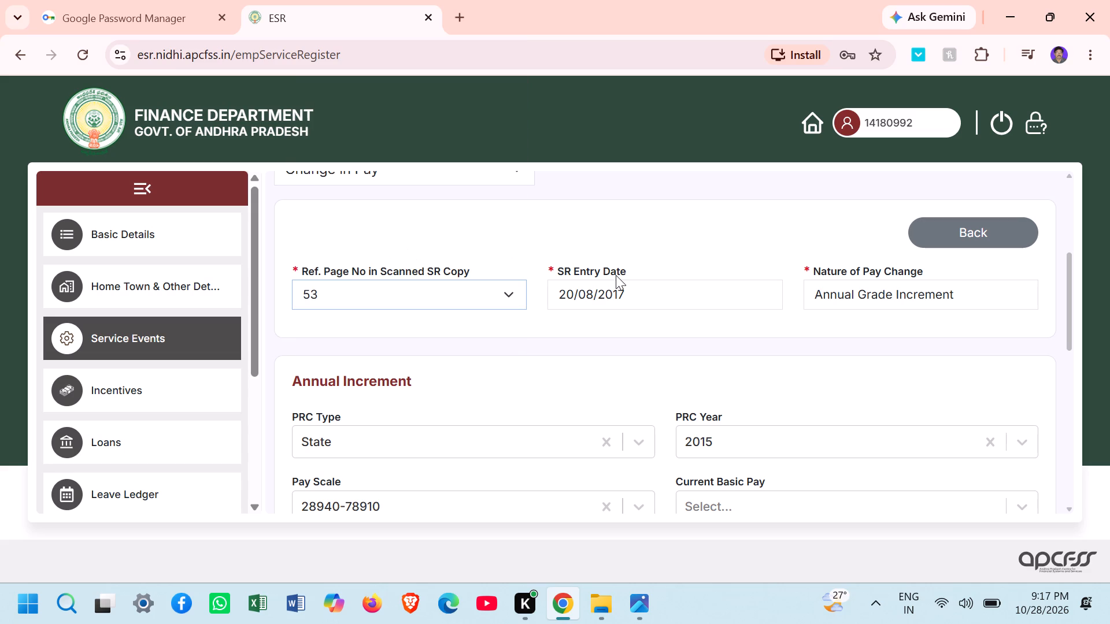
# Set Current Basic Pay in the Annual Increment details to 38130.
pyautogui.click(1063, 434)
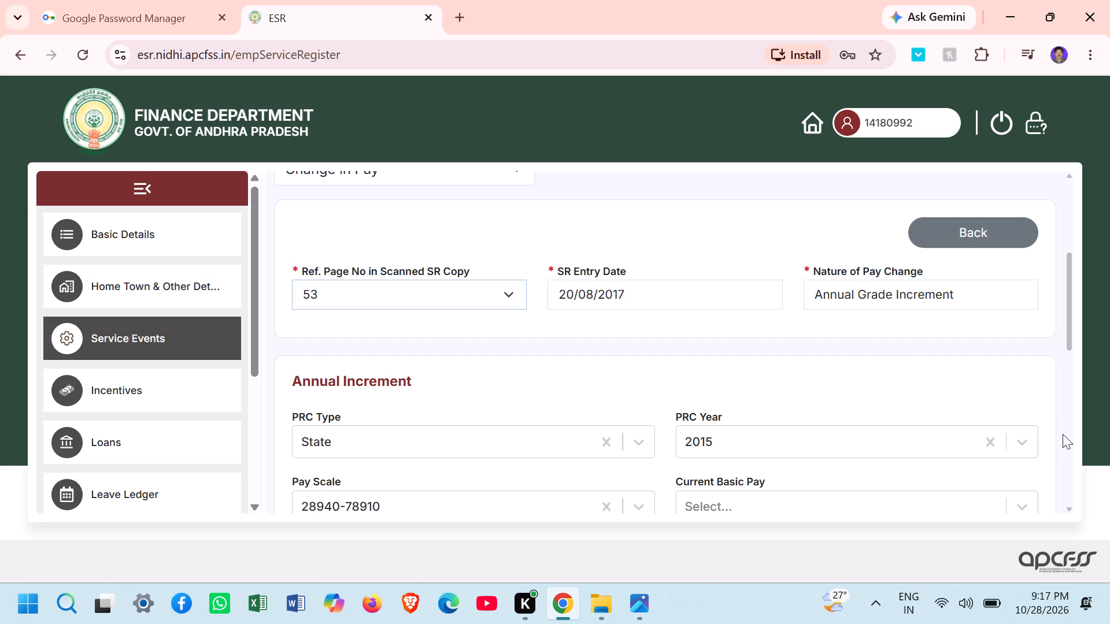
pyautogui.click(1064, 439)
pyautogui.click(1070, 502)
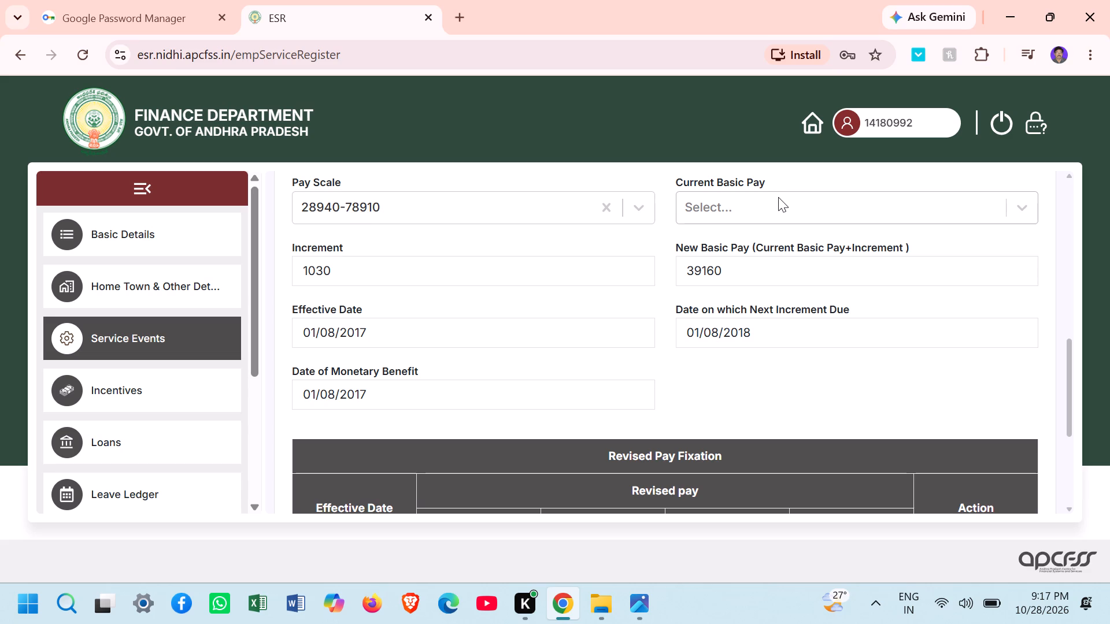
pyautogui.click(778, 197)
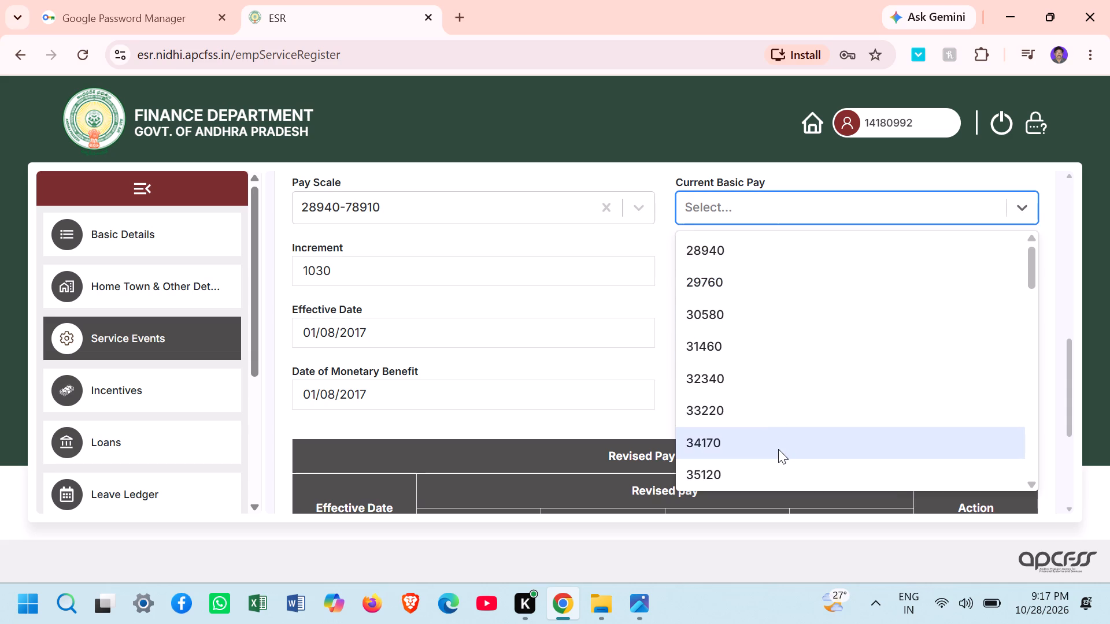
pyautogui.click(1033, 477)
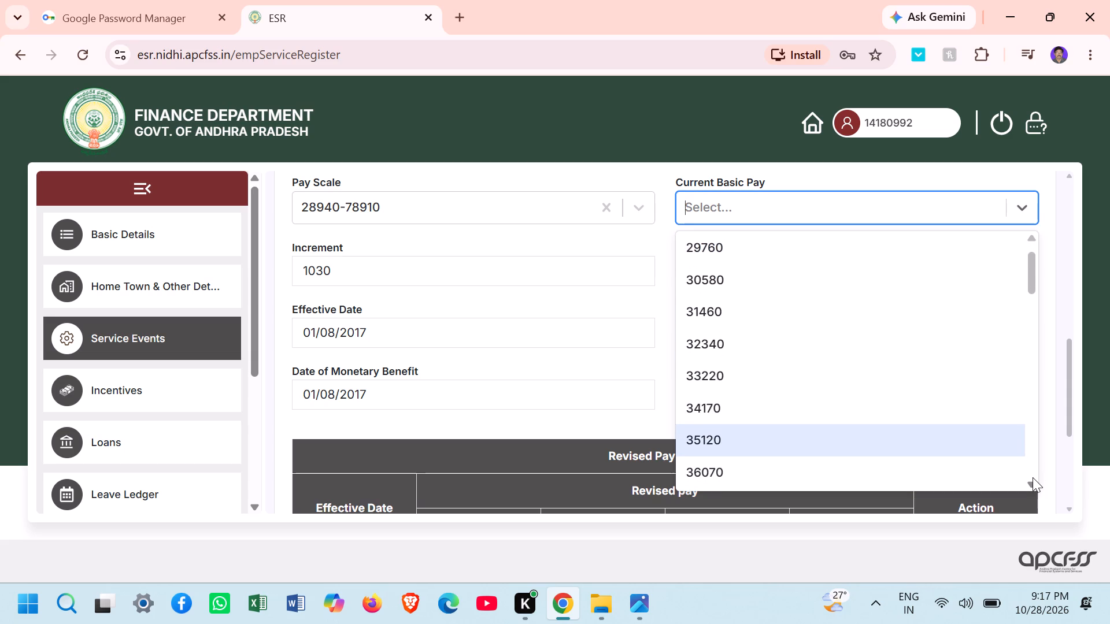
pyautogui.click(1033, 477)
pyautogui.click(1033, 477)
pyautogui.click(1033, 477)
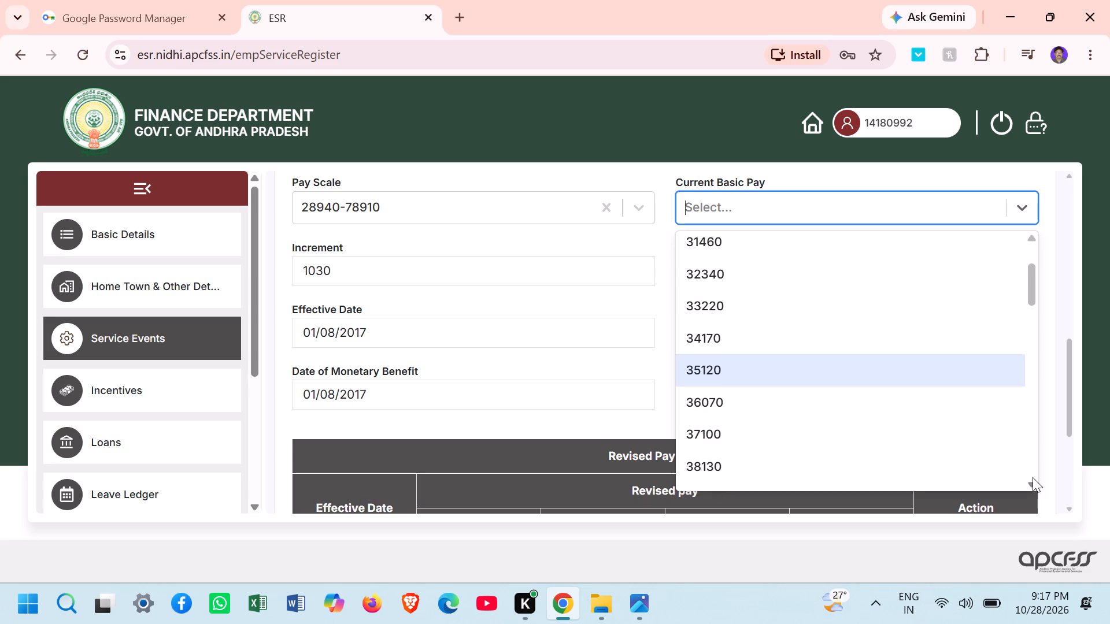
pyautogui.click(591, 274)
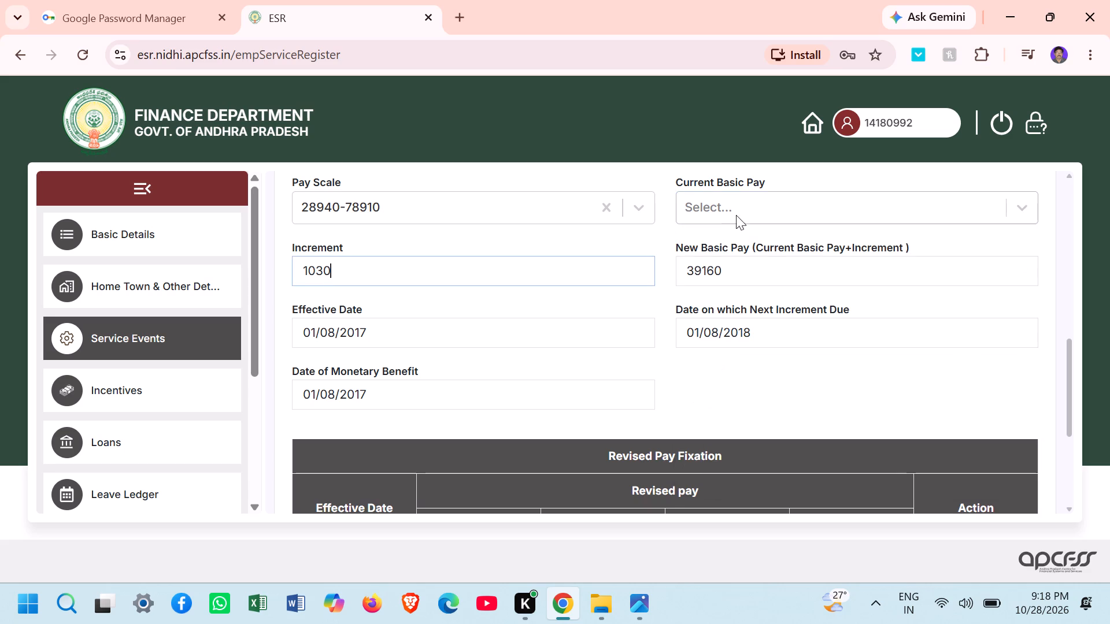
pyautogui.click(743, 206)
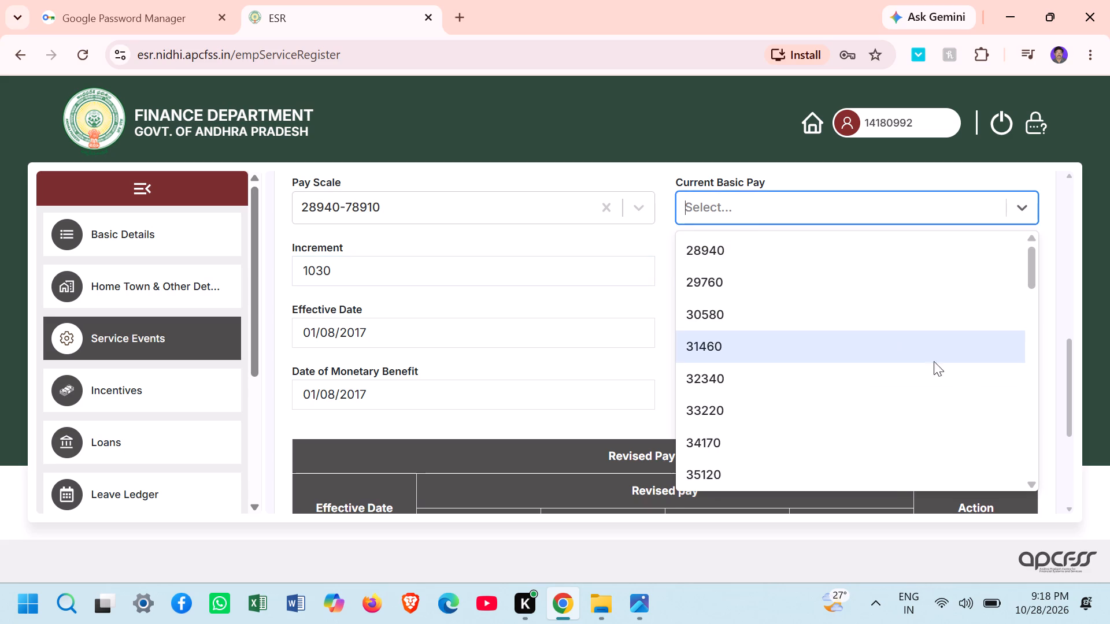
pyautogui.tripleClick(1033, 476)
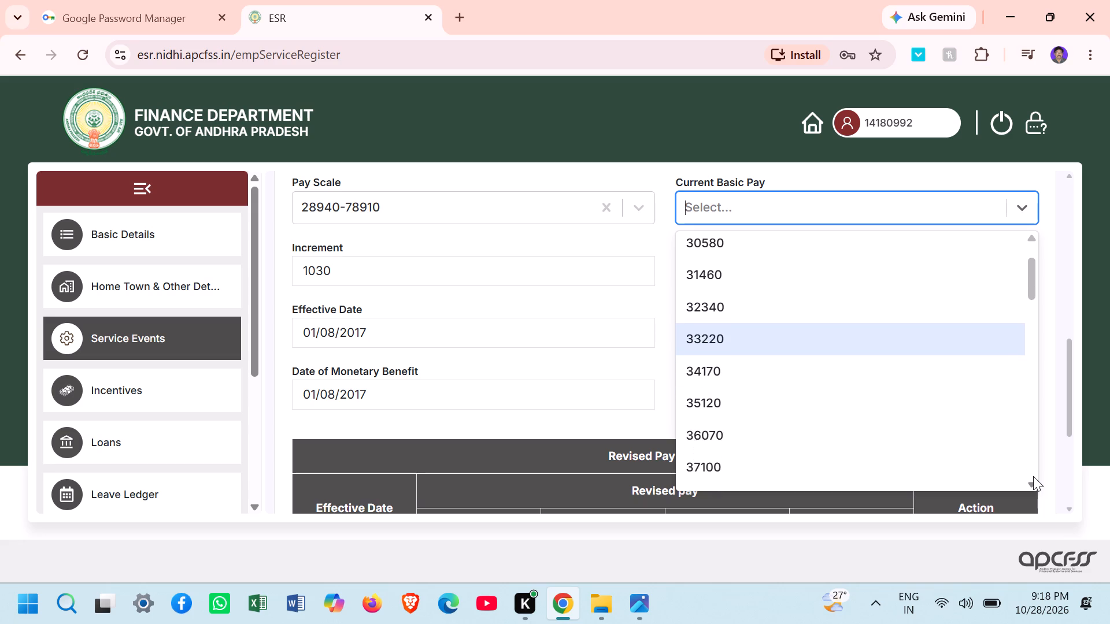
pyautogui.click(790, 470)
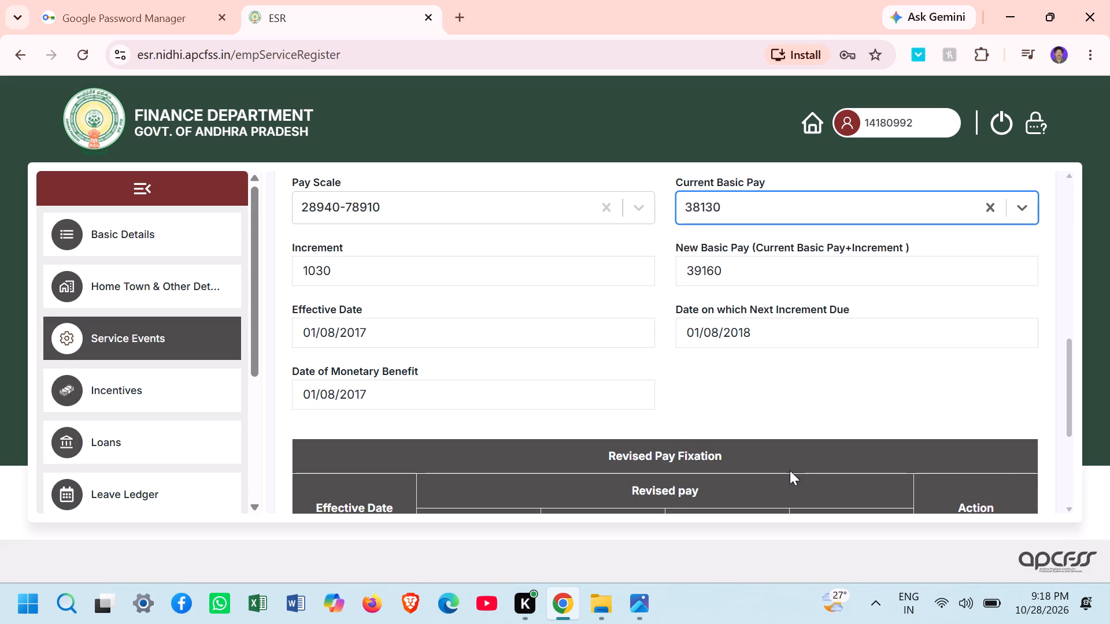
# Set the Effective Date in the Revised Pay Fixation row to 01/08/2017.
pyautogui.tripleClick(1071, 505)
pyautogui.tripleClick(1071, 505)
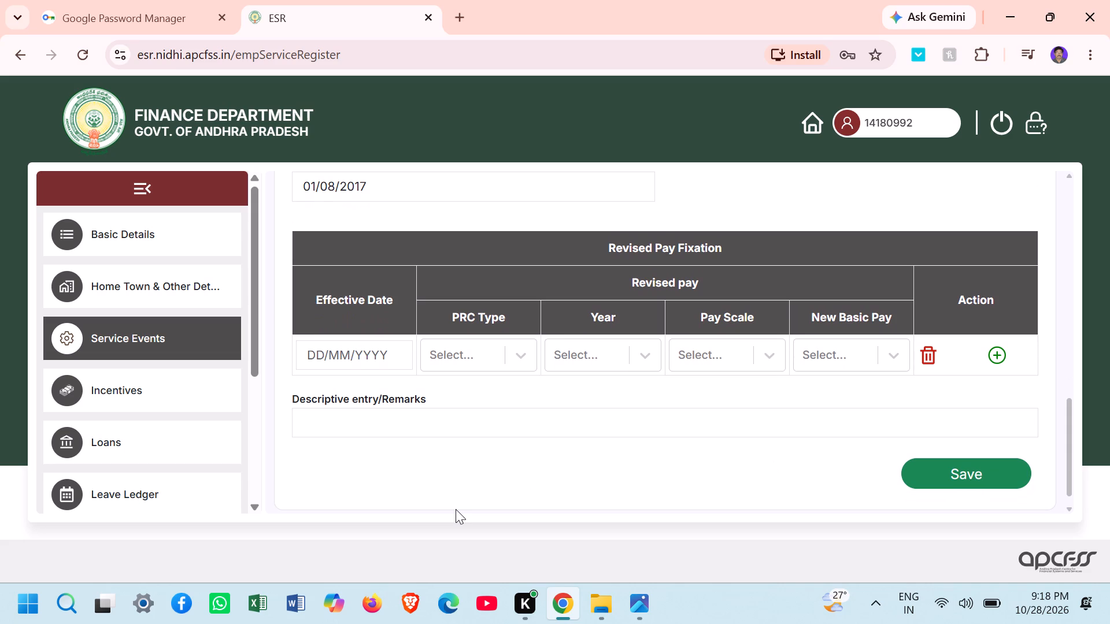
pyautogui.click(380, 344)
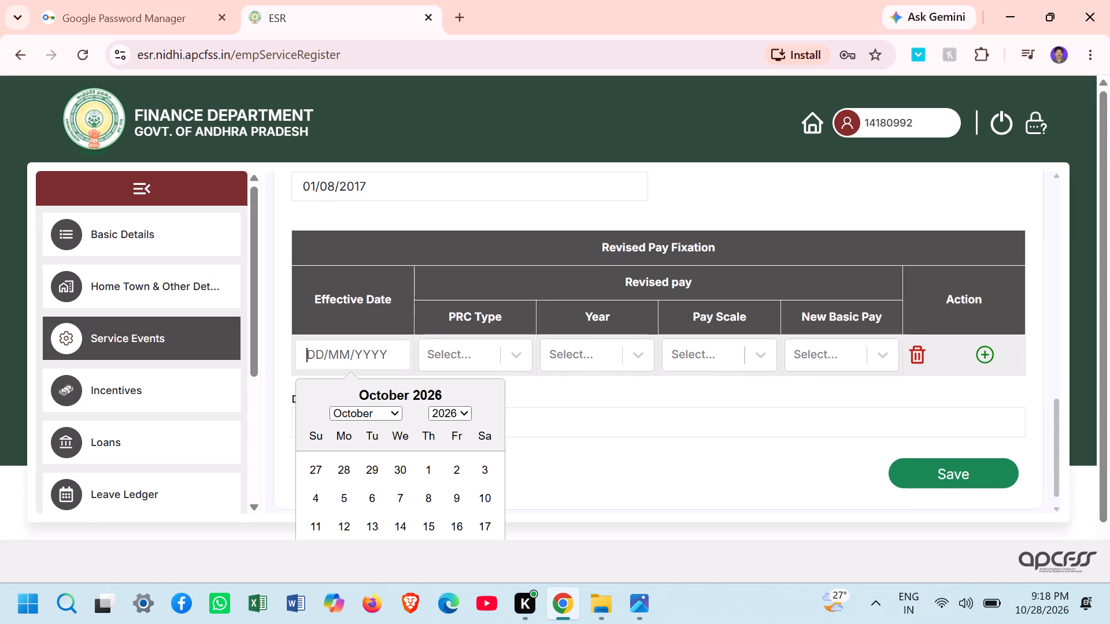
pyautogui.click(460, 410)
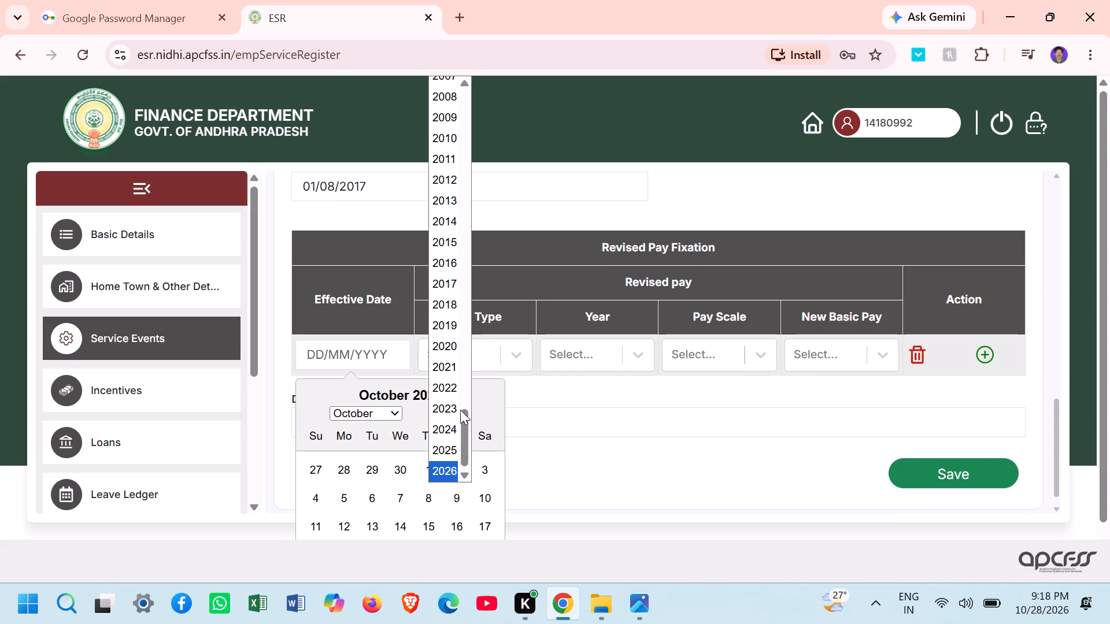
pyautogui.click(447, 285)
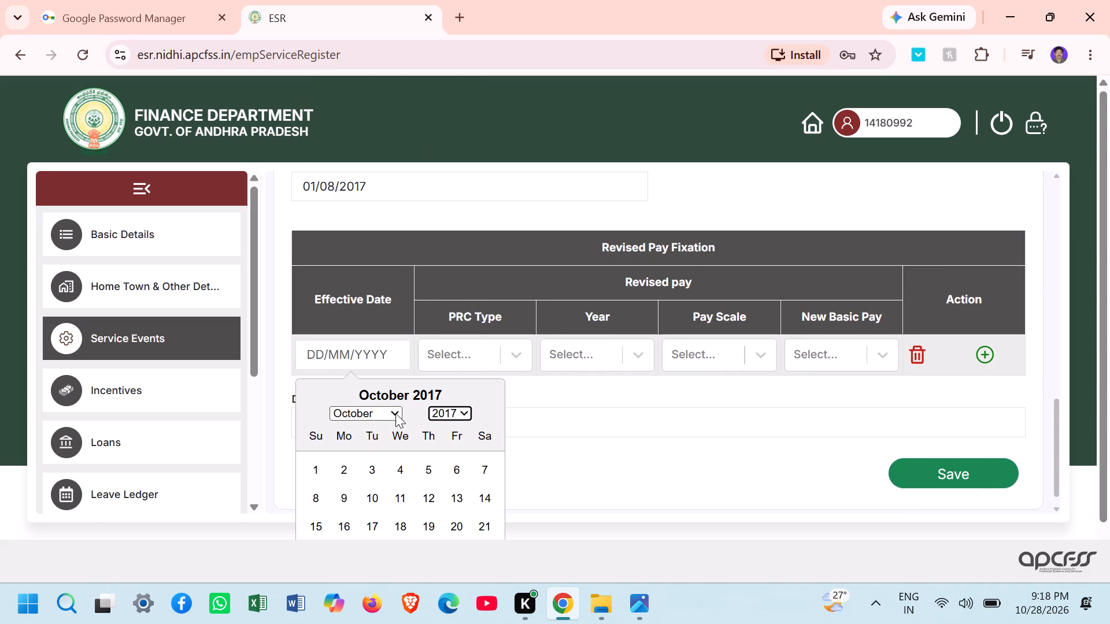
pyautogui.click(395, 413)
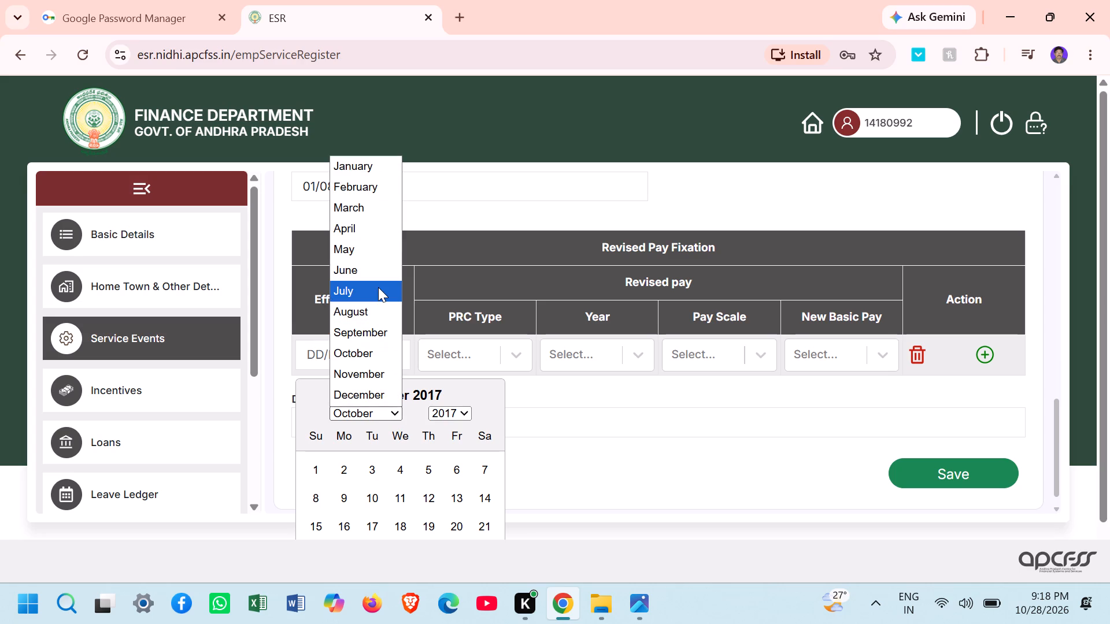
pyautogui.click(378, 307)
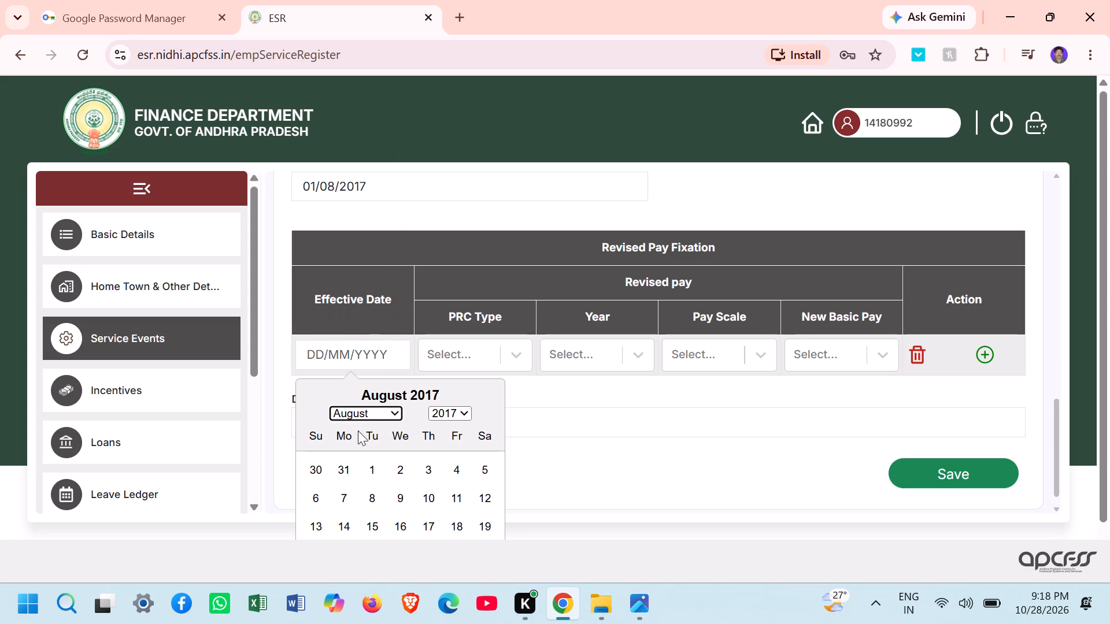
pyautogui.click(367, 467)
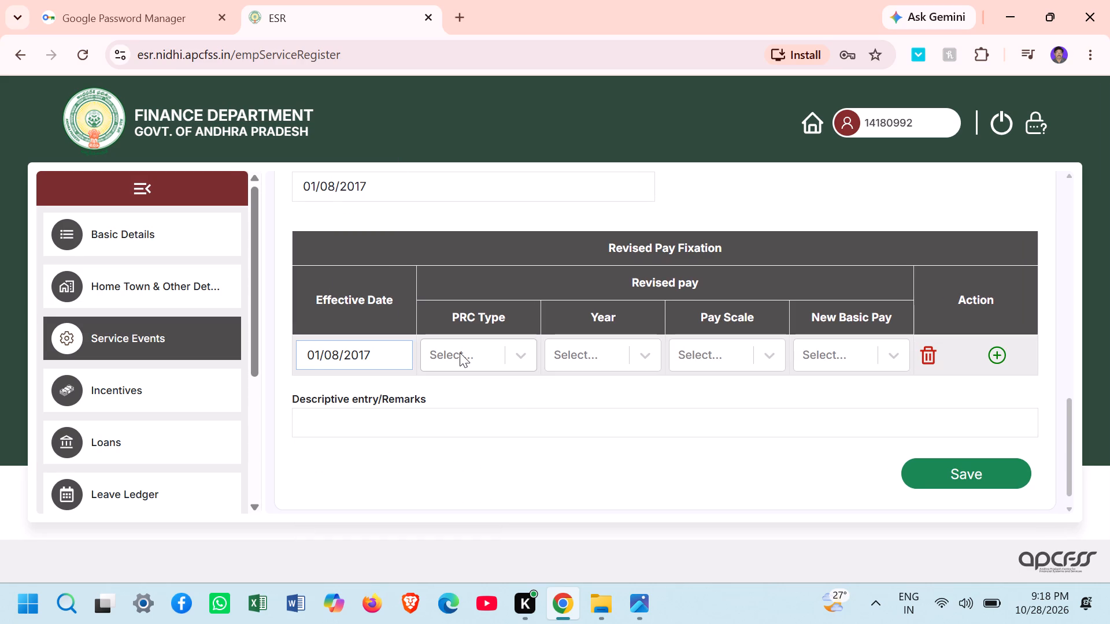
# Set the PRC Type to State and the Year to 2015 in the Revised Pay Fixation row.
pyautogui.click(521, 358)
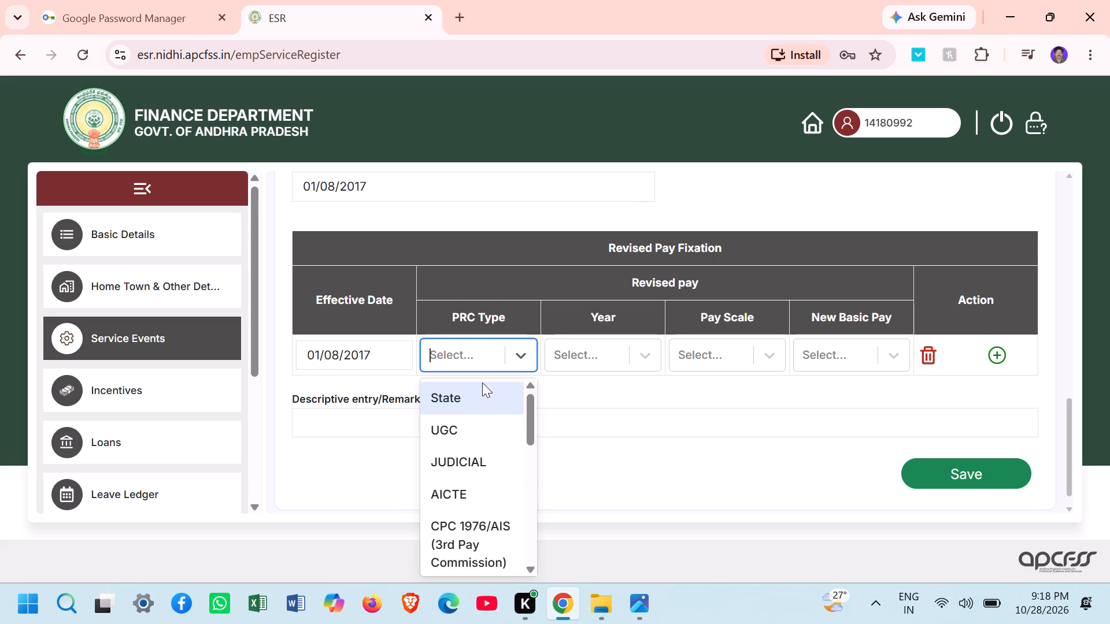
pyautogui.click(482, 382)
pyautogui.click(648, 356)
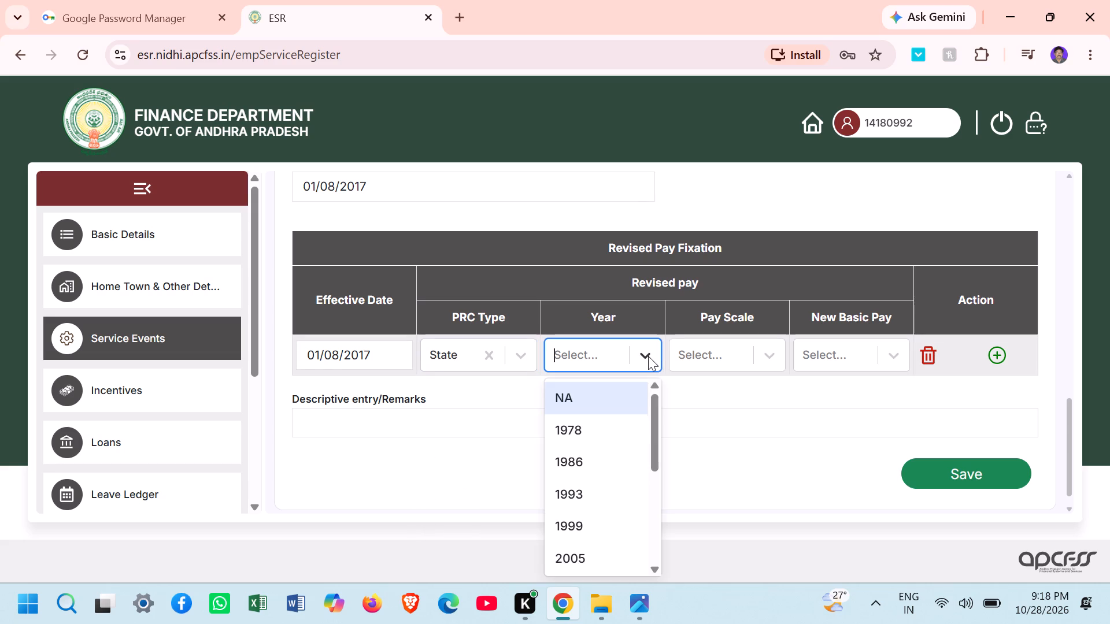
pyautogui.click(658, 562)
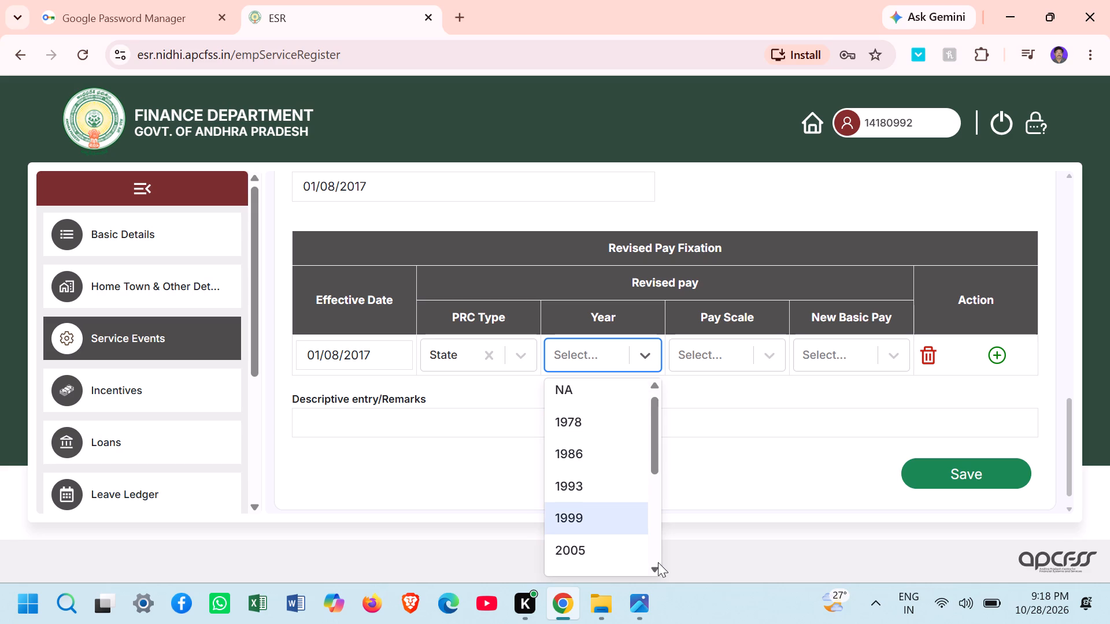
pyautogui.click(658, 562)
pyautogui.click(658, 562)
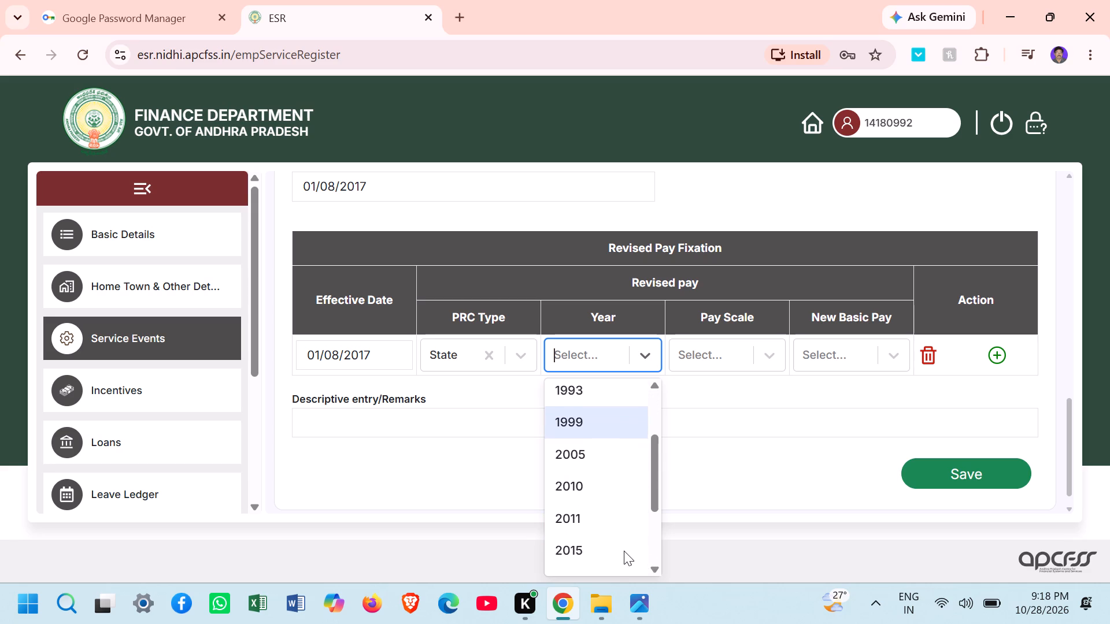
pyautogui.click(624, 551)
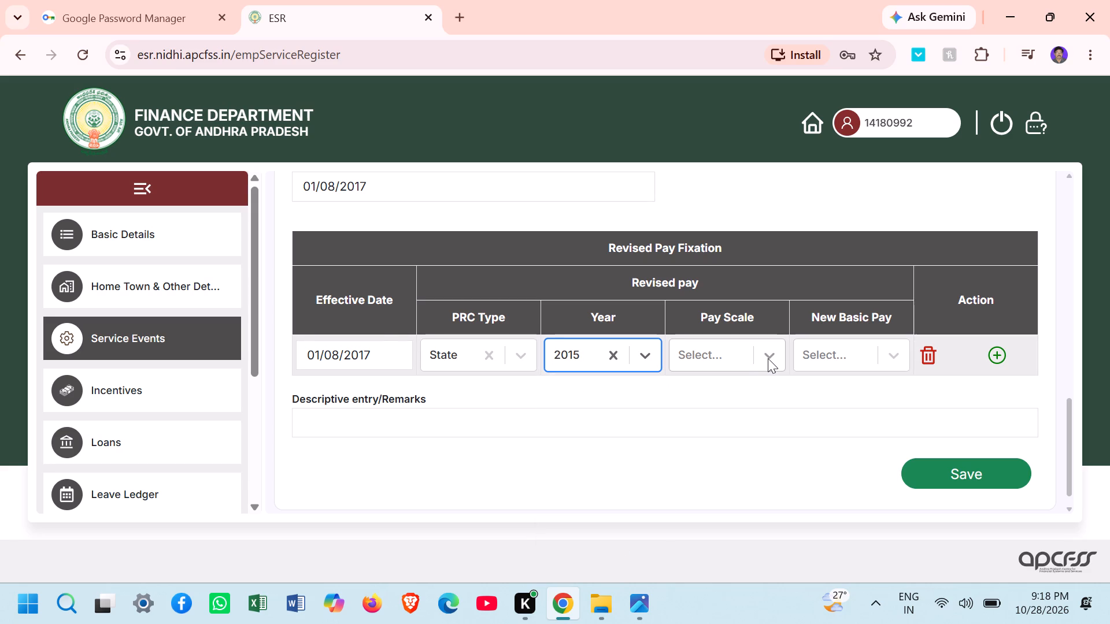
pyautogui.click(768, 358)
pyautogui.tripleClick(783, 573)
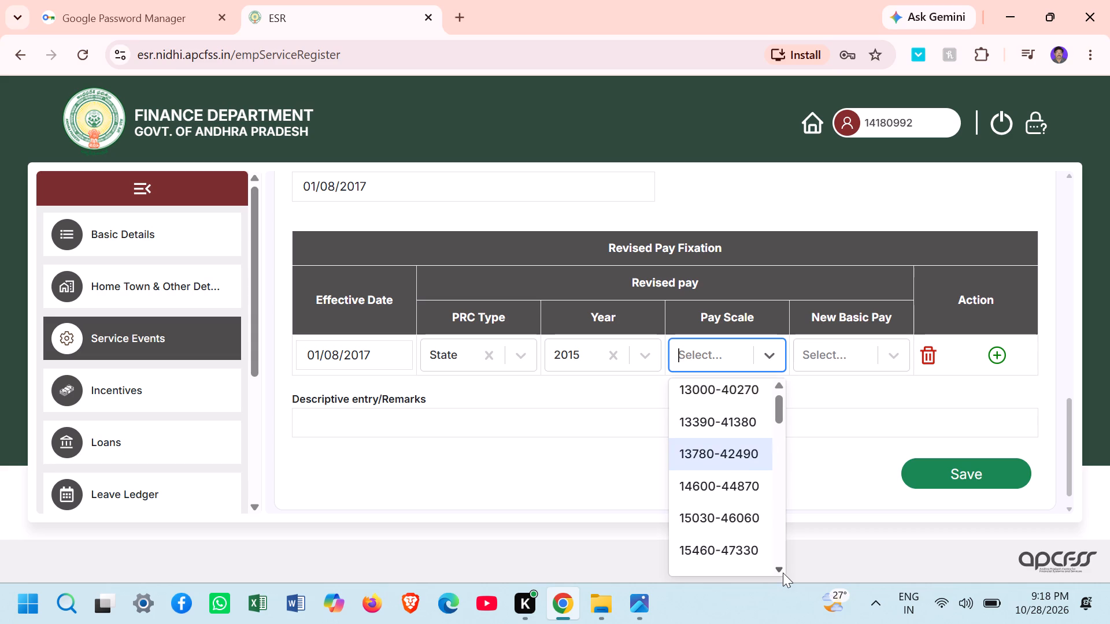
pyautogui.tripleClick(783, 573)
pyautogui.tripleClick(783, 573)
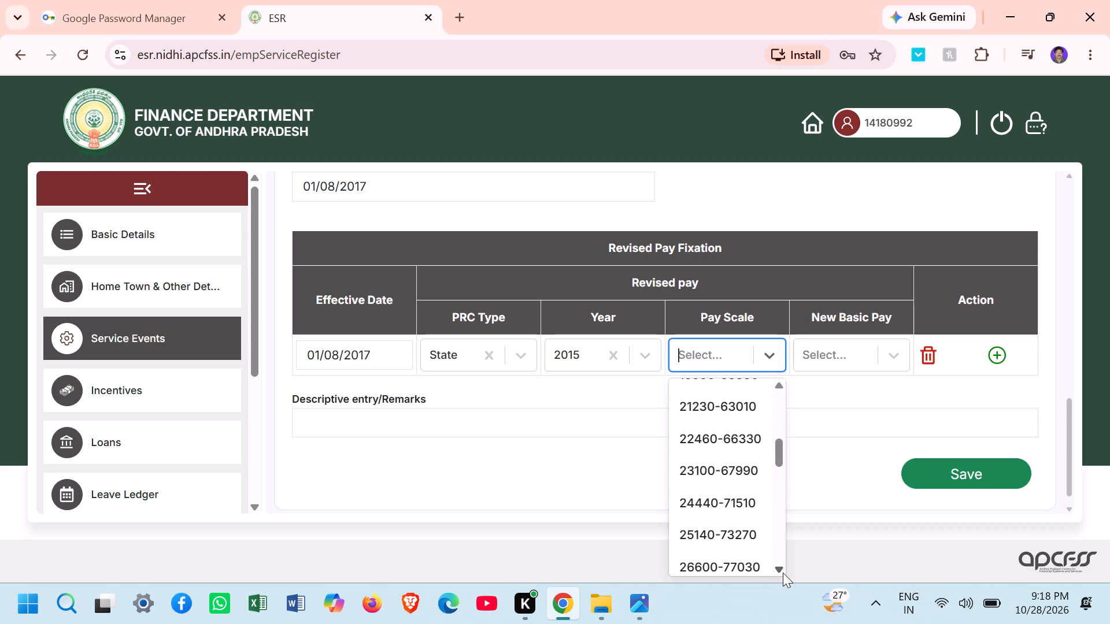
pyautogui.click(783, 573)
pyautogui.click(783, 573)
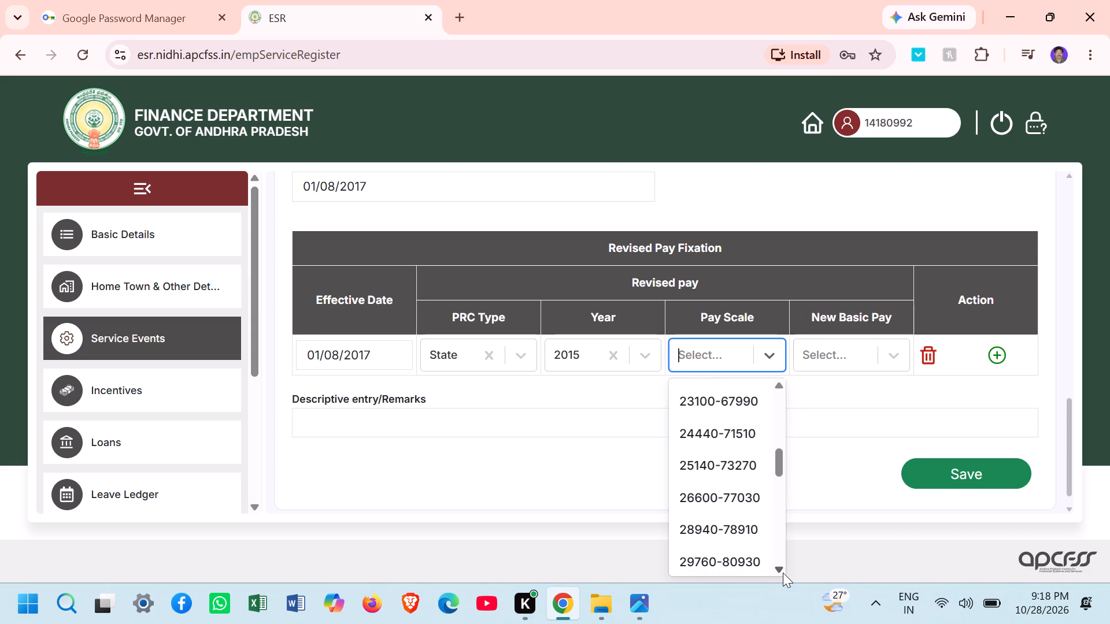
pyautogui.click(751, 535)
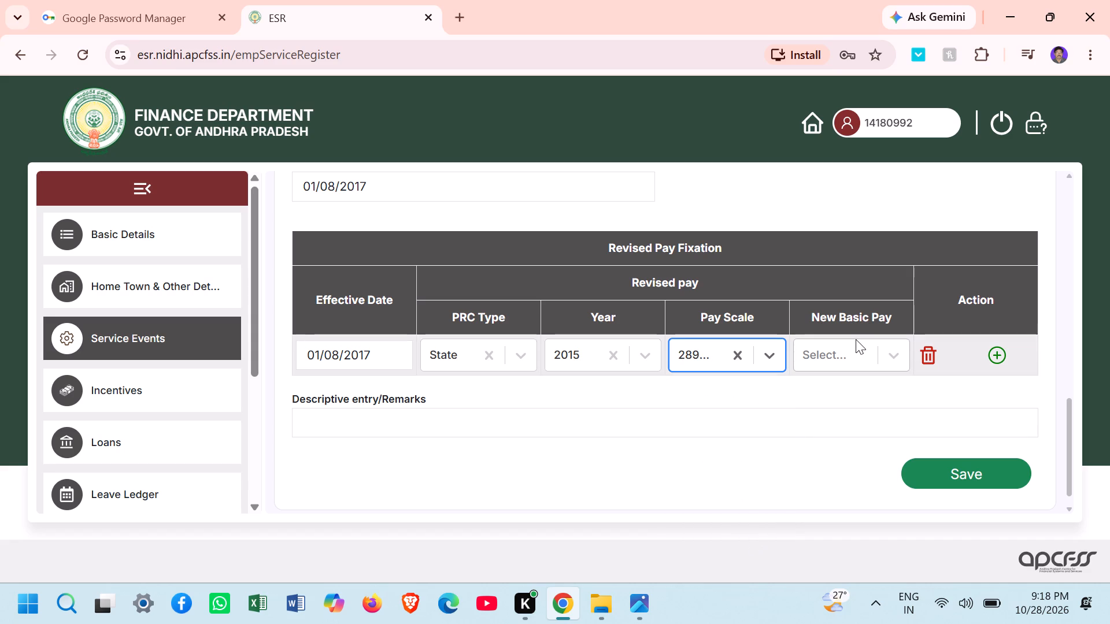
# Set the New Basic Pay in the Revised Pay Fixation row to 39160.
pyautogui.click(893, 357)
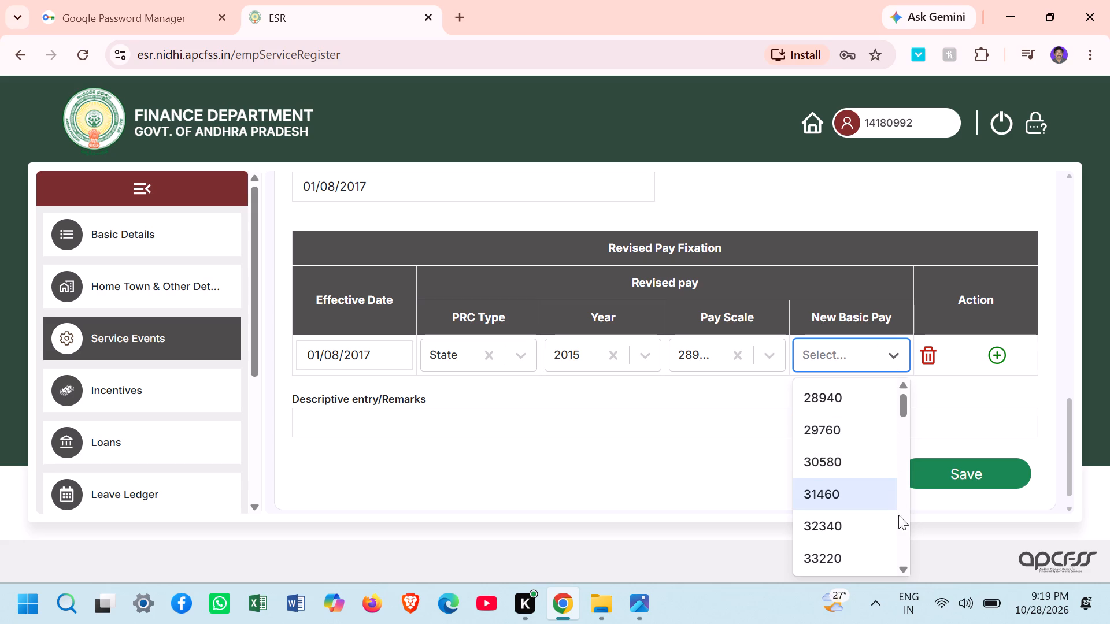
pyautogui.tripleClick(902, 569)
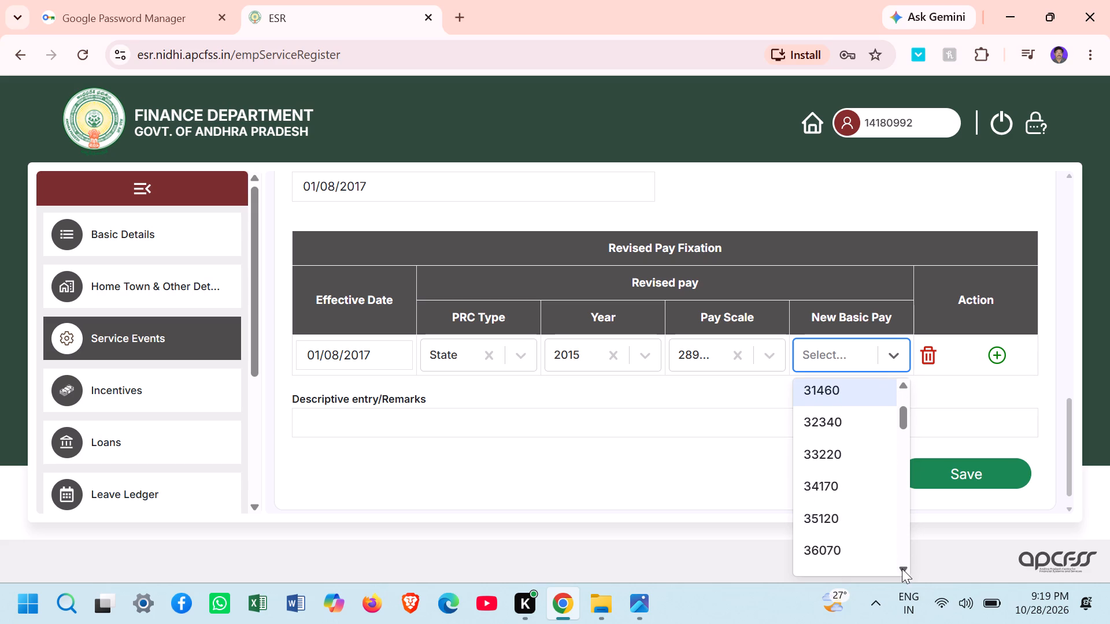
pyautogui.tripleClick(902, 569)
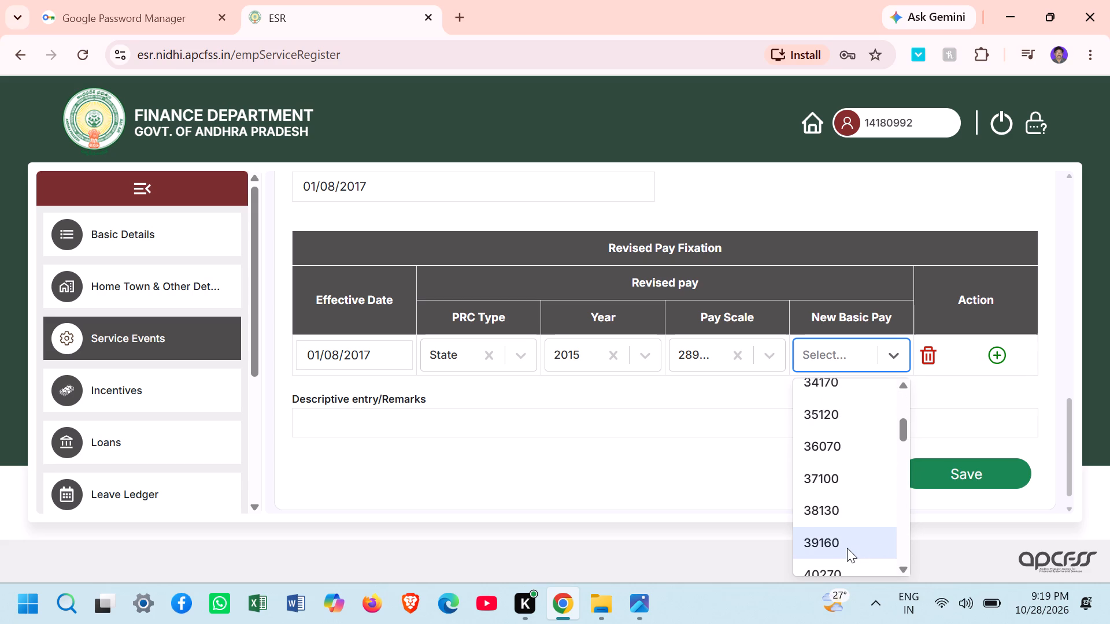
pyautogui.click(845, 548)
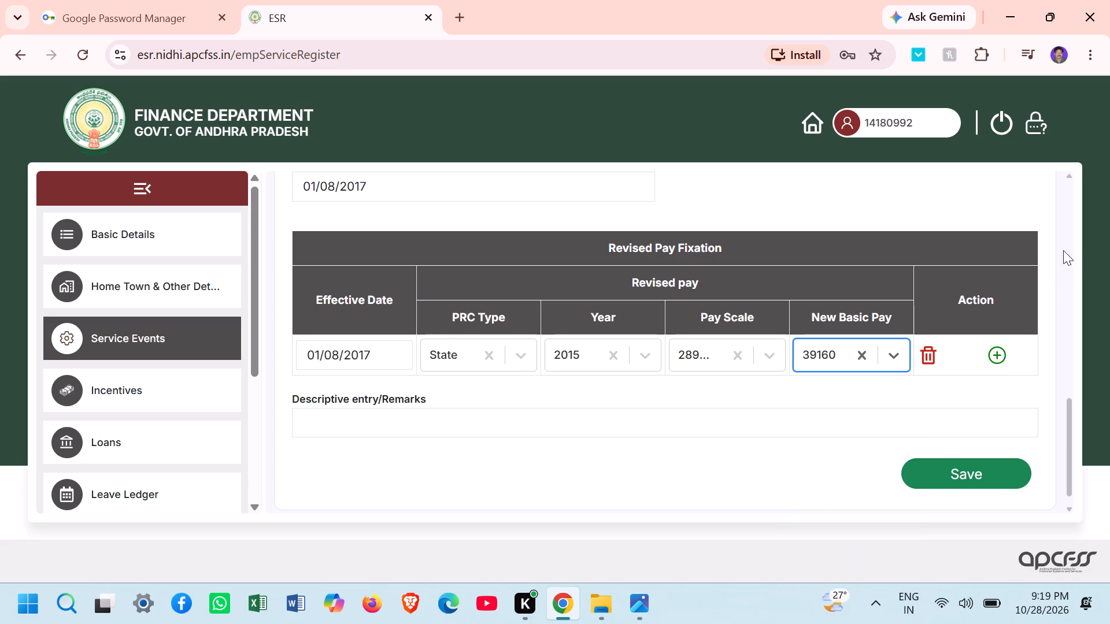
# Enter null as the Descriptive entry/Remarks and save the 2017 annual increment event.
pyautogui.click(1068, 177)
pyautogui.tripleClick(1068, 177)
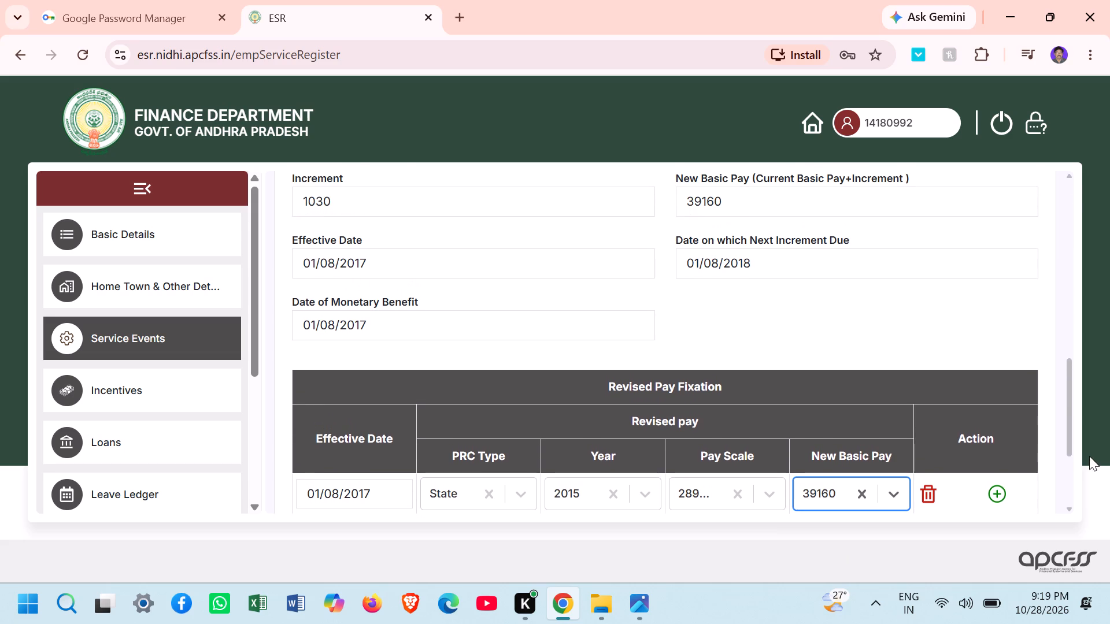
pyautogui.click(1071, 508)
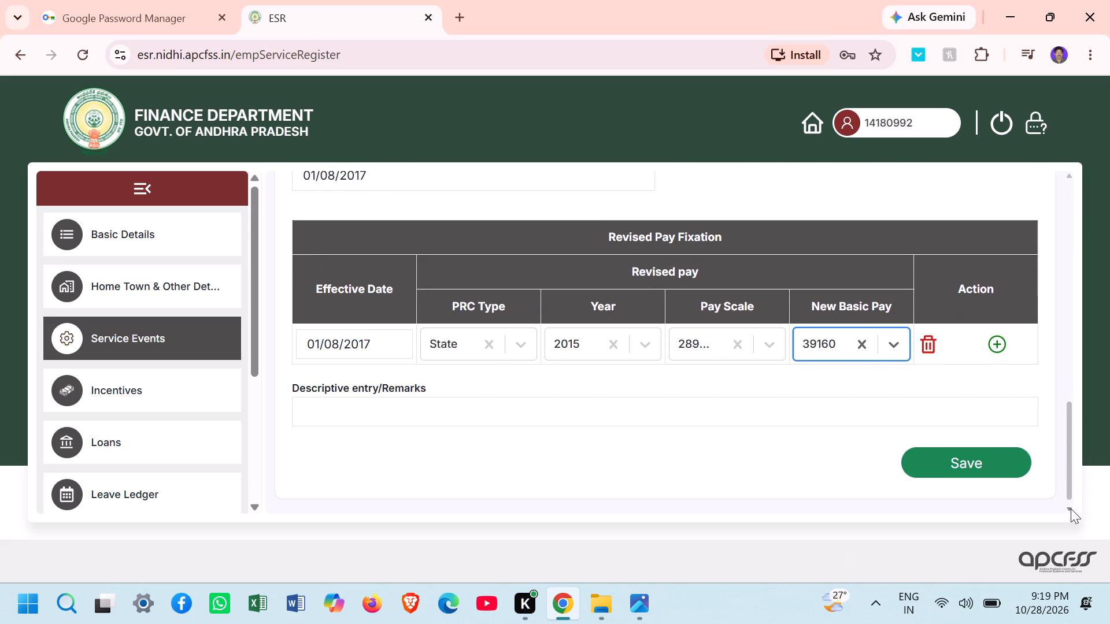
pyautogui.click(452, 399)
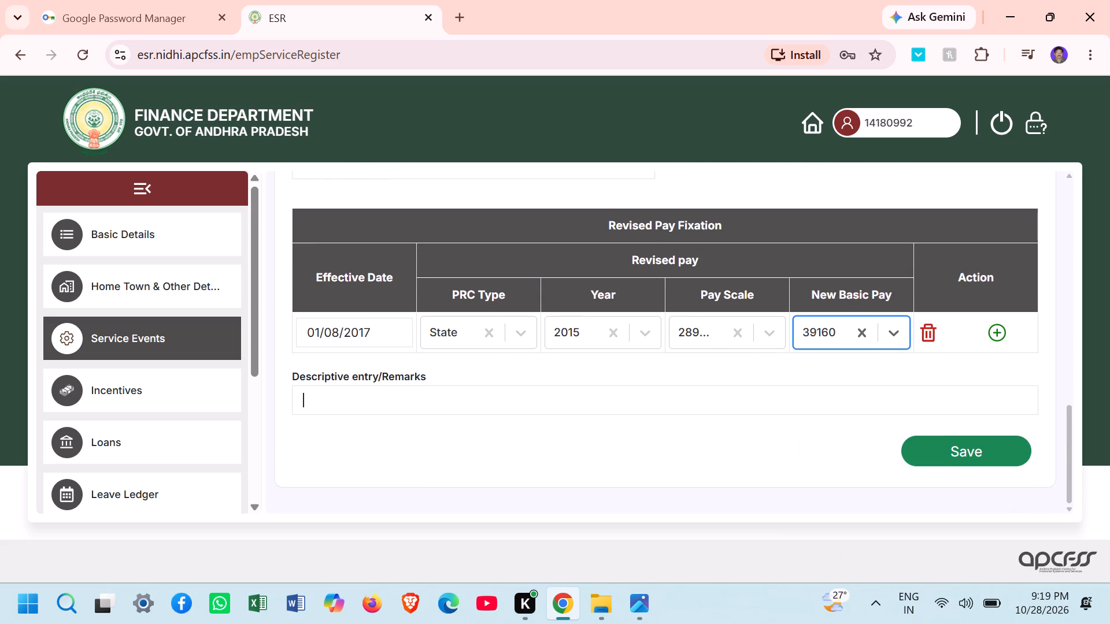
pyautogui.click(405, 439)
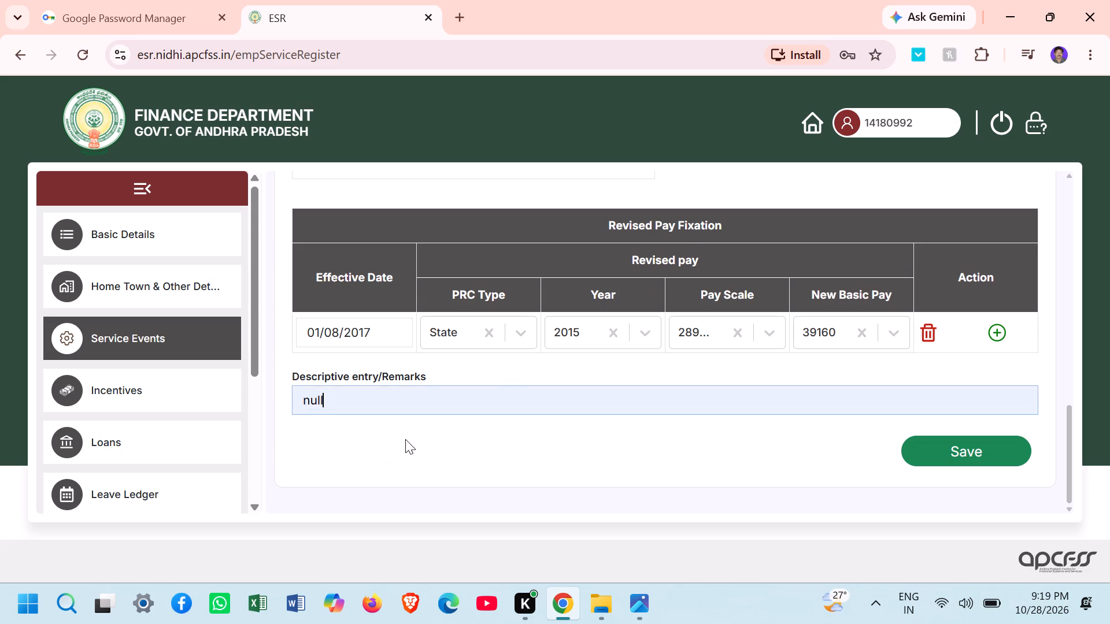
pyautogui.click(950, 455)
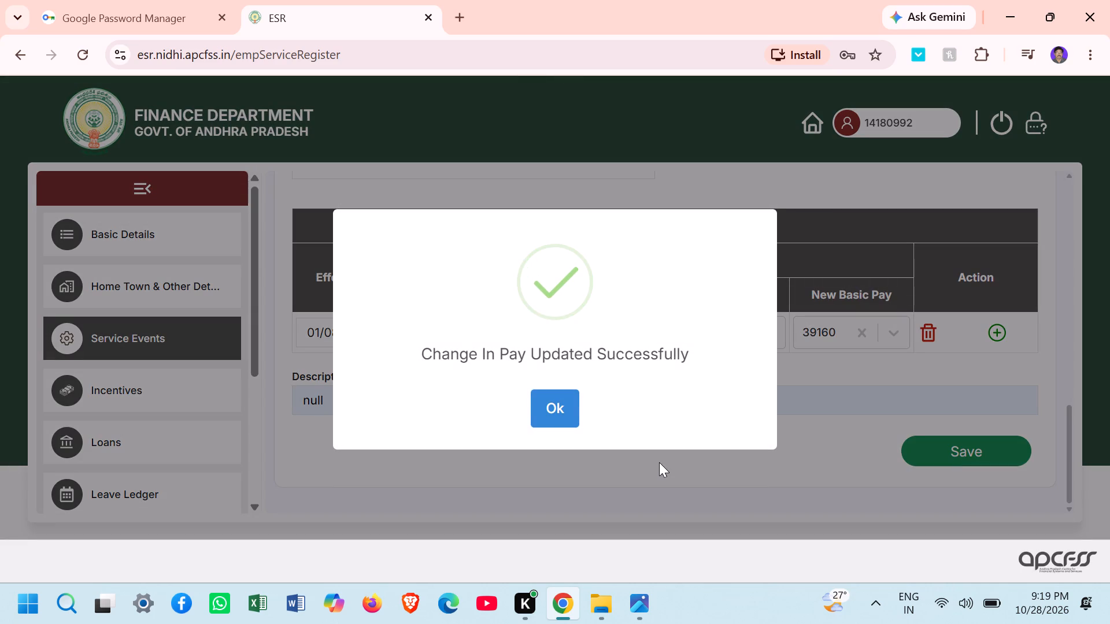
pyautogui.click(556, 411)
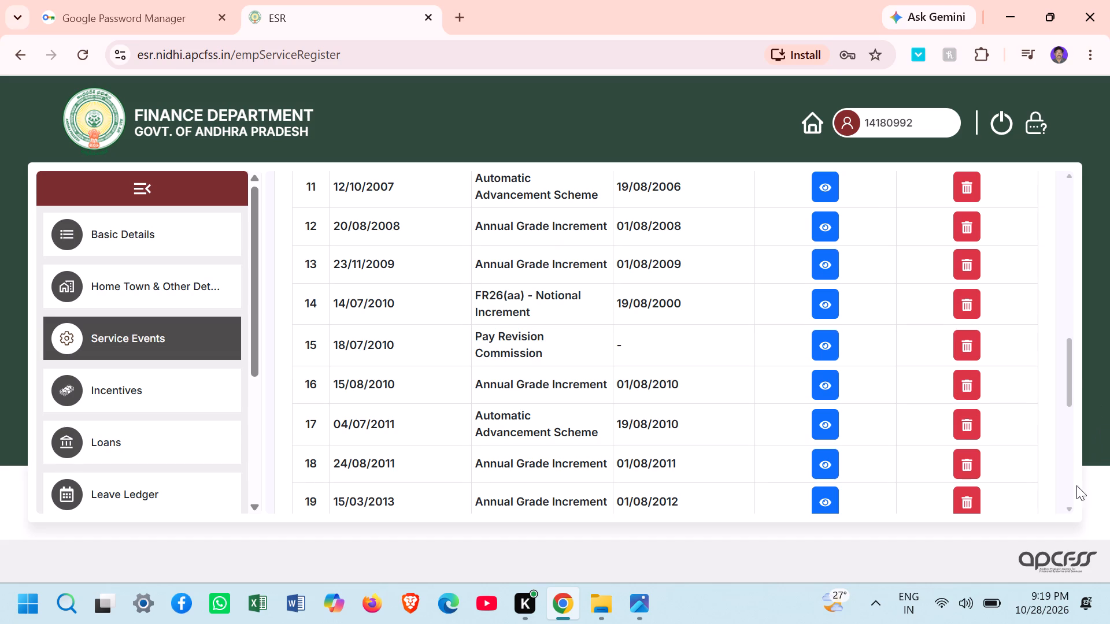
# Look through the list of service events up to the 2020 increment for entries still needing correction.
pyautogui.tripleClick(1074, 507)
pyautogui.click(1074, 507)
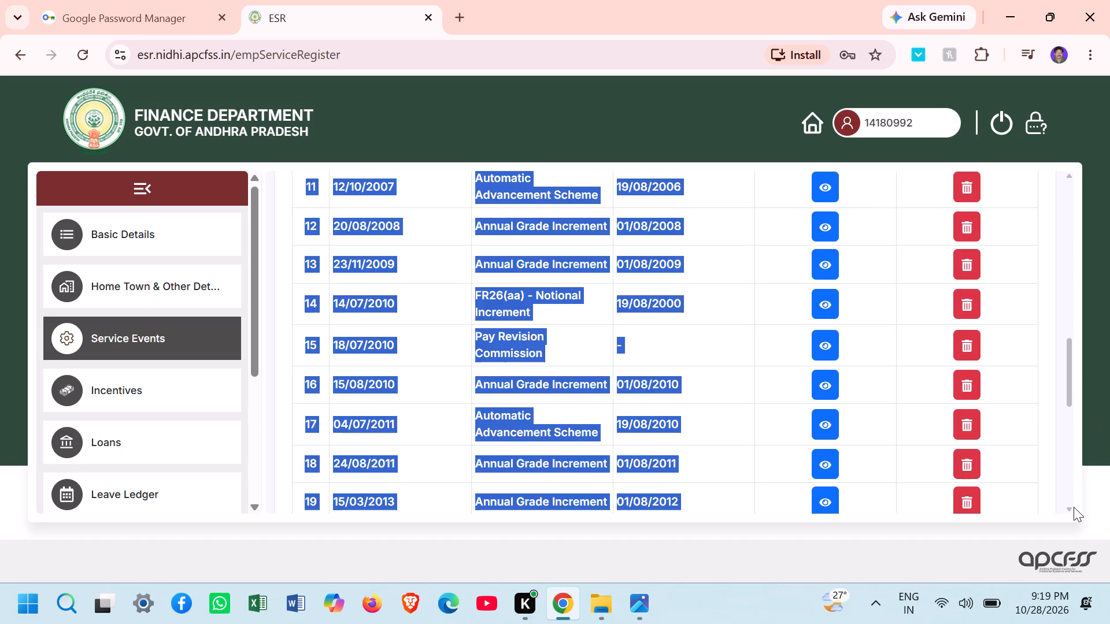
pyautogui.click(1033, 460)
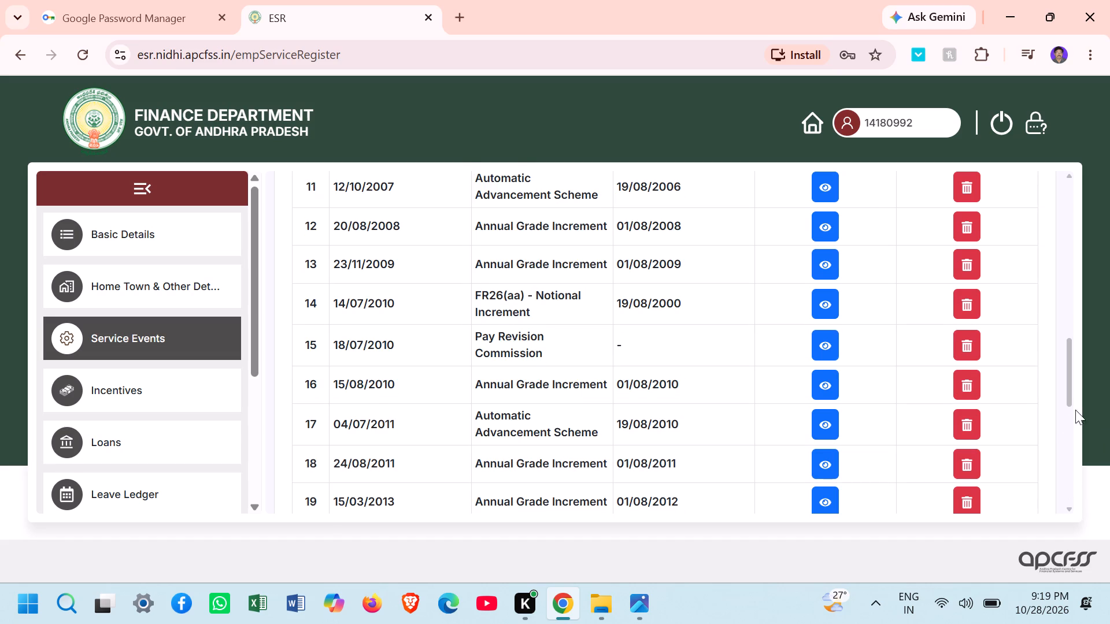
pyautogui.tripleClick(1072, 512)
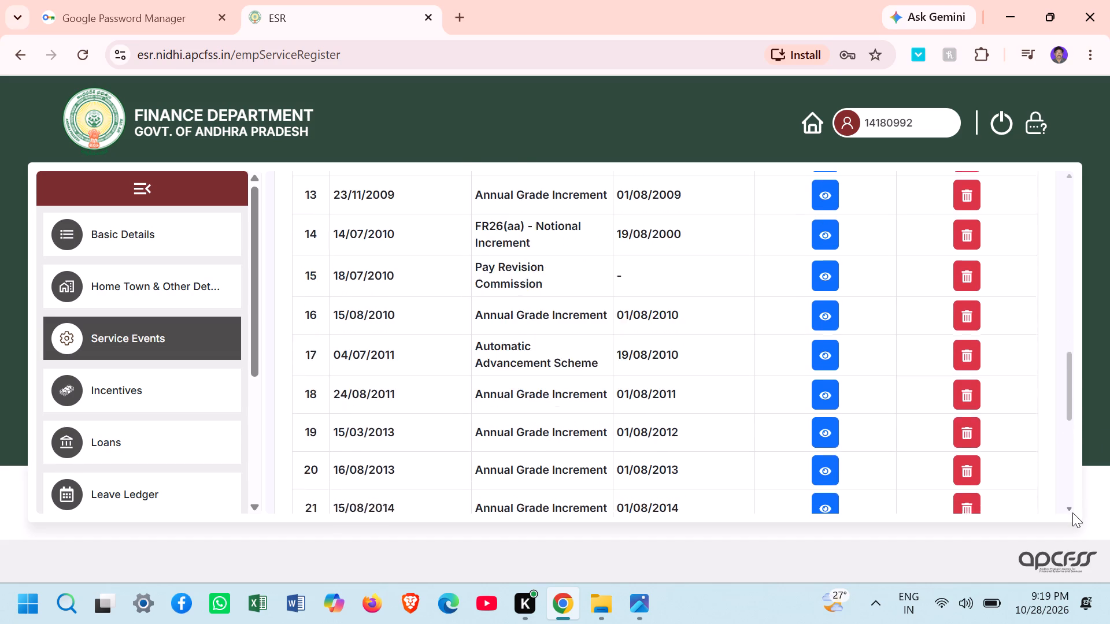
pyautogui.click(1072, 512)
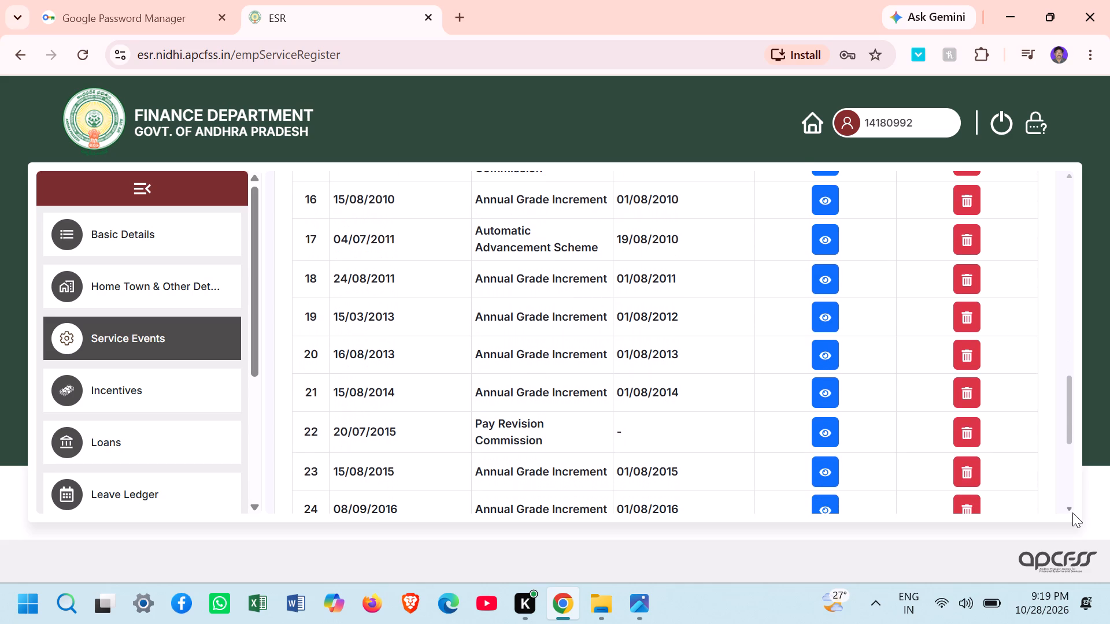
pyautogui.doubleClick(1072, 512)
pyautogui.click(1072, 512)
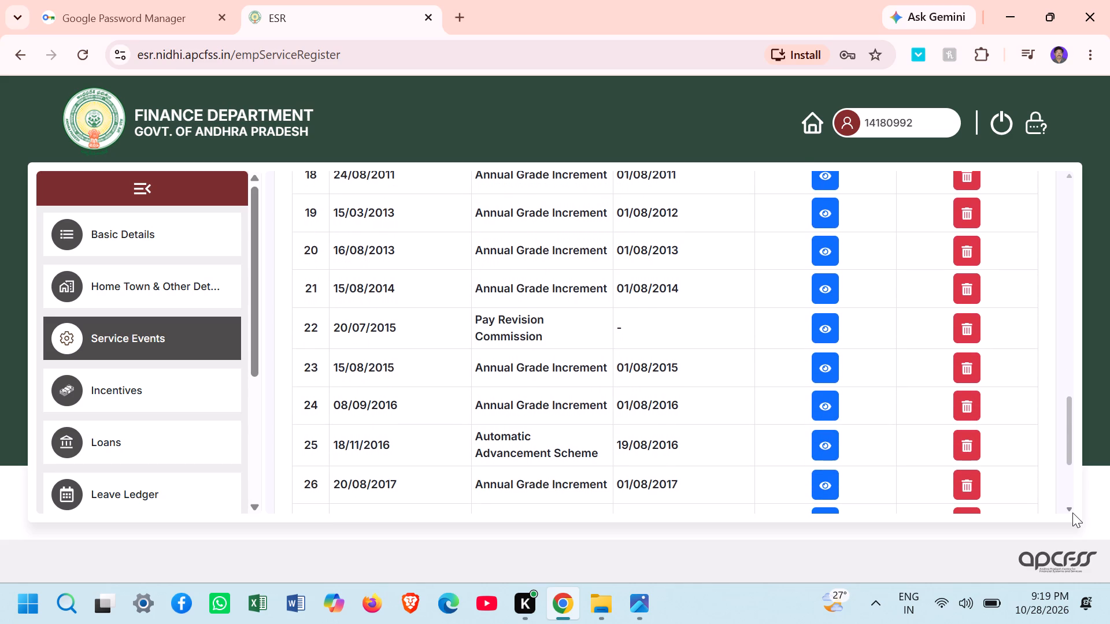
pyautogui.click(1071, 510)
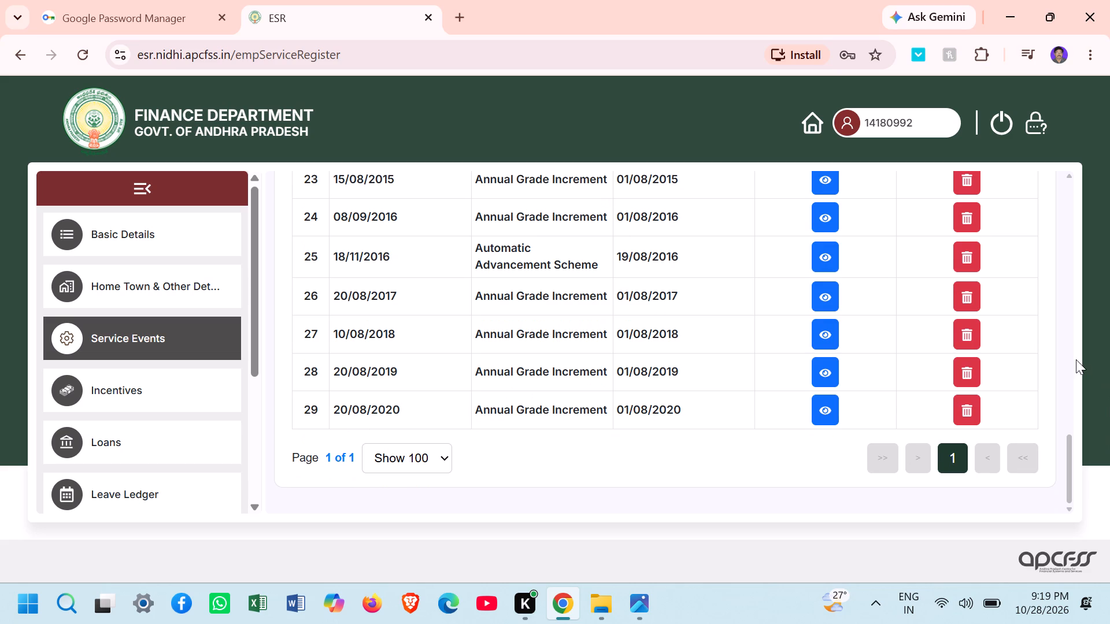
pyautogui.tripleClick(1067, 176)
pyautogui.tripleClick(1067, 176)
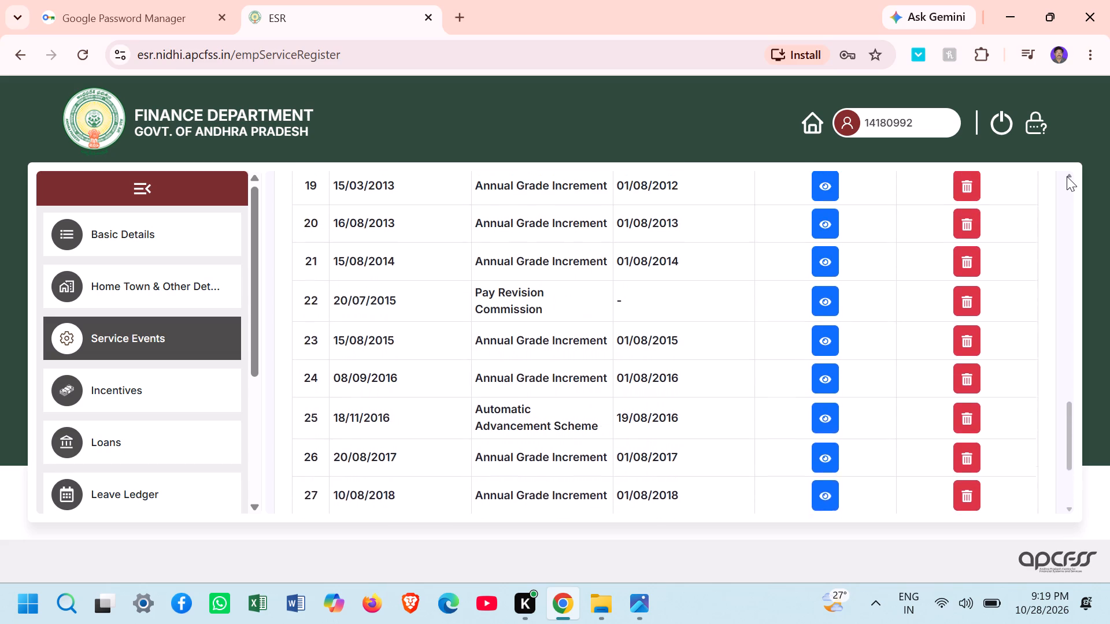
pyautogui.tripleClick(1067, 176)
pyautogui.doubleClick(1067, 176)
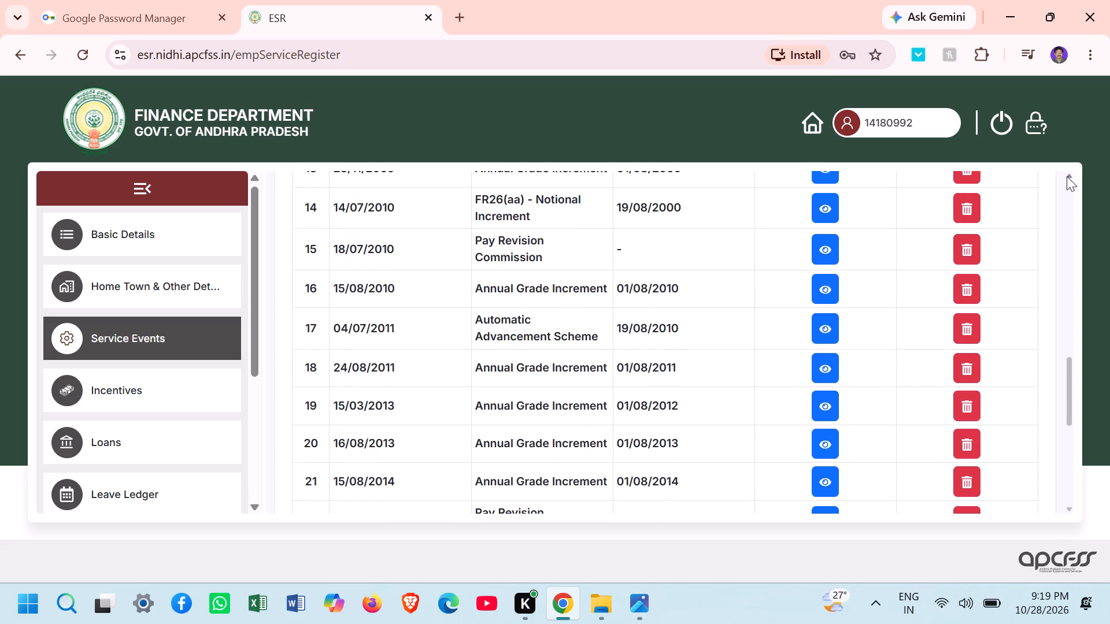
# Open the Annual Grade Increment event with SR entry date 10/08/2018 from the service events list.
pyautogui.doubleClick(1074, 510)
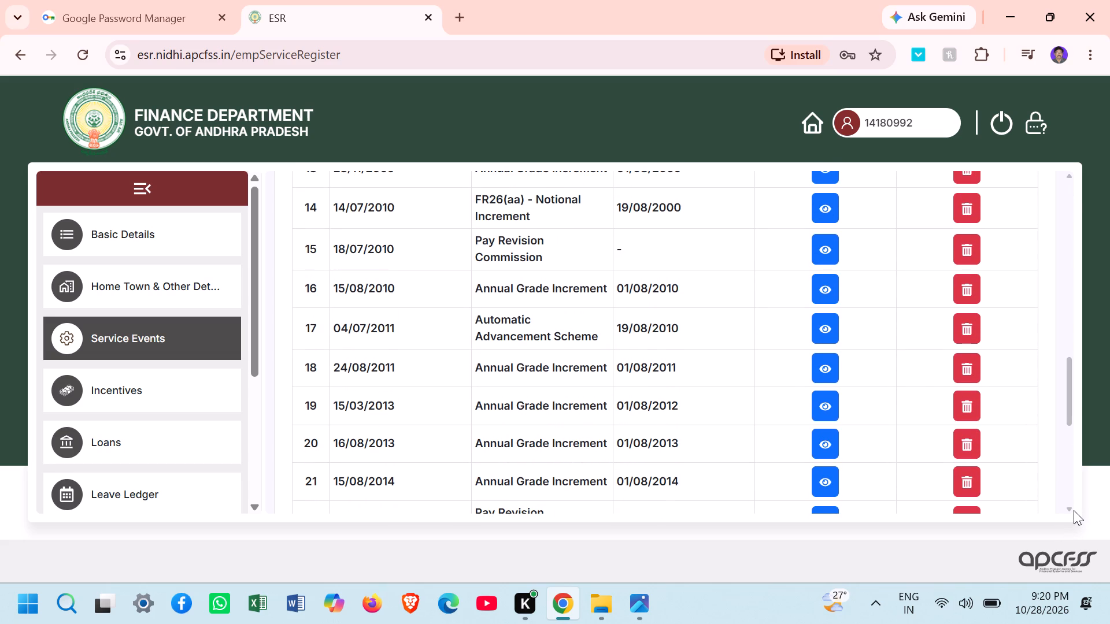
pyautogui.click(1072, 508)
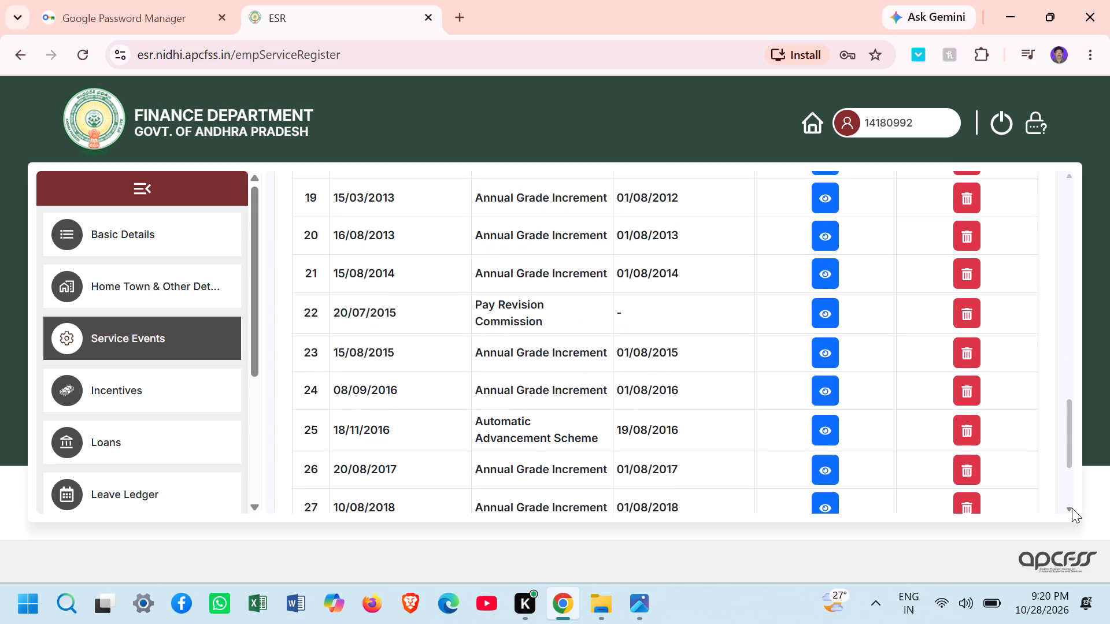
pyautogui.click(1072, 508)
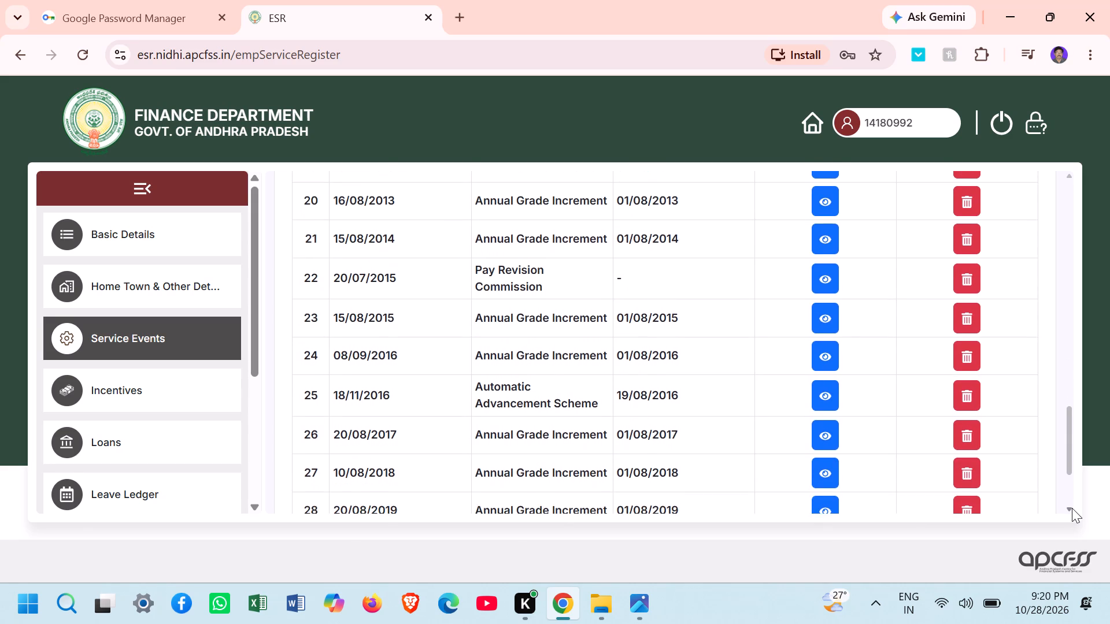
pyautogui.click(1072, 508)
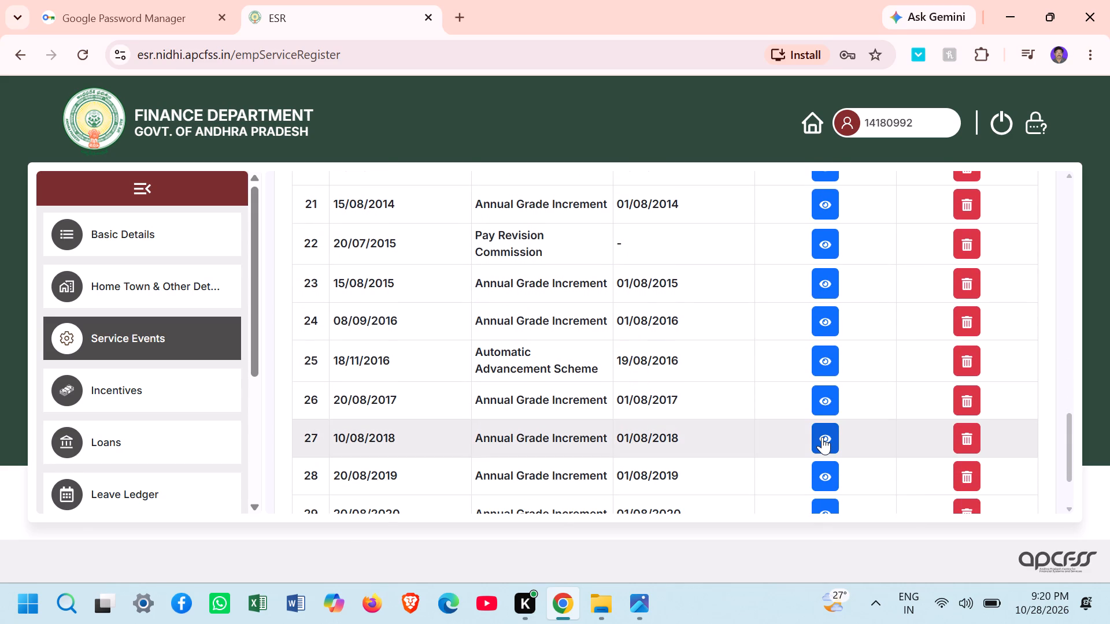
pyautogui.click(822, 437)
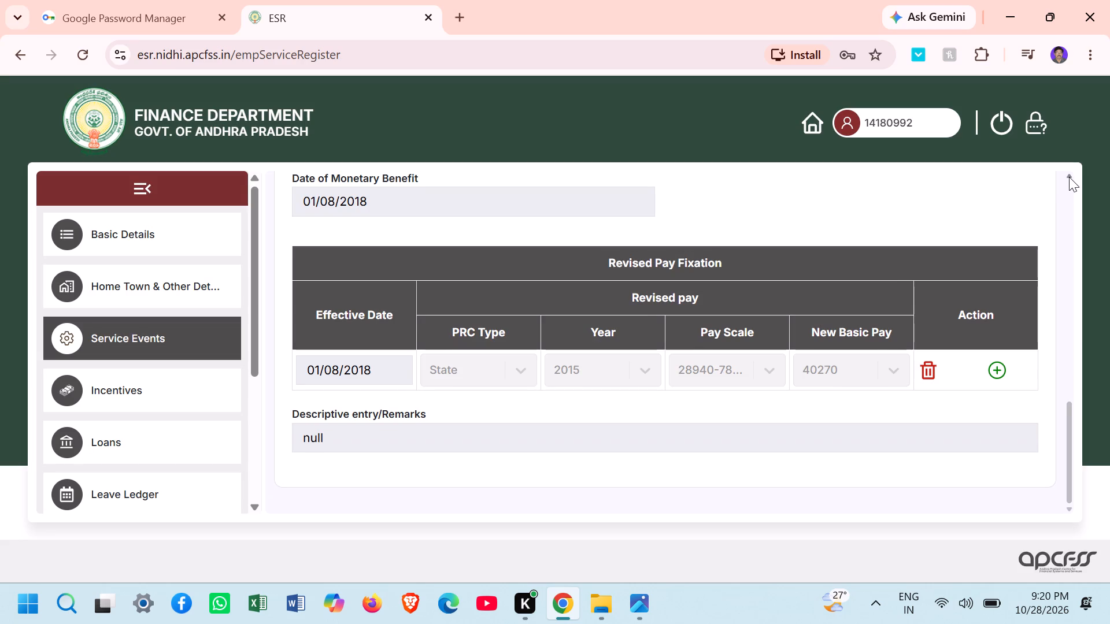
# Examine the 2018 event's page reference, Annual Increment details and Revised Pay Fixation row.
pyautogui.tripleClick(1069, 177)
pyautogui.tripleClick(1069, 177)
pyautogui.tripleClick(1069, 177)
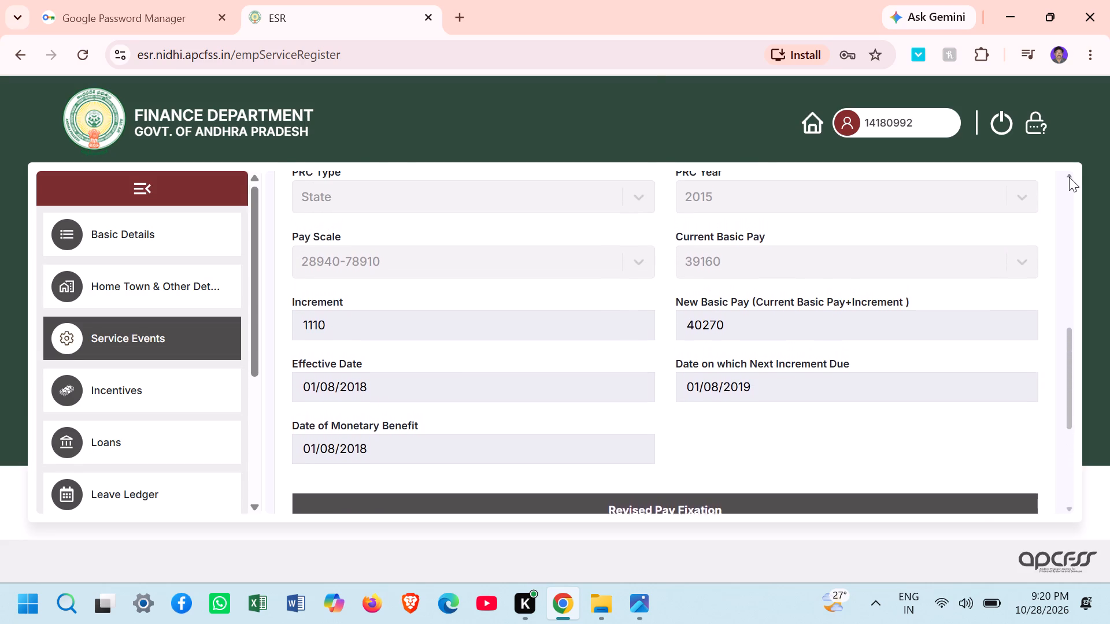
pyautogui.click(1069, 177)
pyautogui.tripleClick(1069, 177)
pyautogui.click(1069, 177)
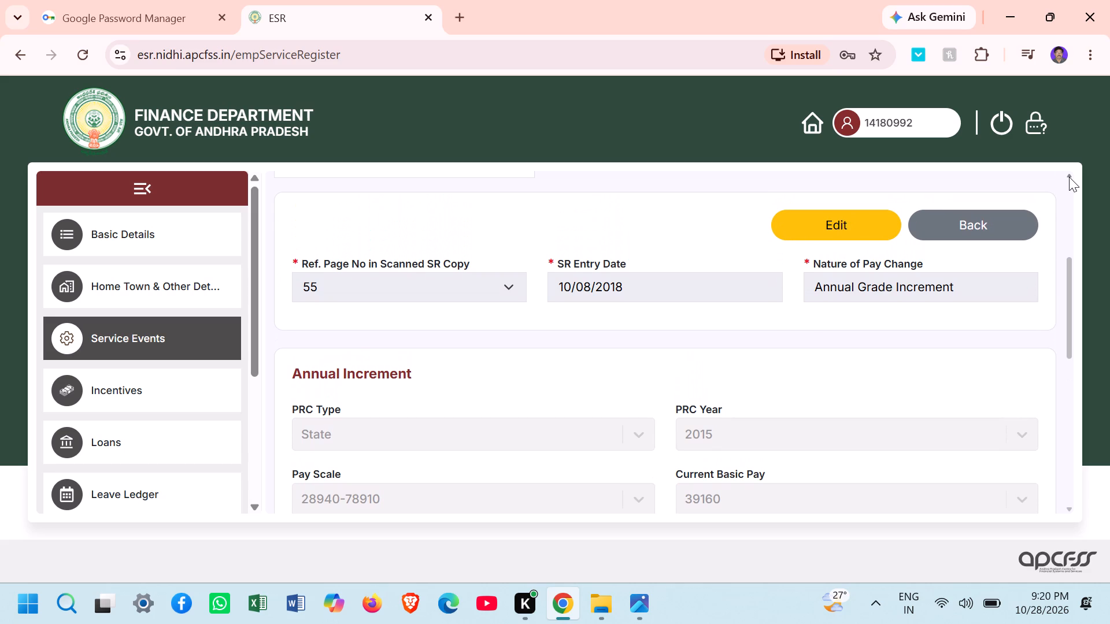
pyautogui.doubleClick(1071, 508)
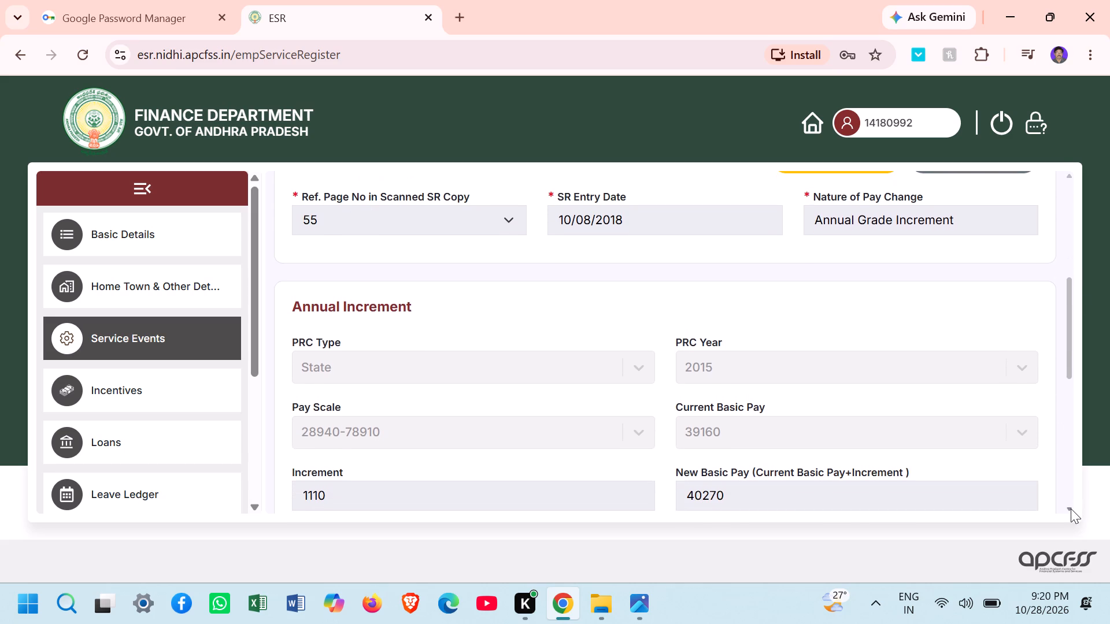
pyautogui.doubleClick(1071, 508)
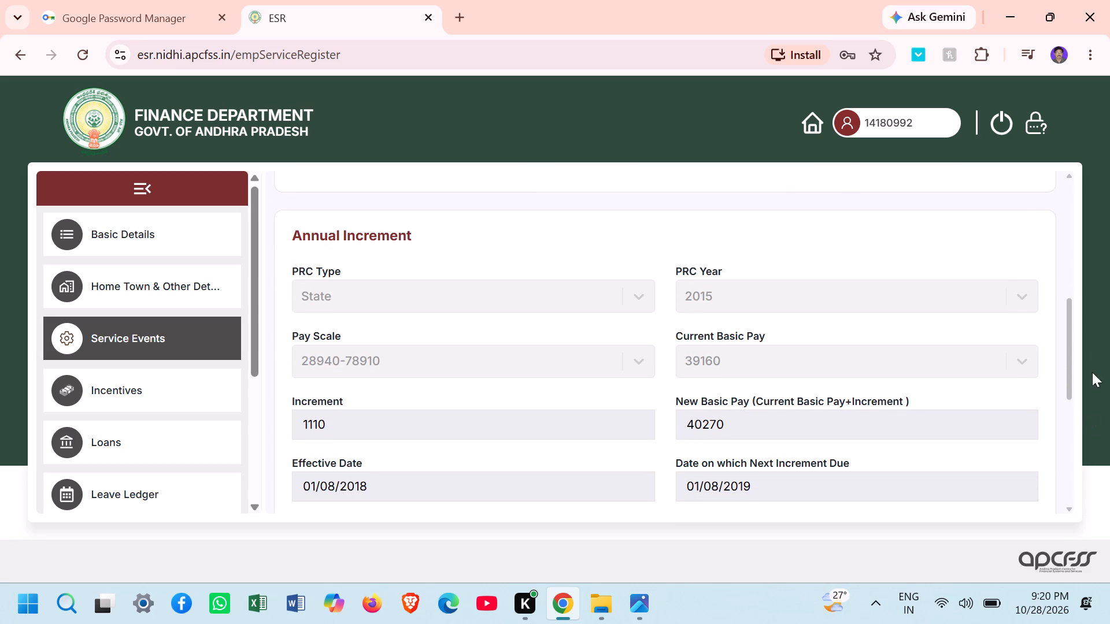
pyautogui.tripleClick(1070, 177)
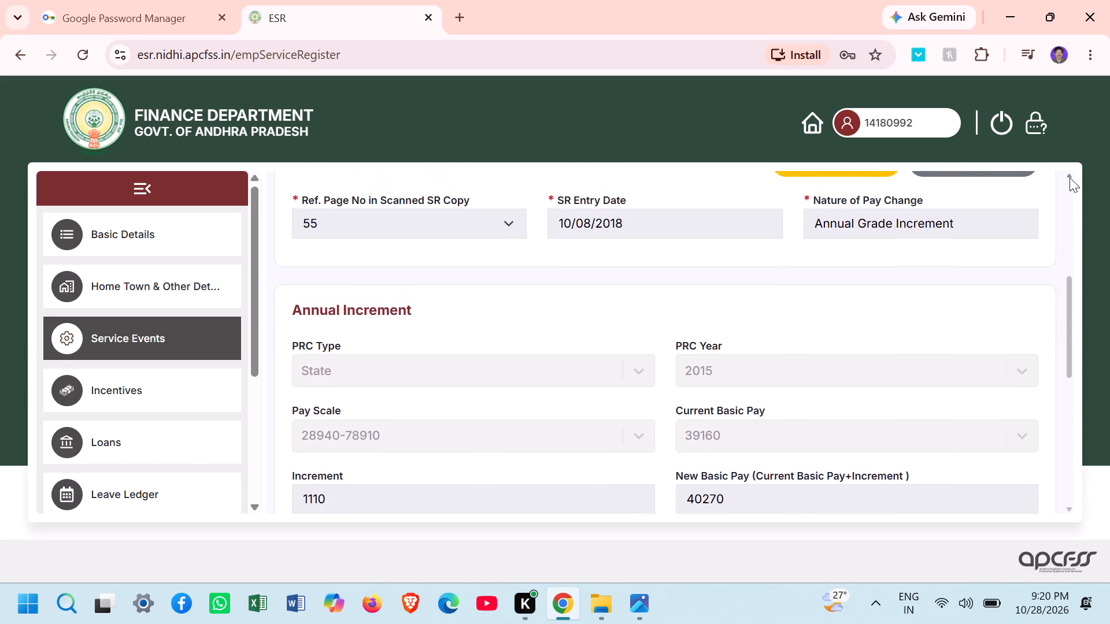
pyautogui.click(1070, 177)
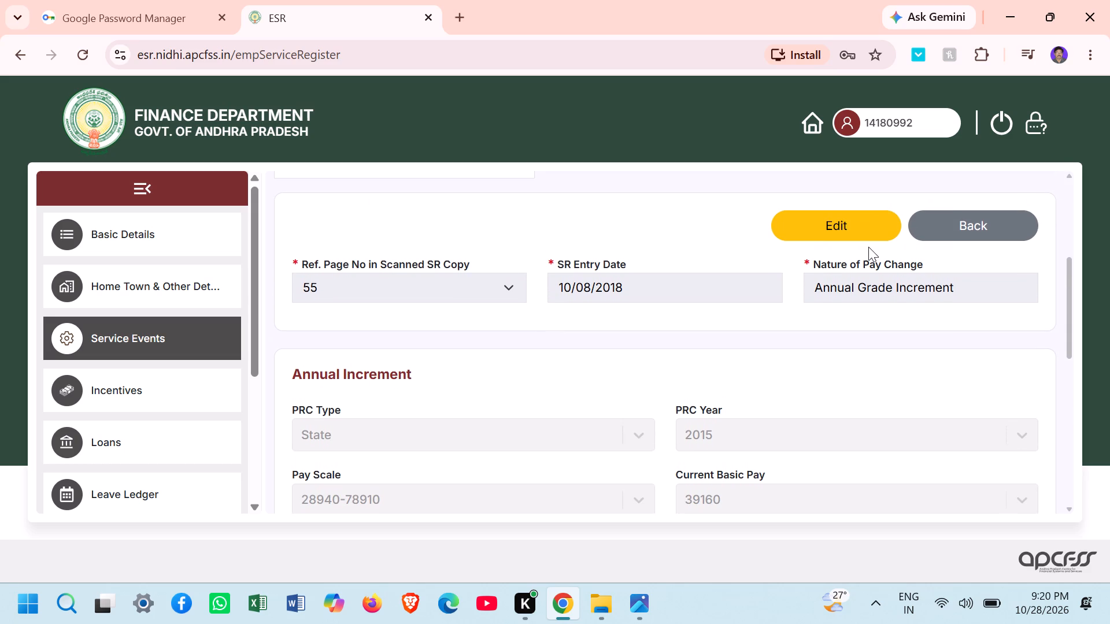
# Change the 2018 increment event's Ref. Page No in Scanned SR Copy to 53 and save the event.
pyautogui.click(863, 229)
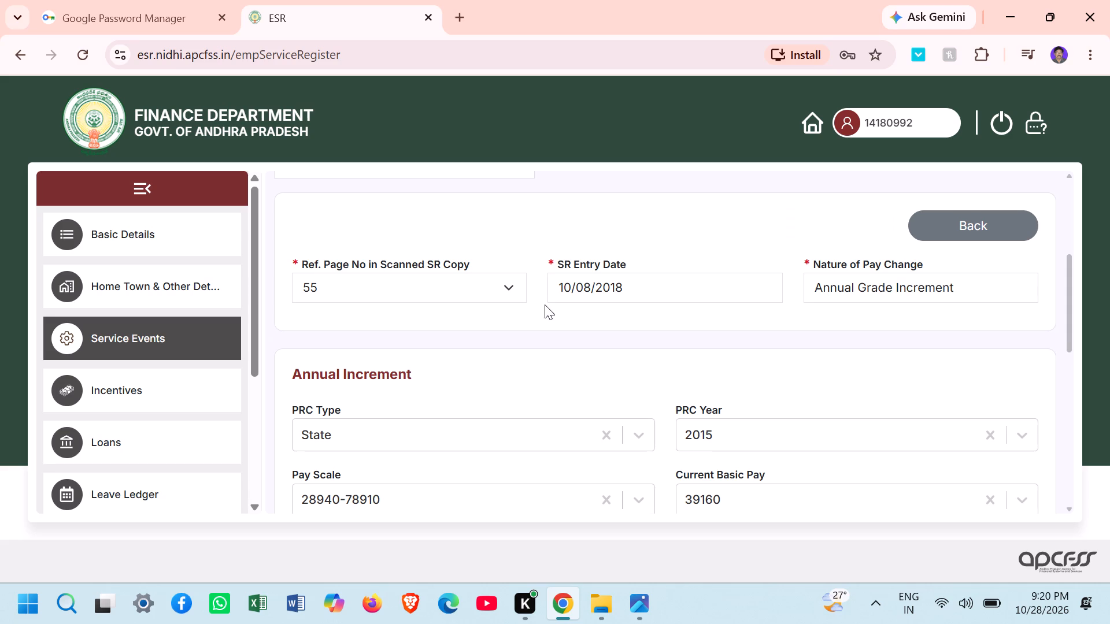
pyautogui.click(508, 289)
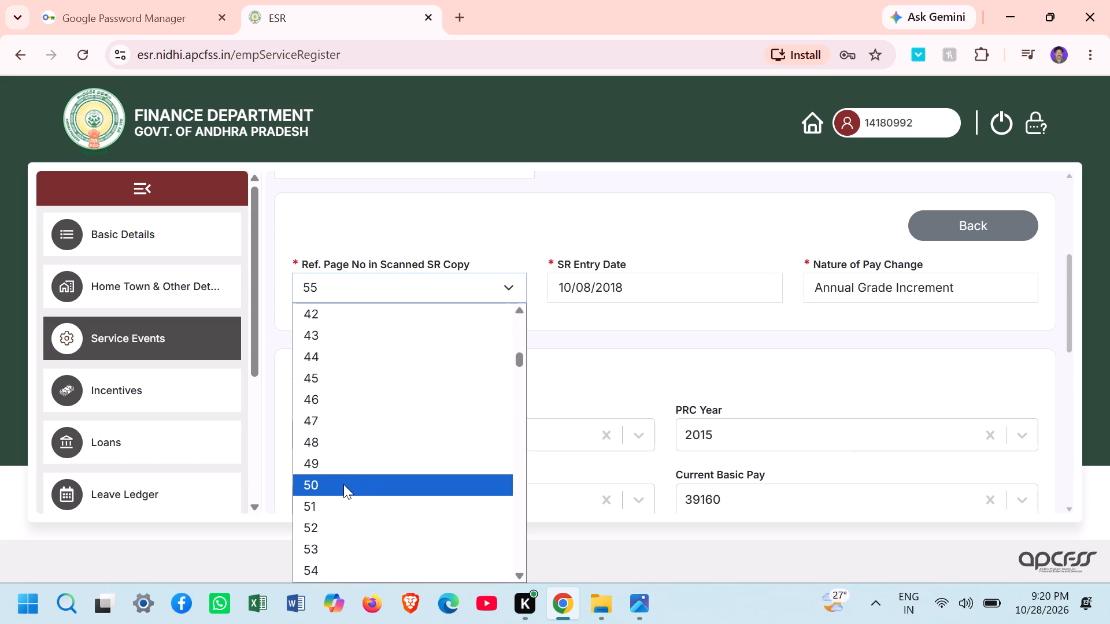
pyautogui.click(324, 551)
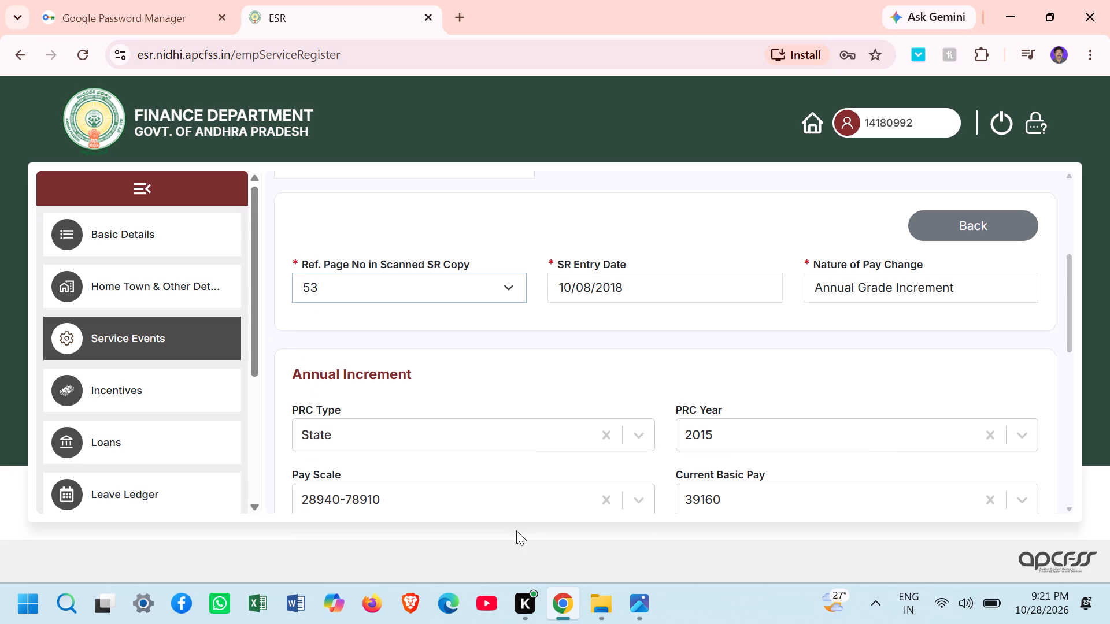
pyautogui.tripleClick(1065, 508)
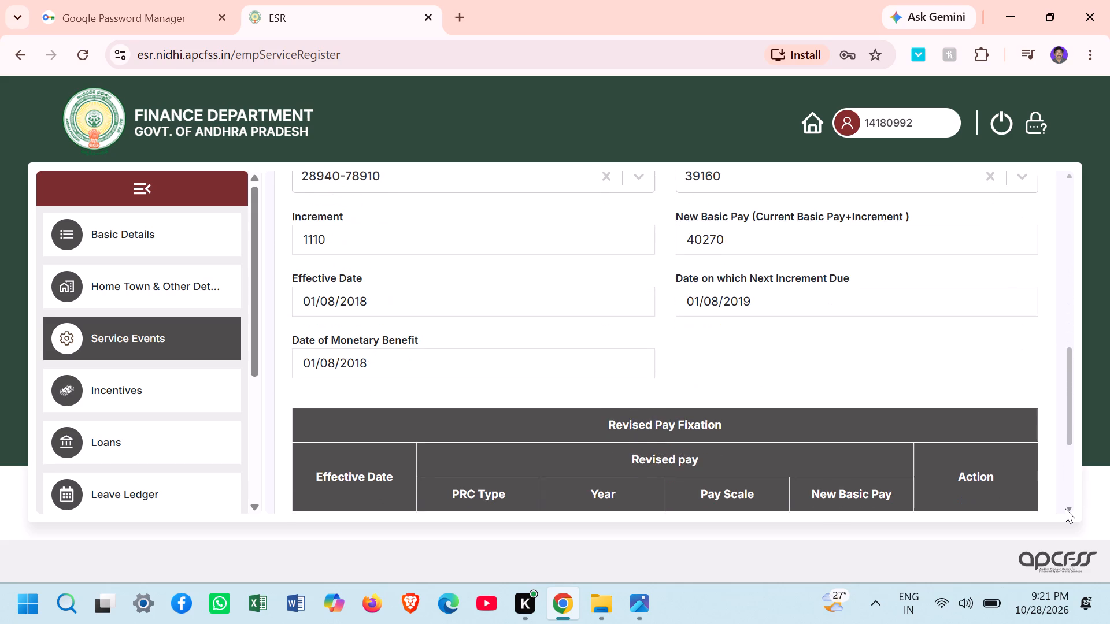
pyautogui.doubleClick(1065, 508)
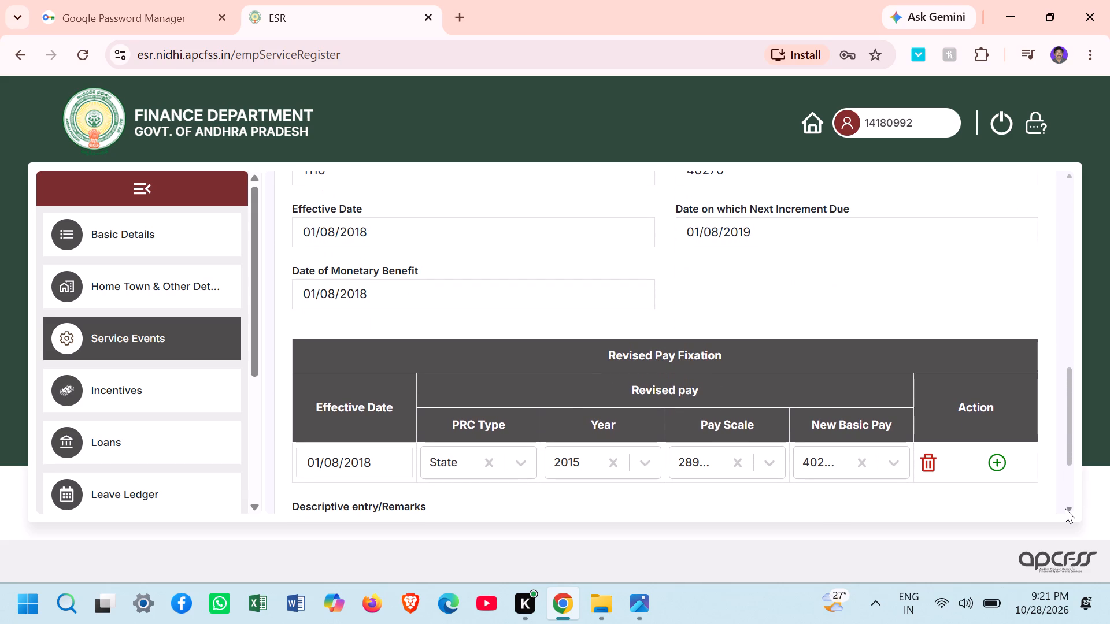
pyautogui.doubleClick(1065, 508)
pyautogui.click(1065, 508)
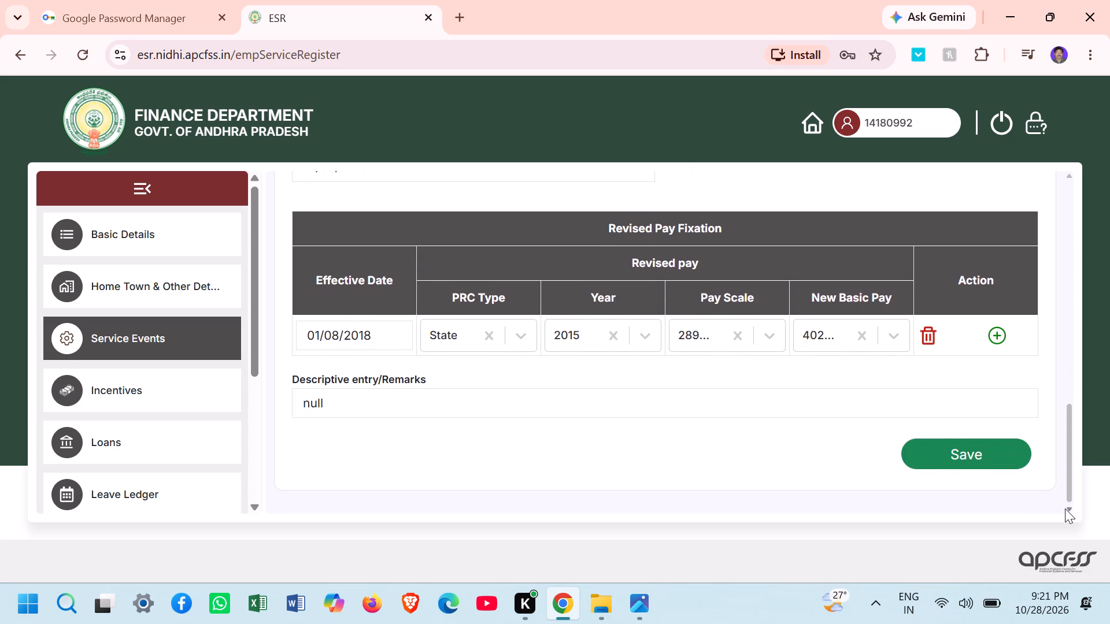
pyautogui.click(990, 454)
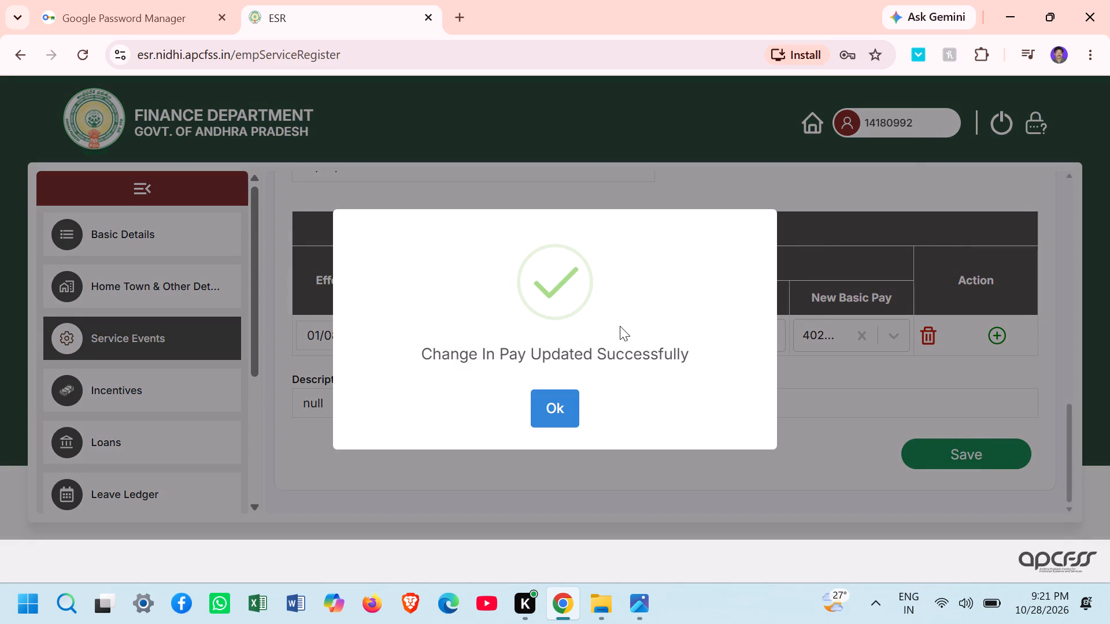
pyautogui.click(564, 411)
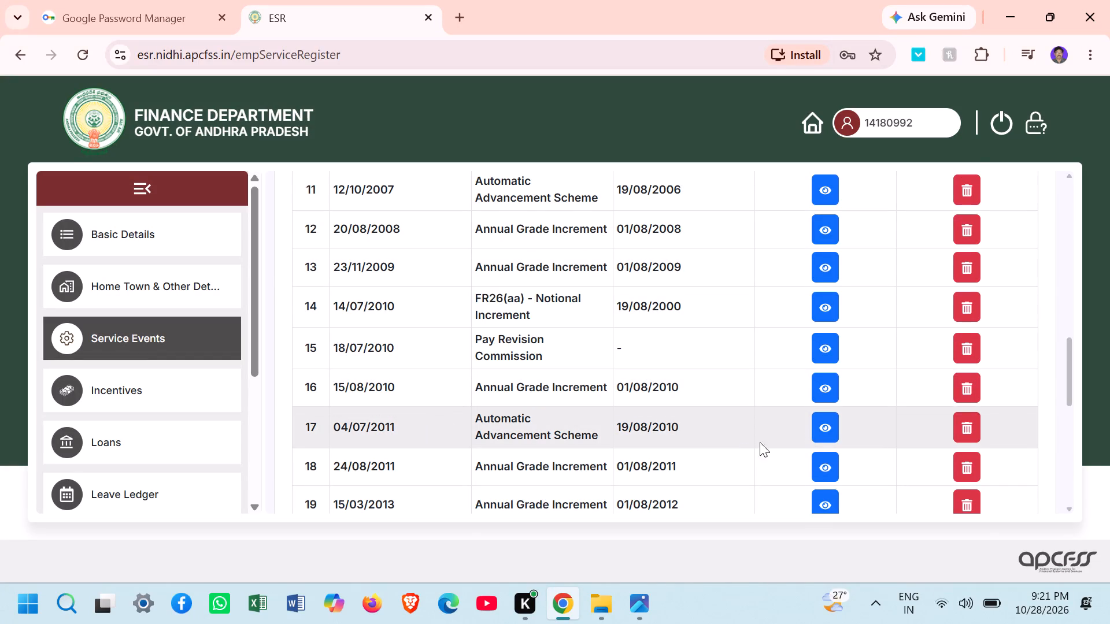
# Reopen the Annual Grade Increment event with SR entry date 10/08/2018 from the Change in pay list.
pyautogui.tripleClick(1072, 509)
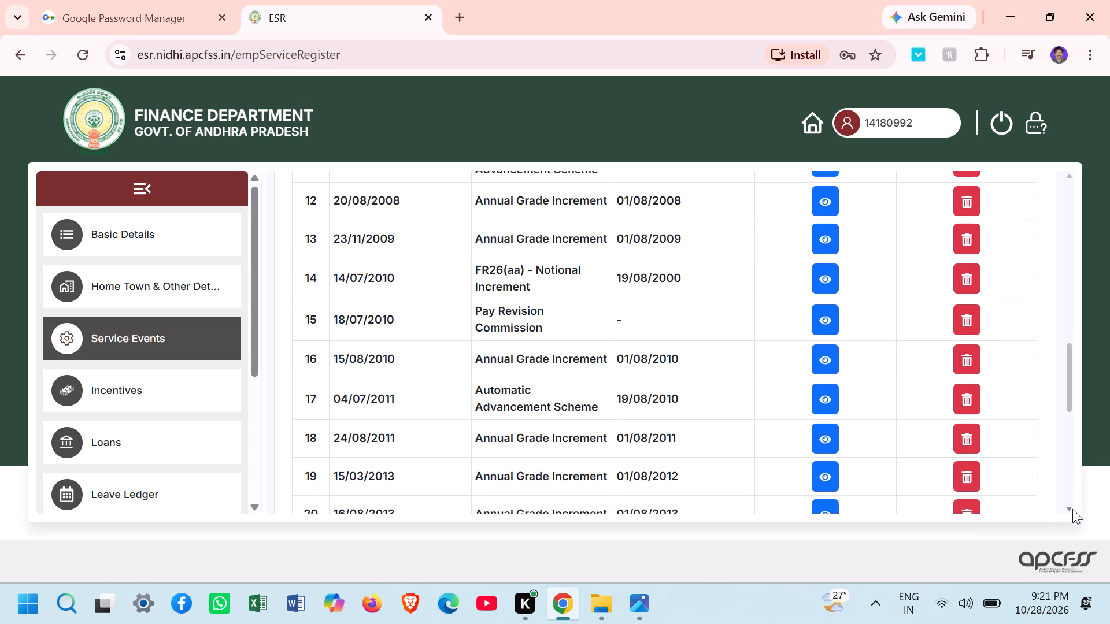
pyautogui.doubleClick(1072, 509)
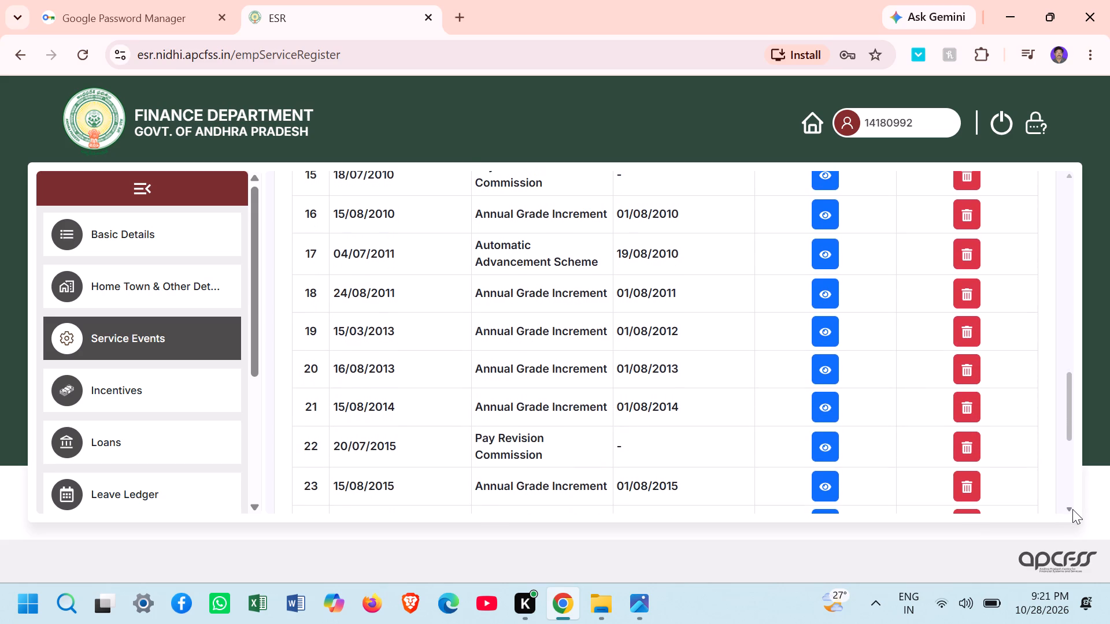
pyautogui.tripleClick(1072, 509)
pyautogui.click(1072, 509)
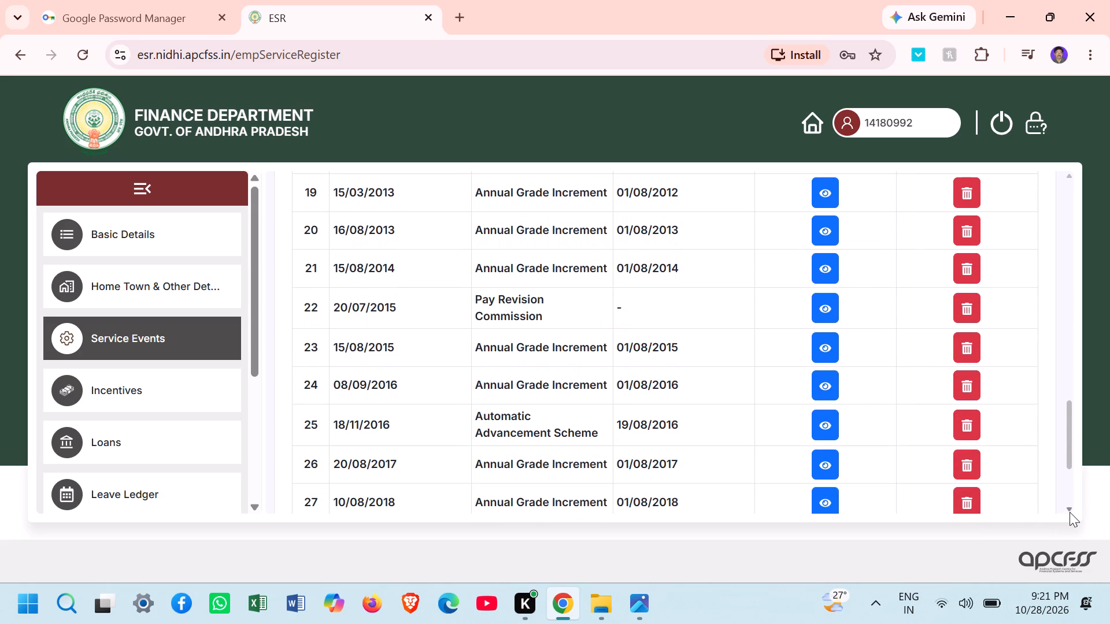
pyautogui.tripleClick(1070, 512)
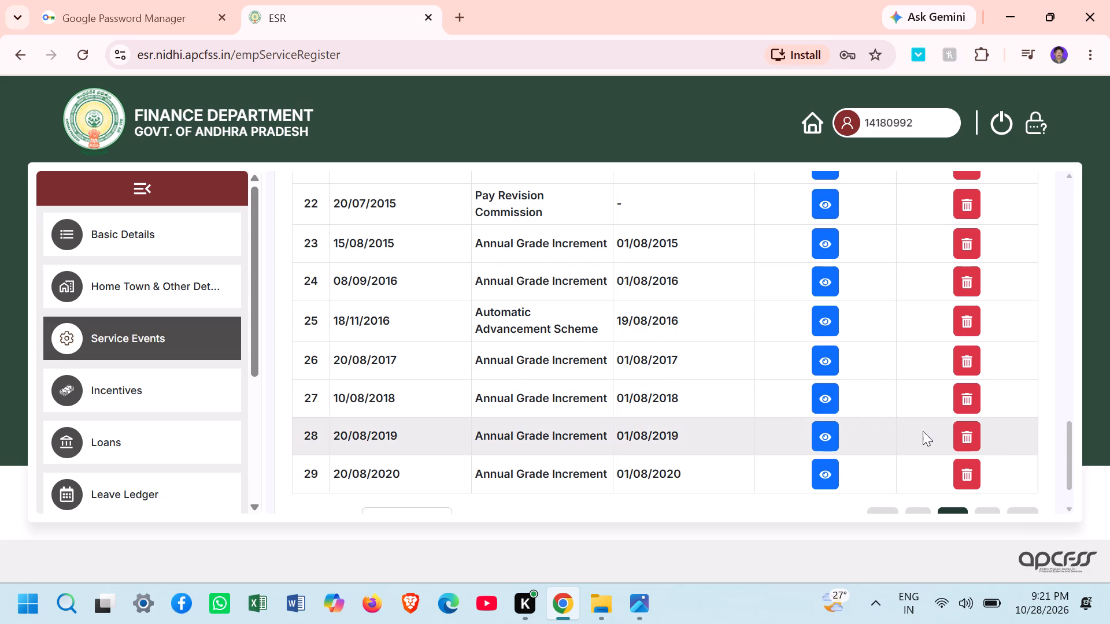
pyautogui.click(824, 398)
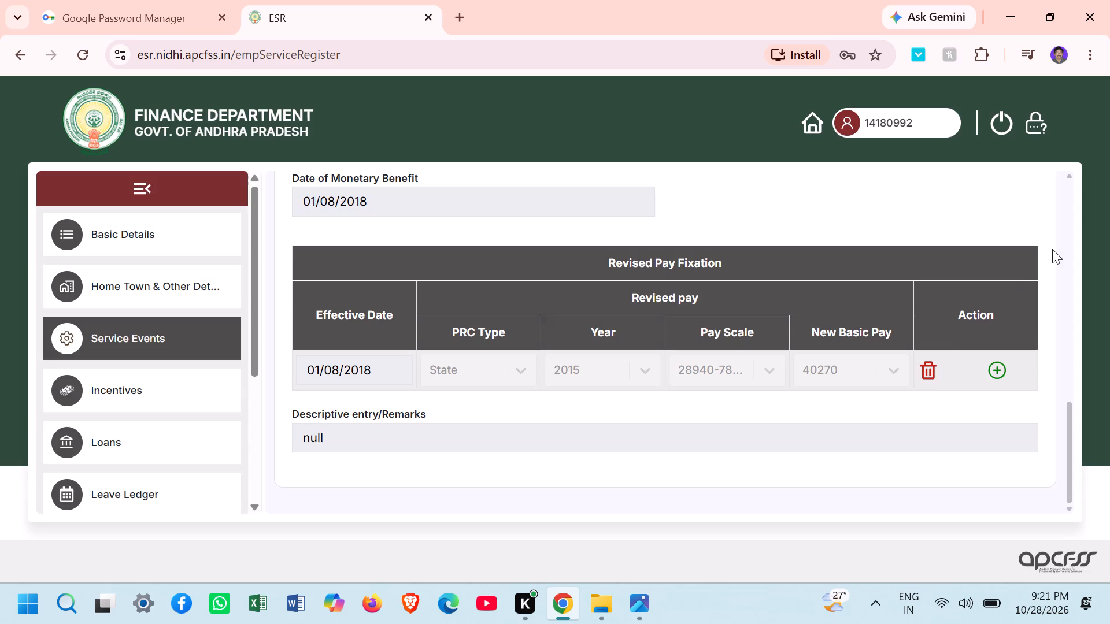
# Check the saved 2018 event's page reference, Annual Increment details and Revised Pay Fixation row, and return to the events list.
pyautogui.tripleClick(1067, 175)
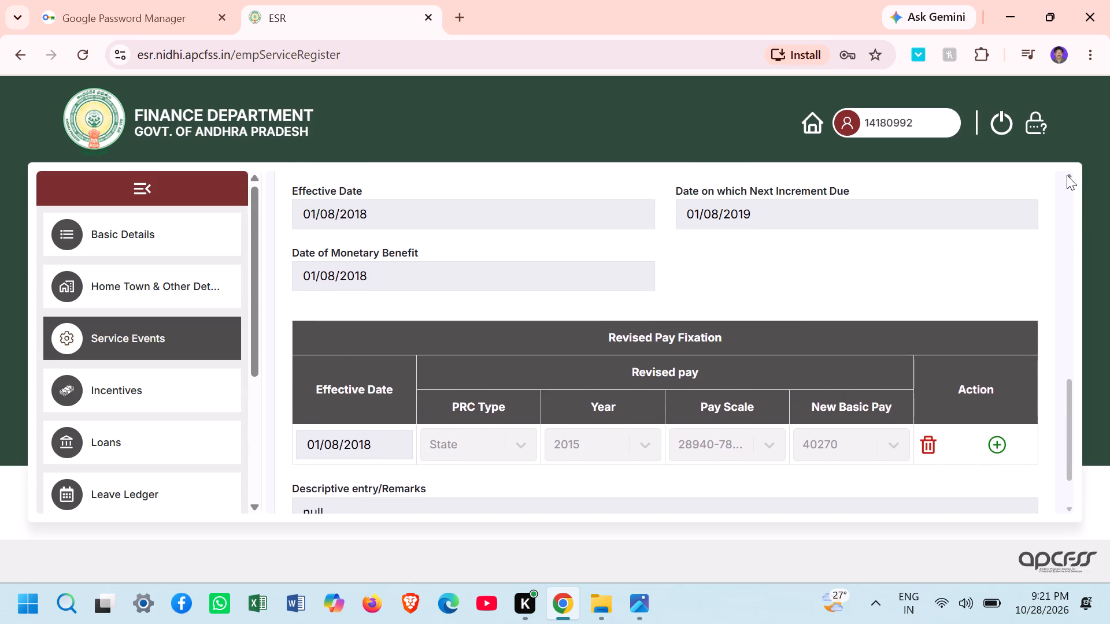
pyautogui.tripleClick(1067, 175)
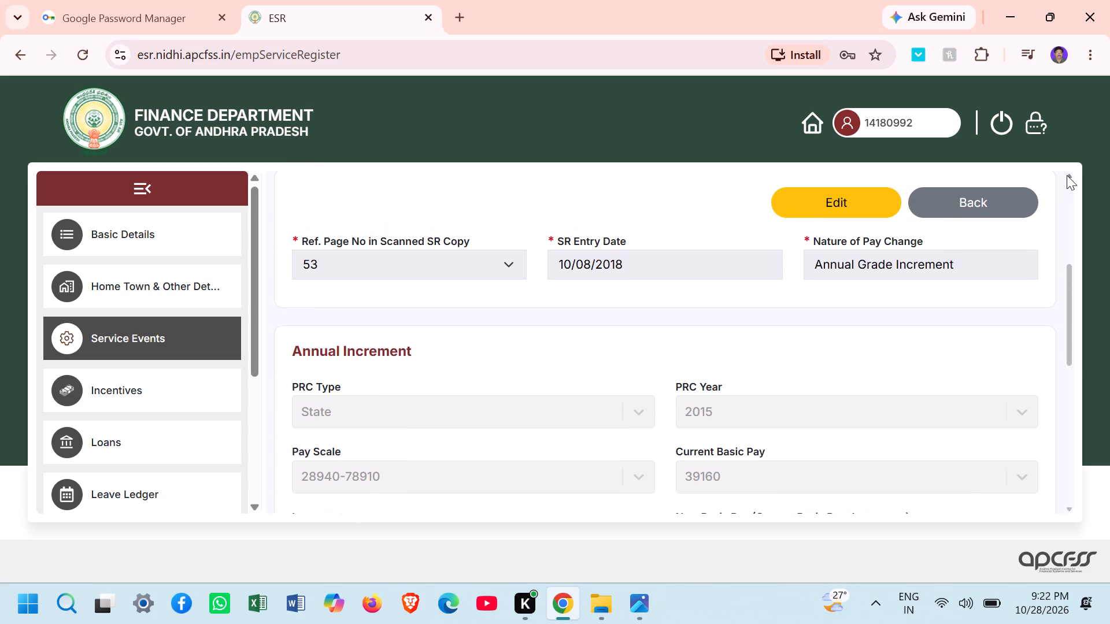
pyautogui.tripleClick(1070, 506)
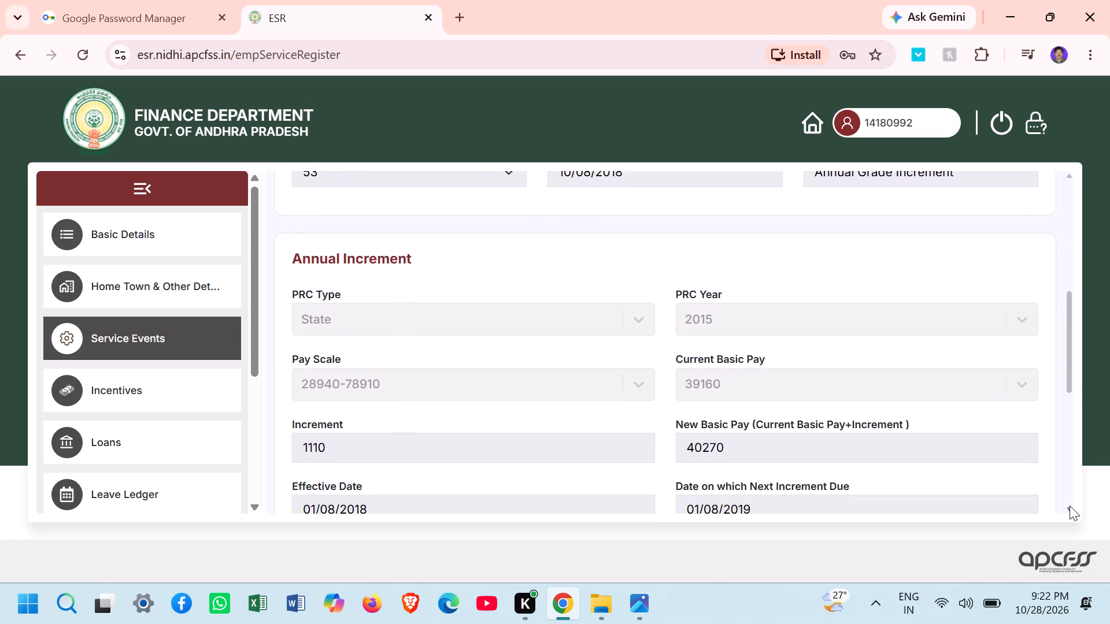
pyautogui.doubleClick(1070, 506)
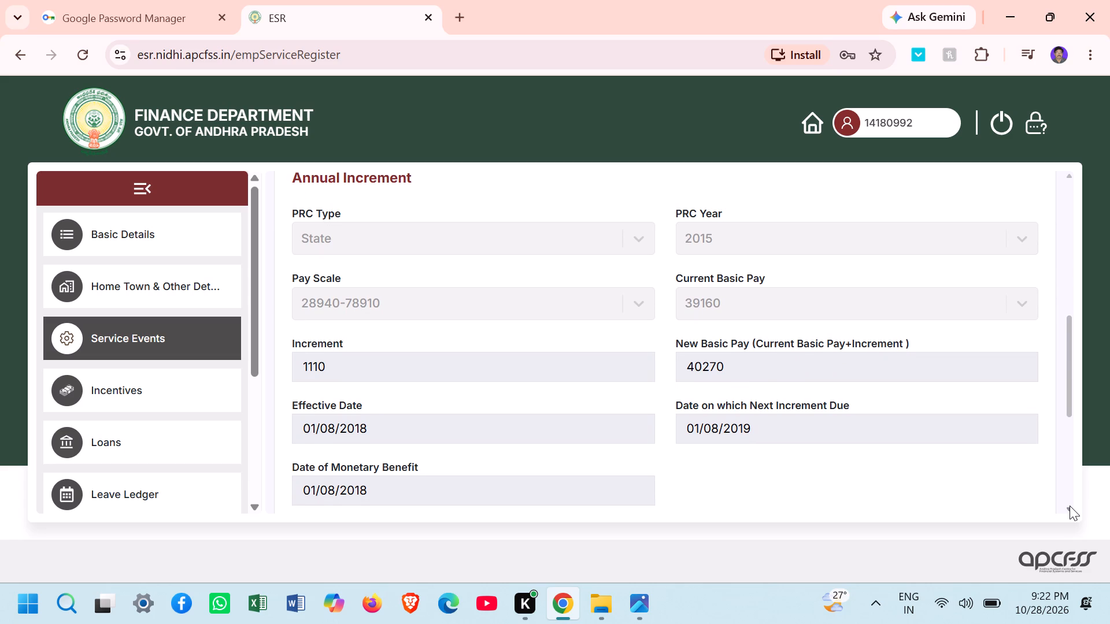
pyautogui.tripleClick(1070, 506)
pyautogui.tripleClick(1070, 506)
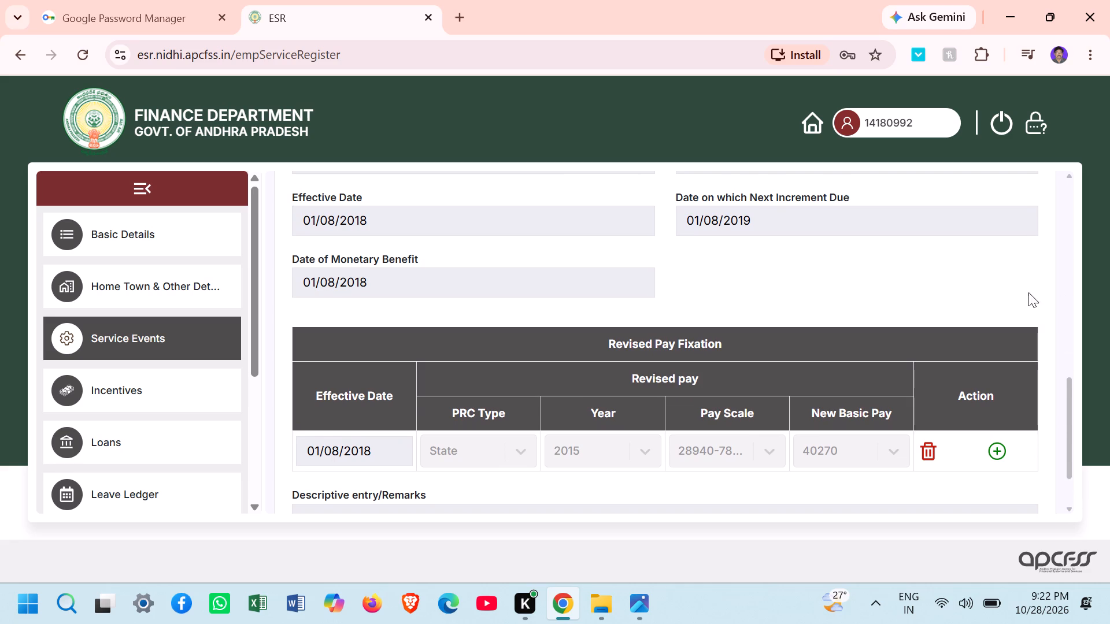
pyautogui.click(1066, 177)
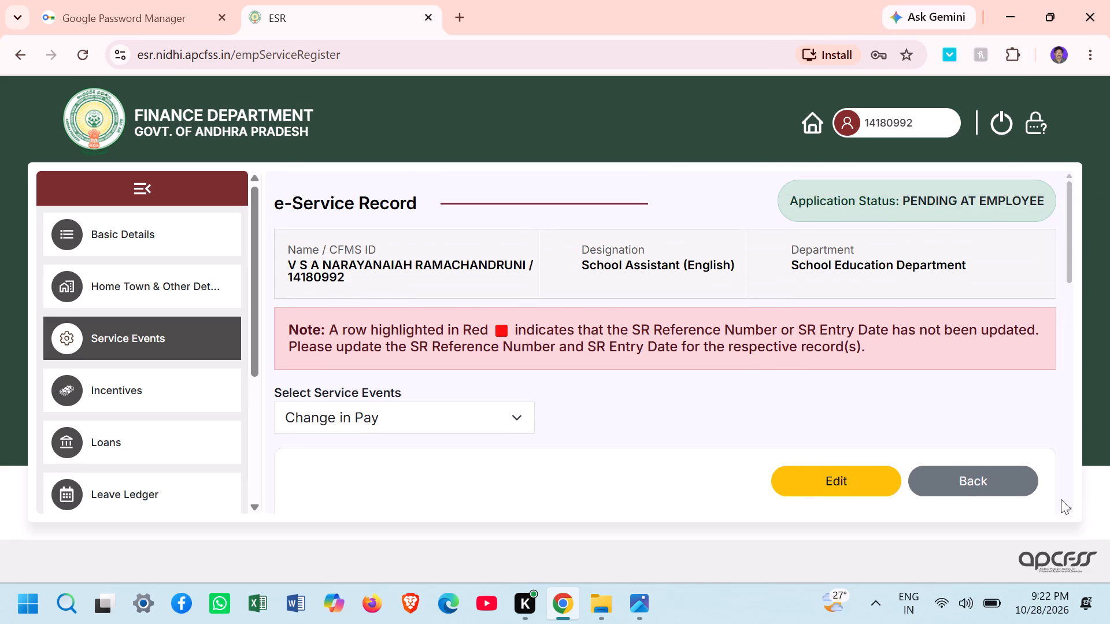
pyautogui.tripleClick(1066, 505)
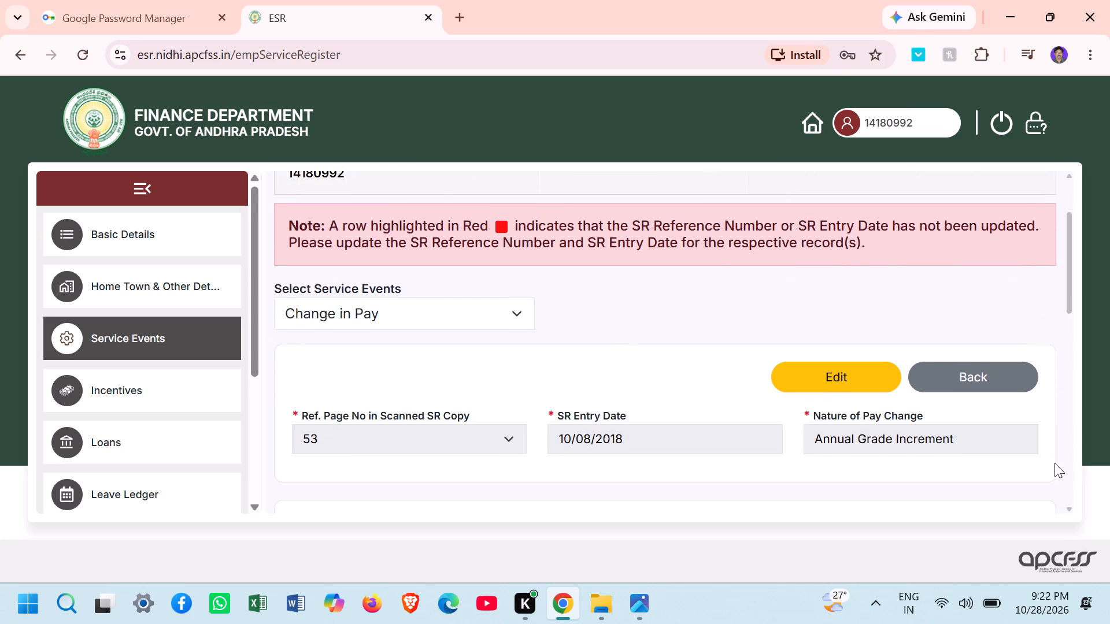
pyautogui.doubleClick(1073, 511)
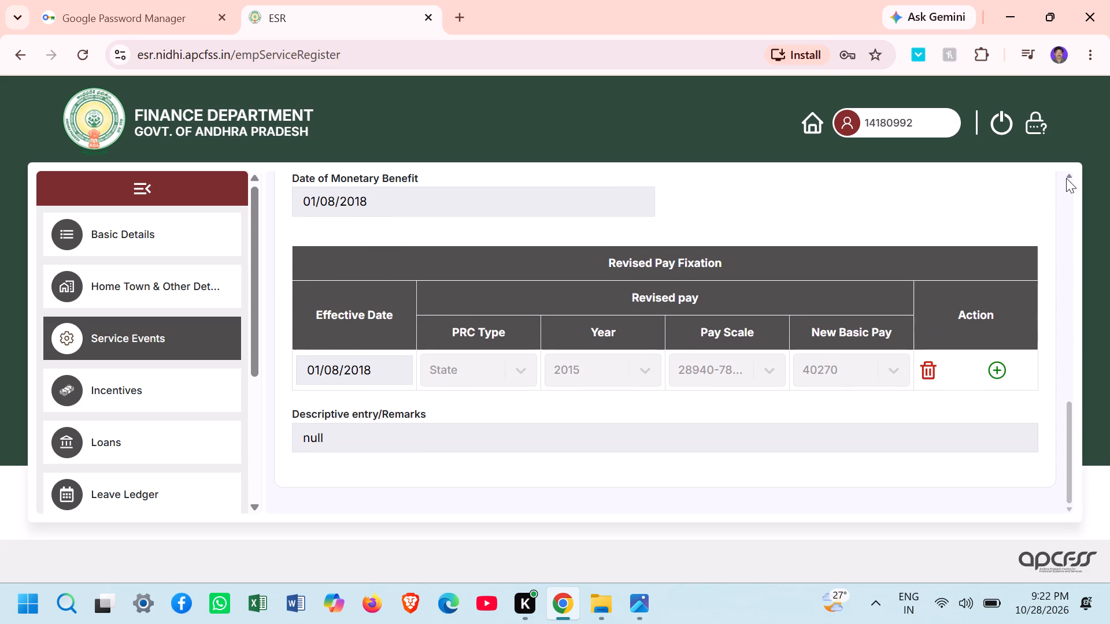
pyautogui.click(1070, 178)
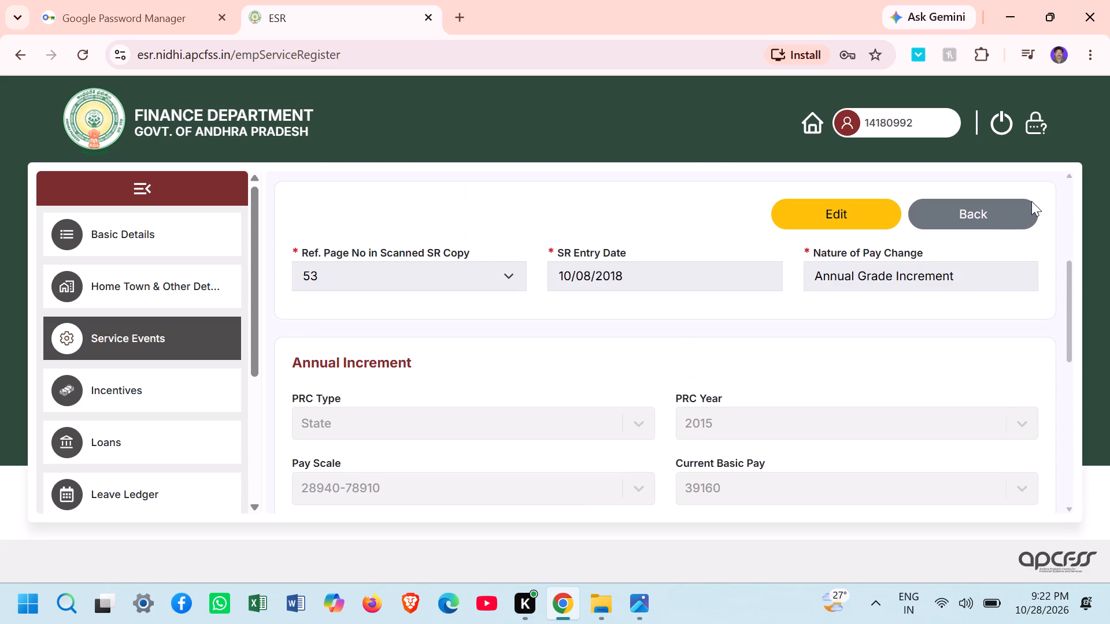
pyautogui.click(985, 218)
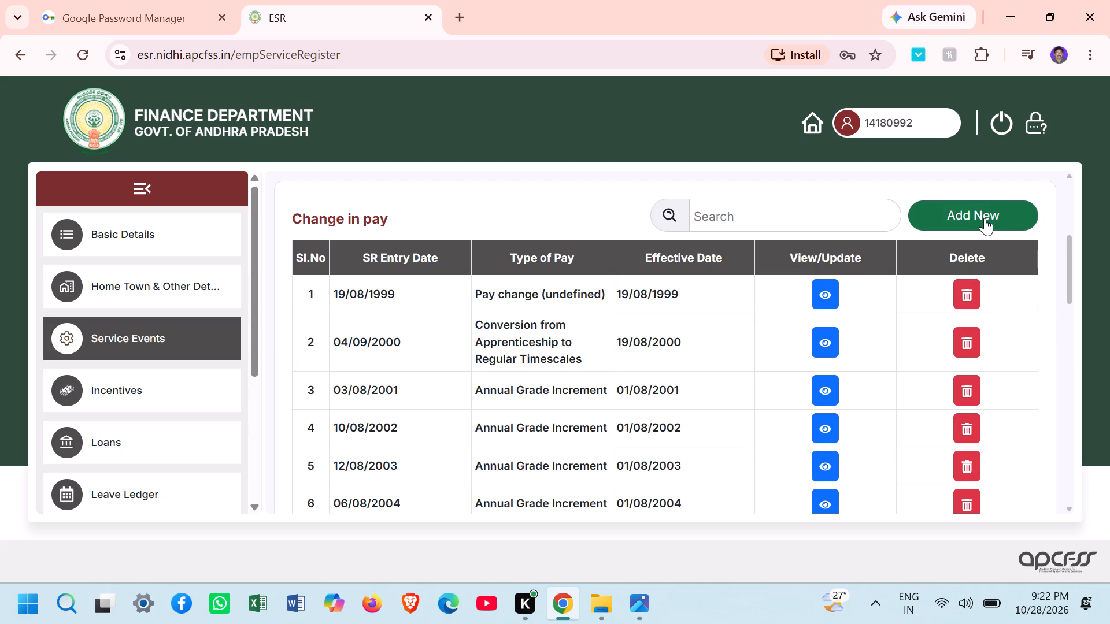
# Open the Annual Grade Increment event with SR entry date 20/08/2019 from the Change in pay list.
pyautogui.click(1069, 512)
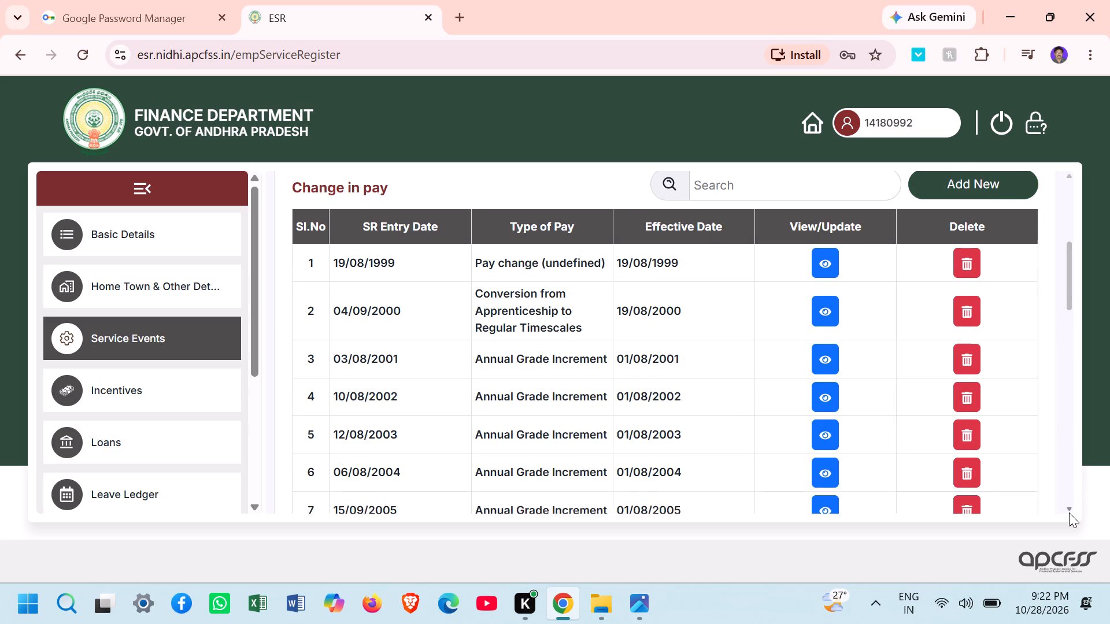
pyautogui.doubleClick(1068, 511)
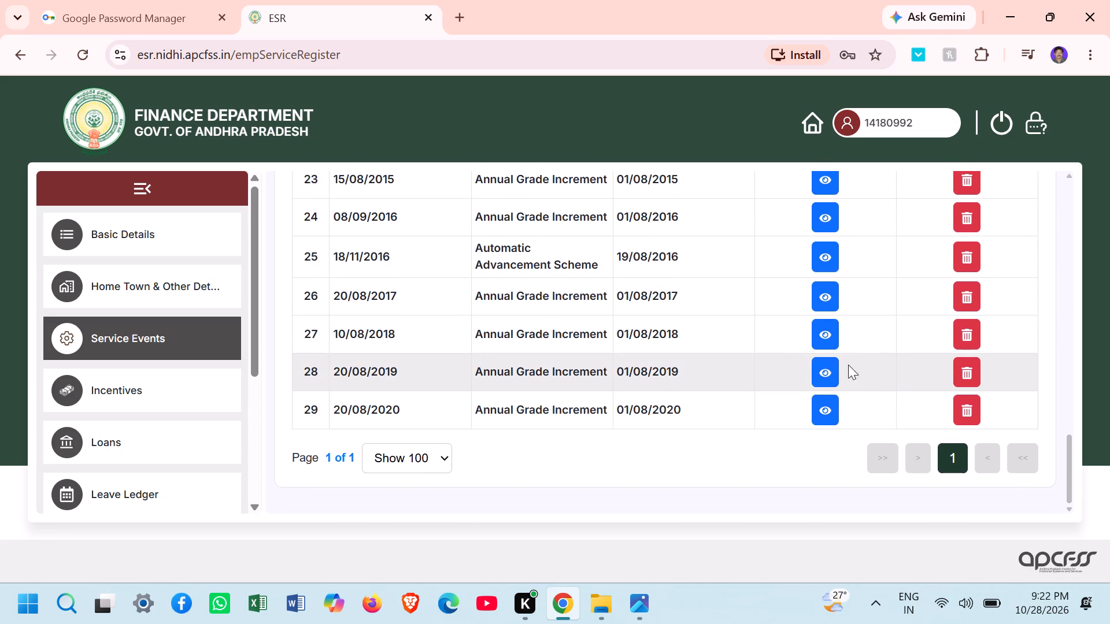
pyautogui.click(831, 370)
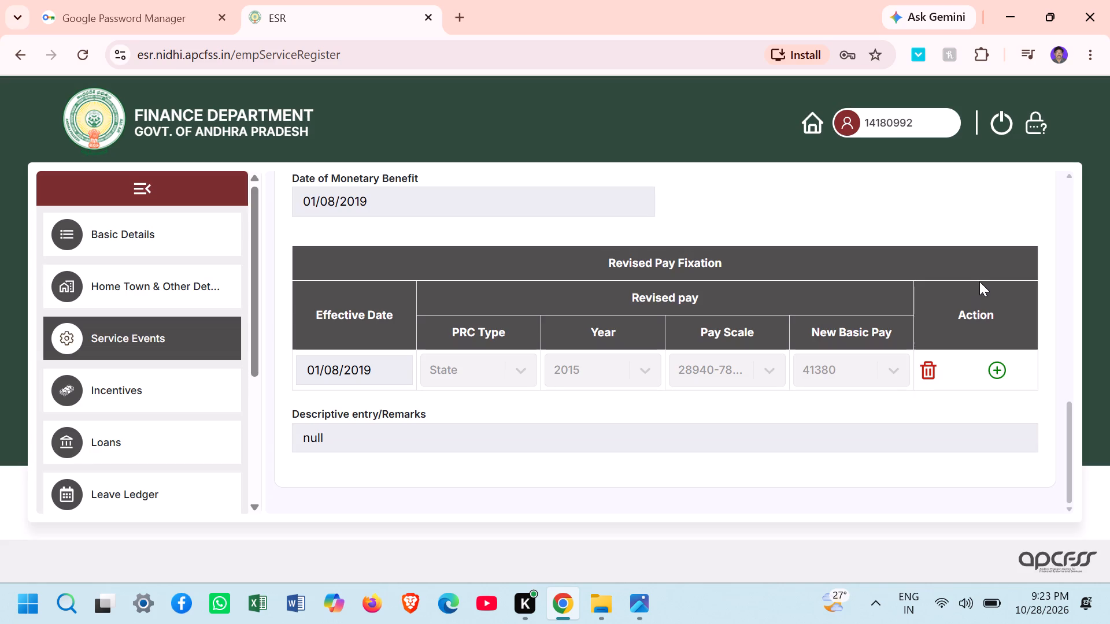
# Put the 2019 increment event into editing and set its Ref. Page No in Scanned SR Copy to 54.
pyautogui.click(1064, 174)
pyautogui.moveTo(1064, 174); pyautogui.dragTo(1067, 179)
pyautogui.click(1067, 179)
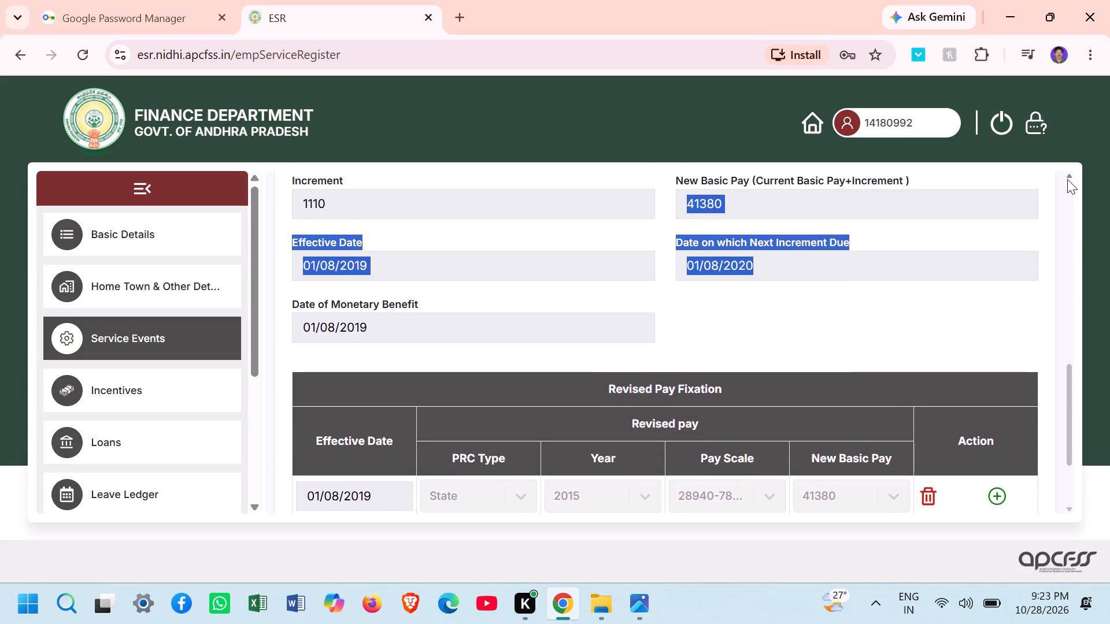
pyautogui.doubleClick(1067, 179)
pyautogui.click(1067, 179)
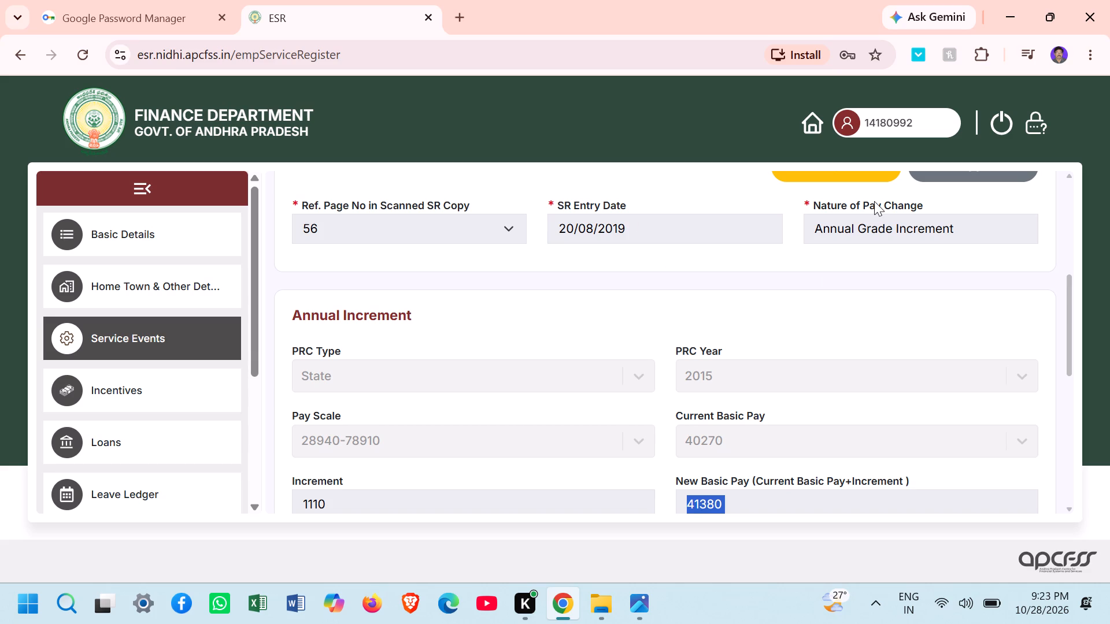
pyautogui.click(839, 174)
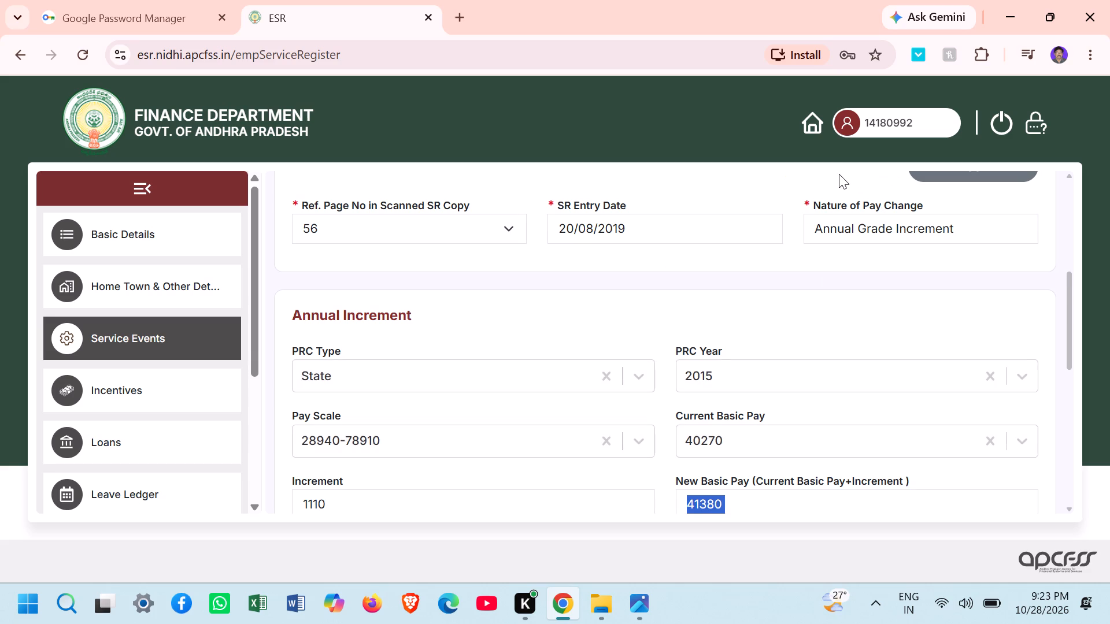
pyautogui.click(511, 231)
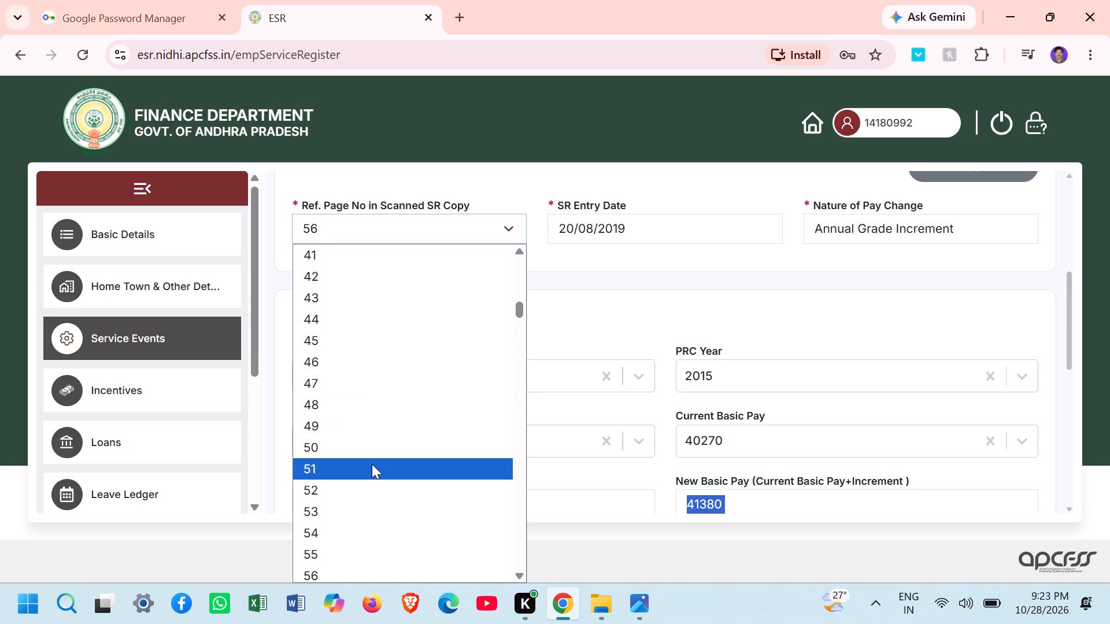
pyautogui.click(337, 528)
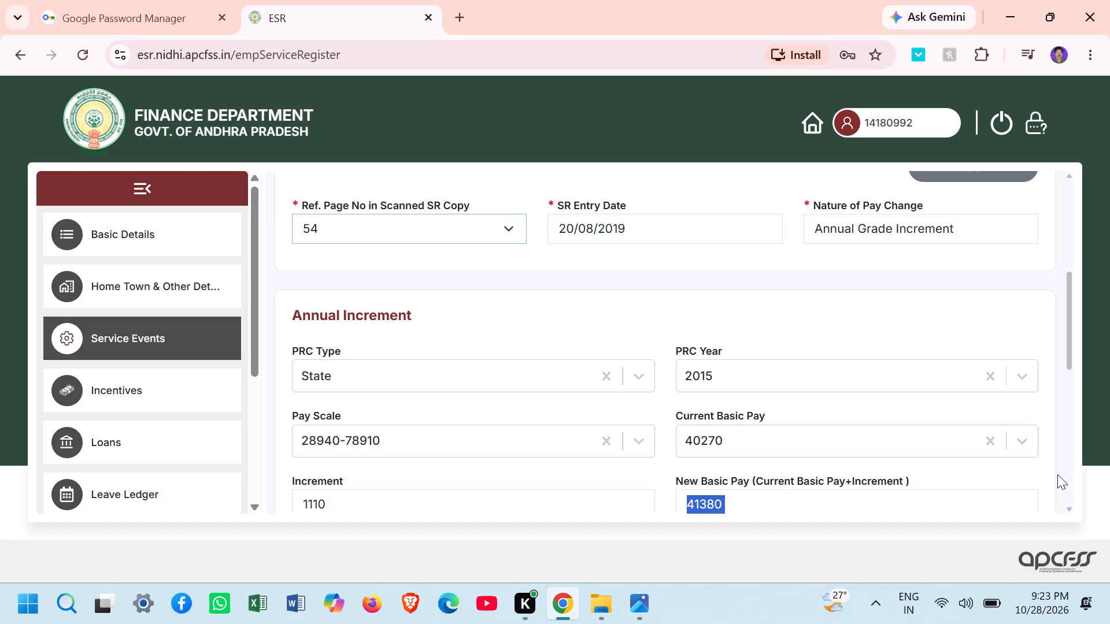
# Check the 2019 increment event's pay details and Revised Pay Fixation row, and save the updated event.
pyautogui.doubleClick(1072, 501)
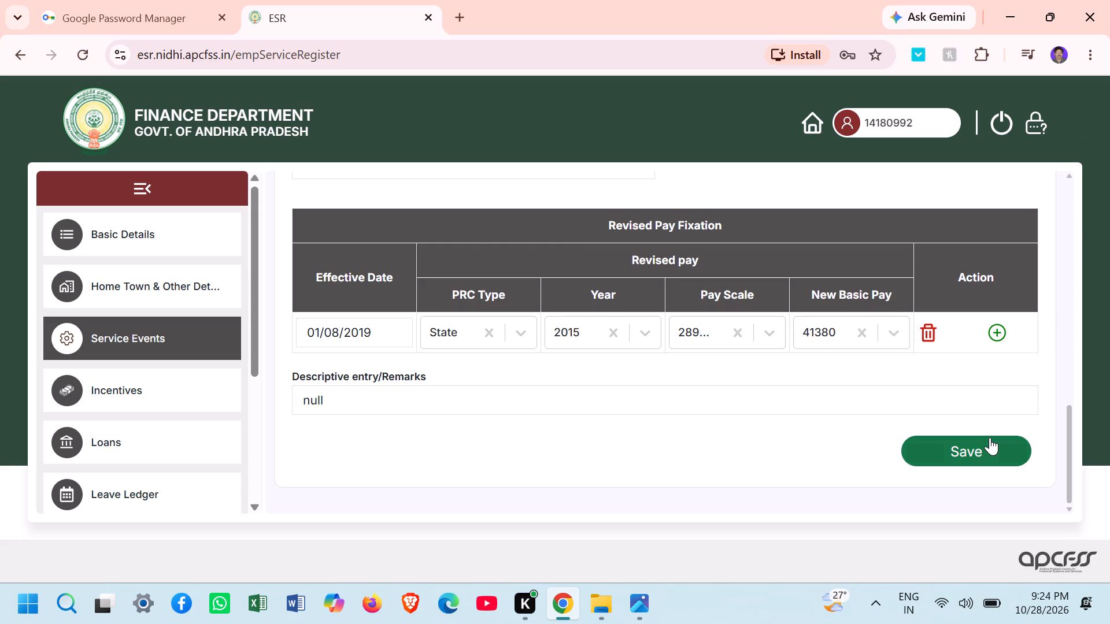
pyautogui.click(1067, 395)
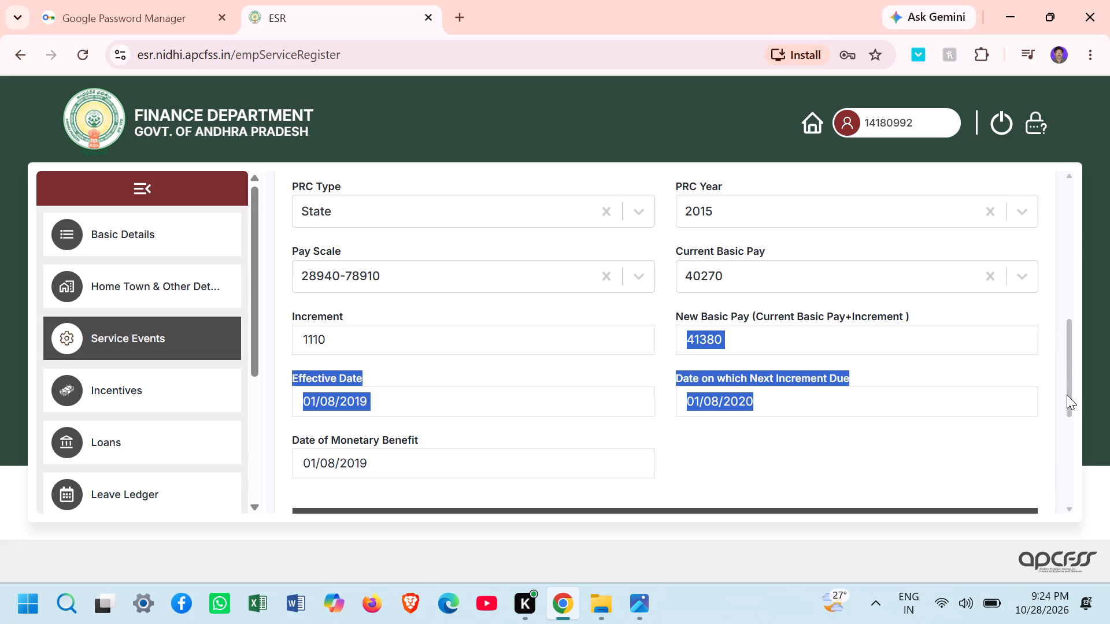
pyautogui.click(1006, 373)
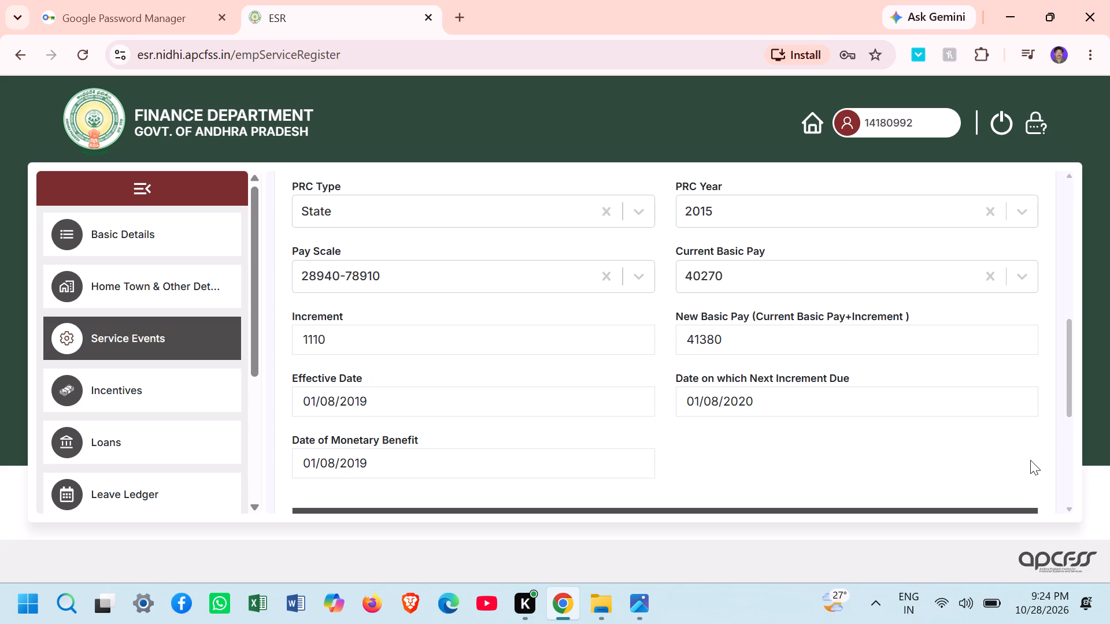
pyautogui.tripleClick(1068, 506)
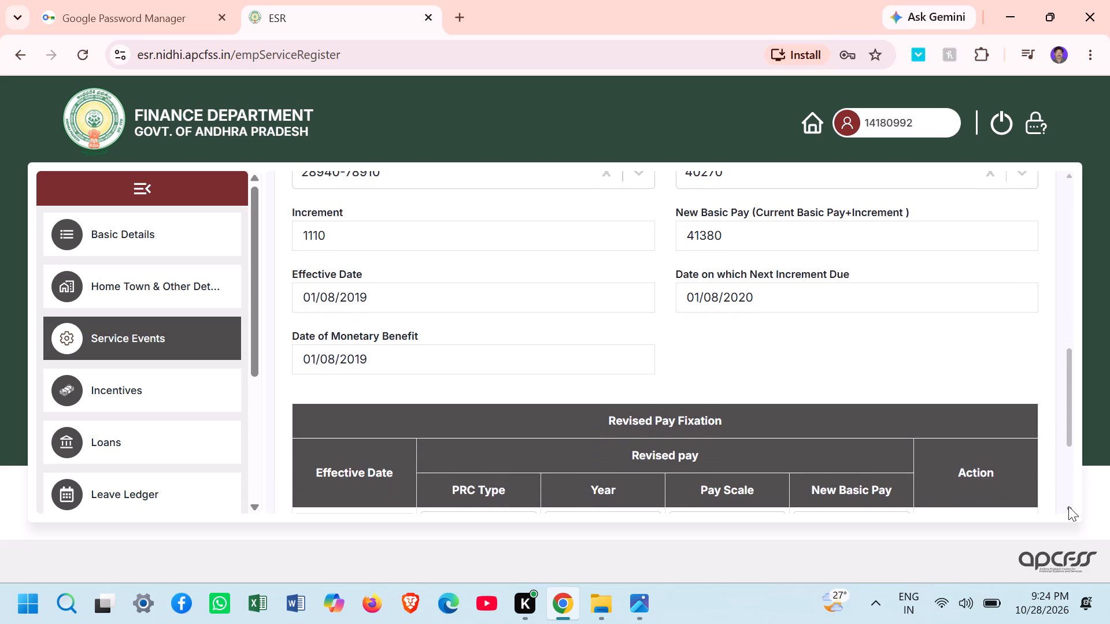
pyautogui.doubleClick(1068, 506)
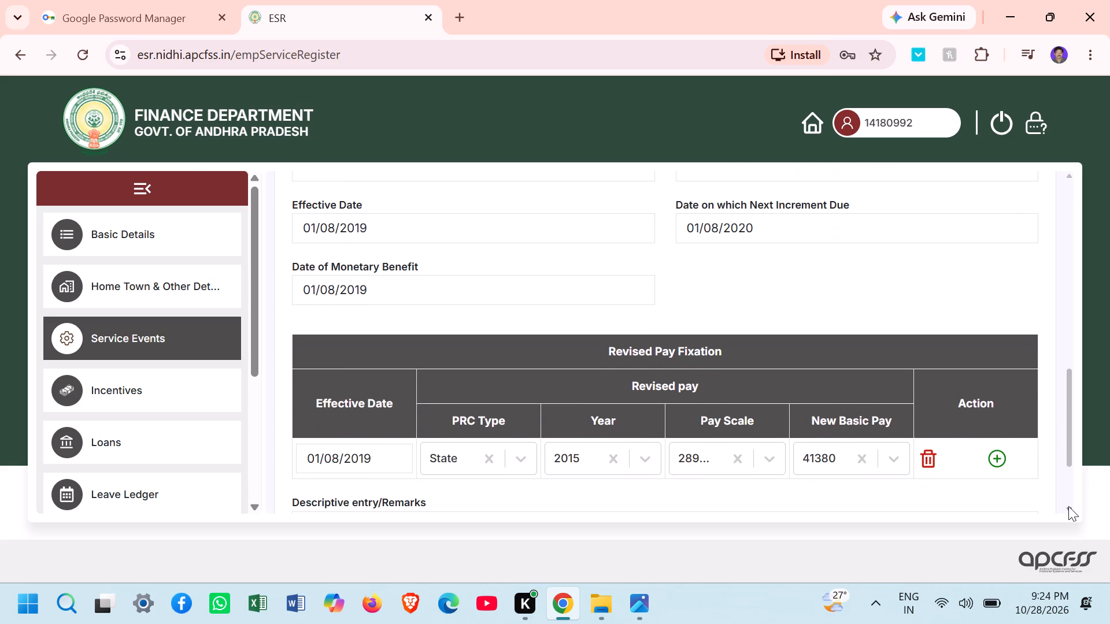
pyautogui.click(1070, 507)
pyautogui.doubleClick(1070, 507)
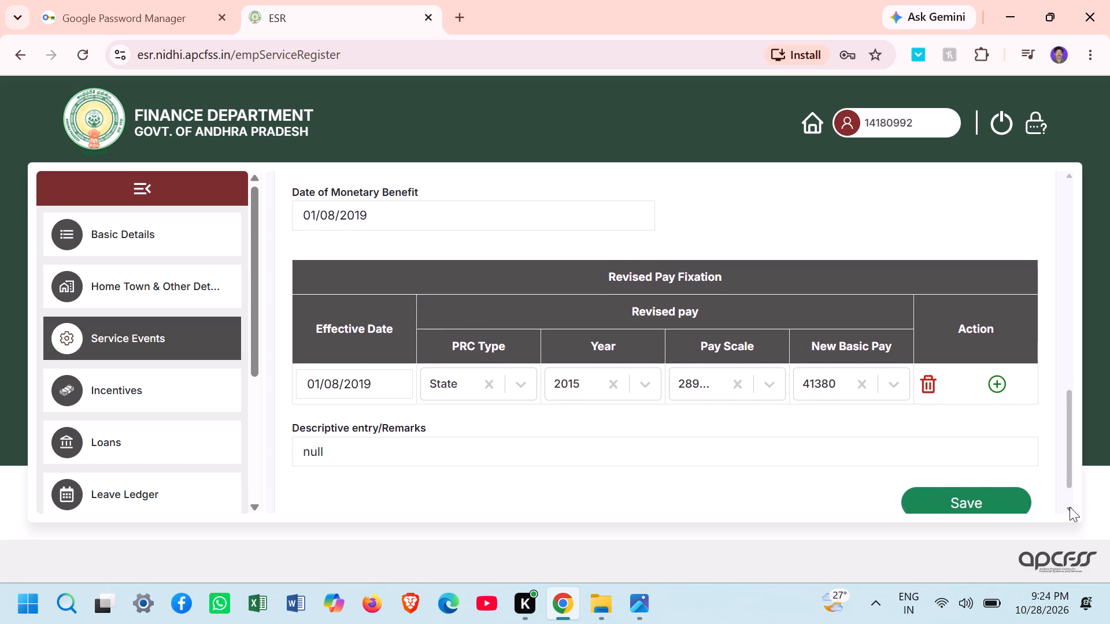
pyautogui.click(980, 473)
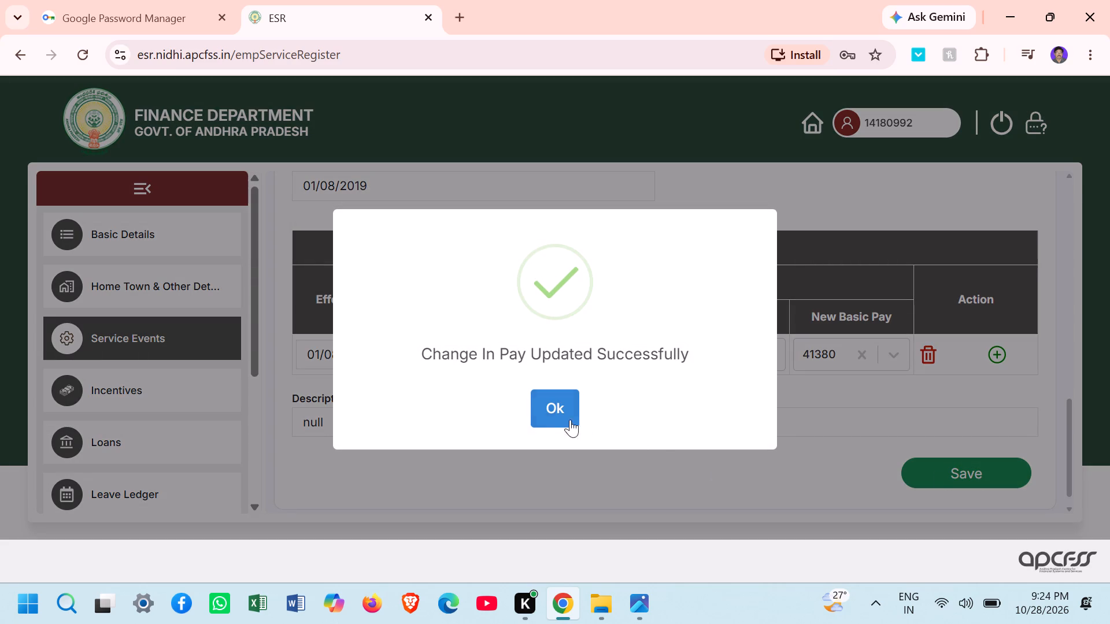
pyautogui.click(554, 413)
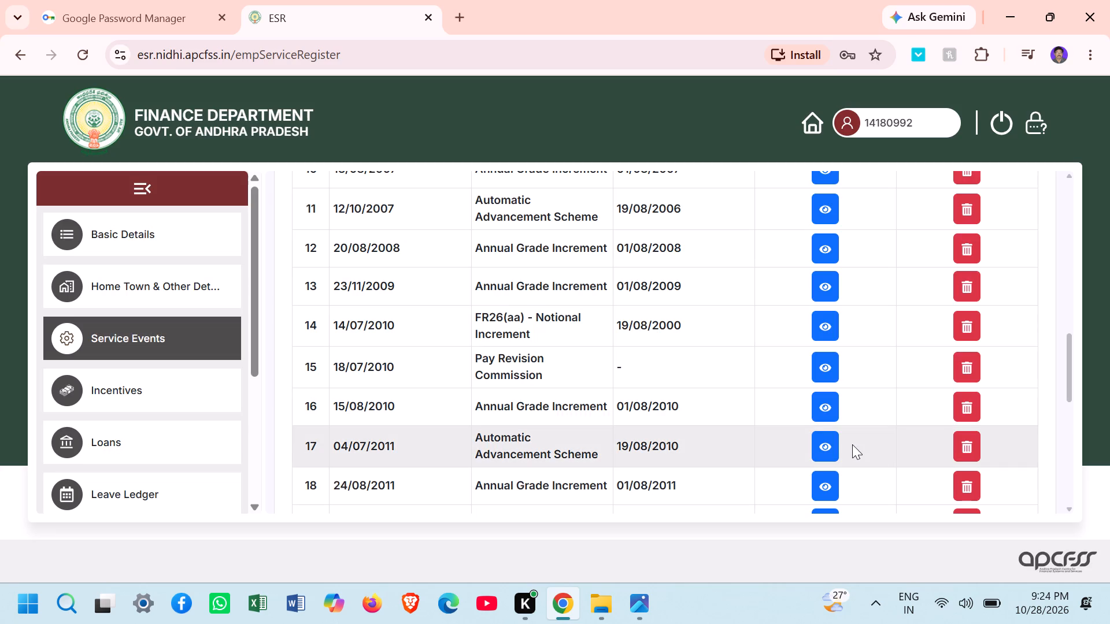
# Open the Annual Grade Increment event with SR entry date 20/08/2020 from the Change in Pay list.
pyautogui.click(1068, 507)
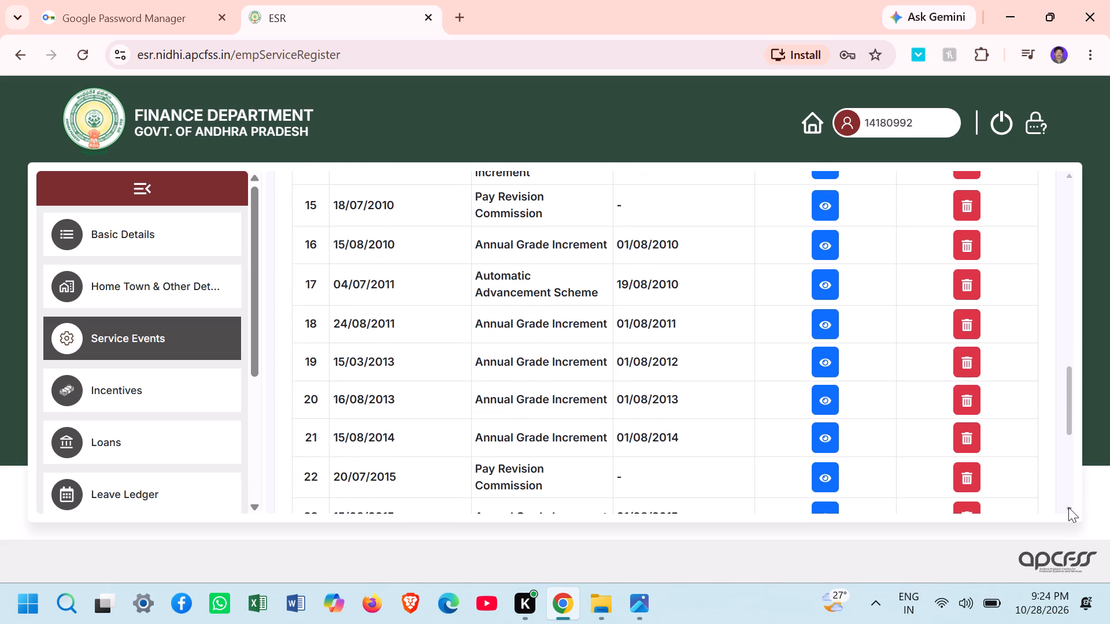
pyautogui.doubleClick(1068, 507)
pyautogui.tripleClick(1068, 507)
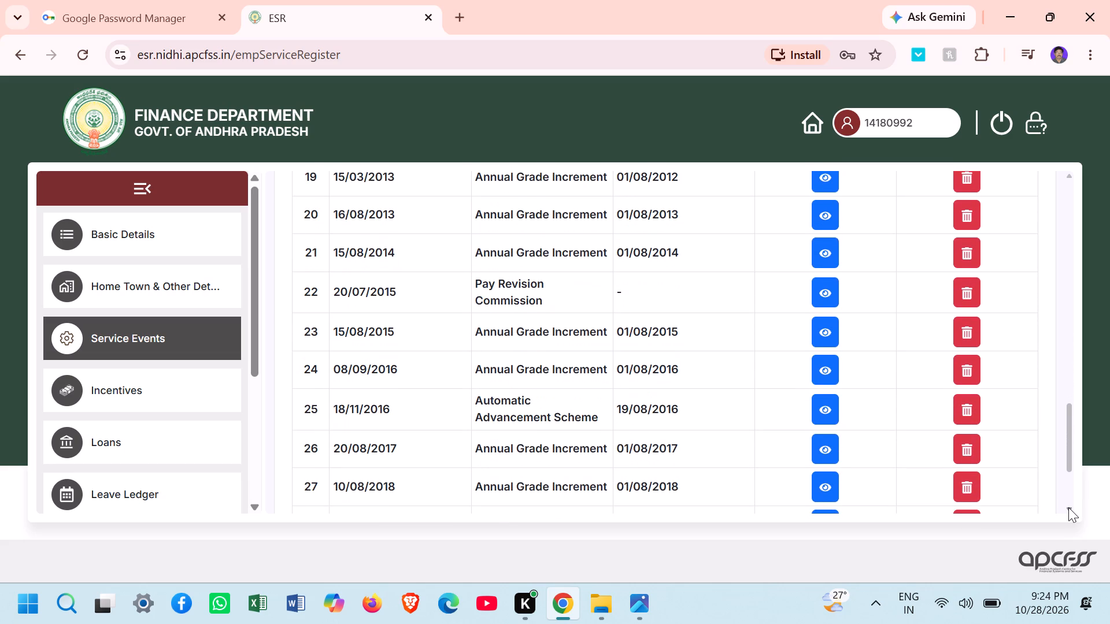
pyautogui.click(1068, 507)
pyautogui.click(1068, 507)
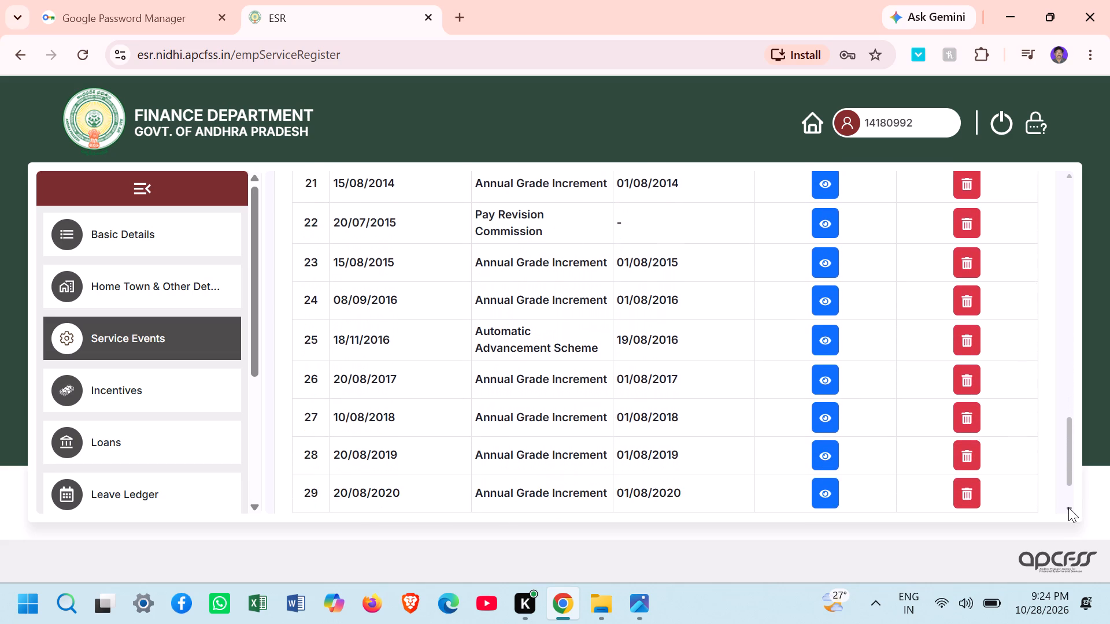
pyautogui.click(1068, 507)
pyautogui.doubleClick(1068, 507)
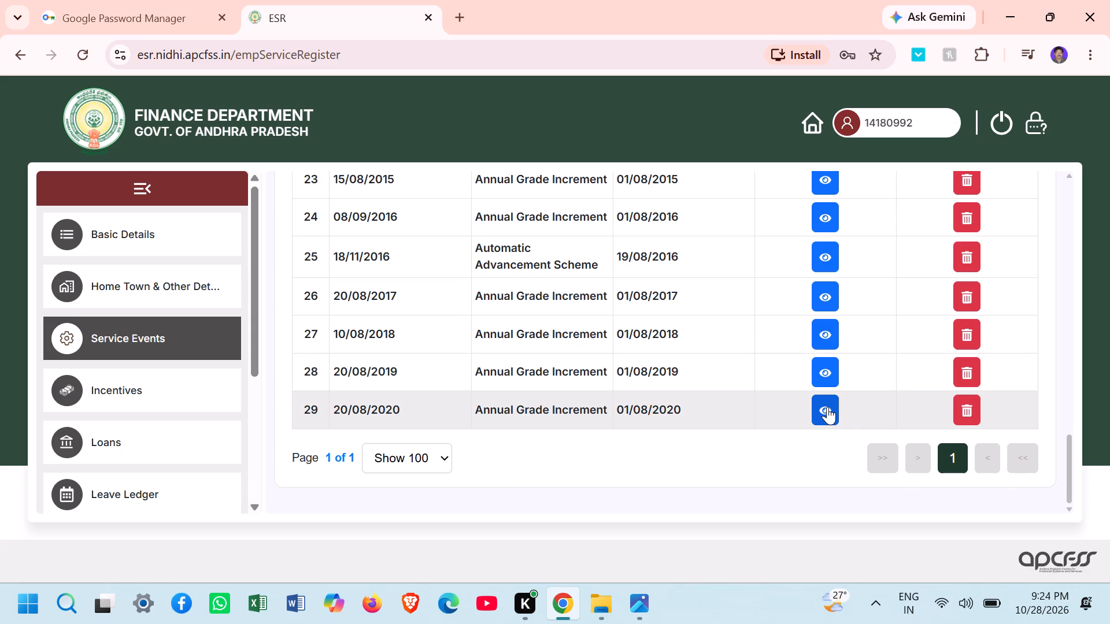
pyautogui.click(827, 407)
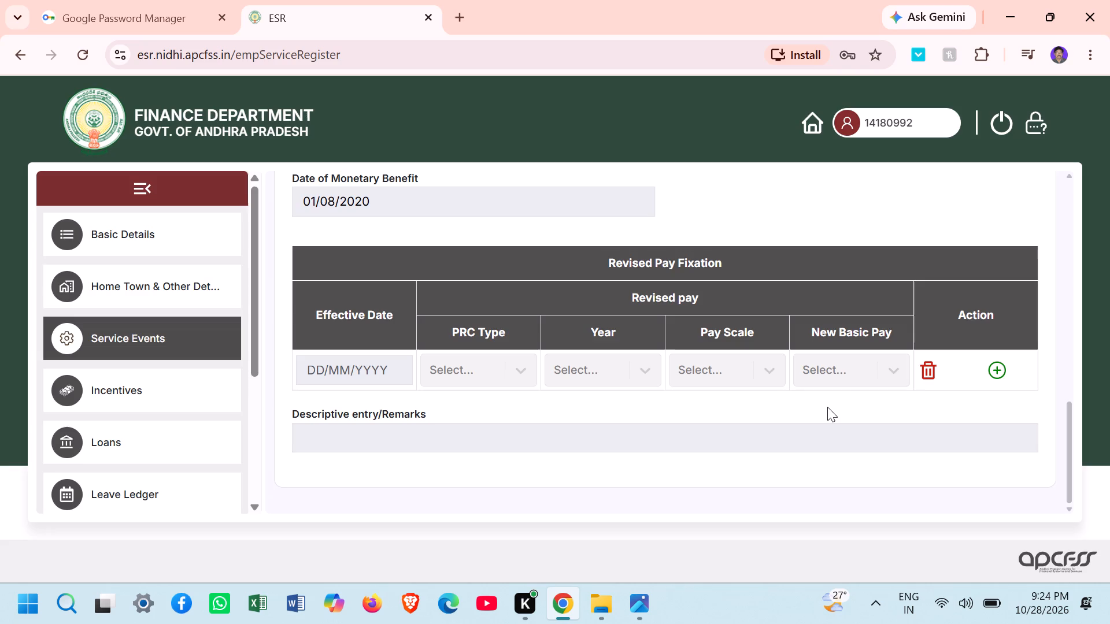
# Put the 2020 increment event into editing and set its Ref. Page No in Scanned SR Copy to 56.
pyautogui.doubleClick(1068, 175)
pyautogui.doubleClick(1068, 175)
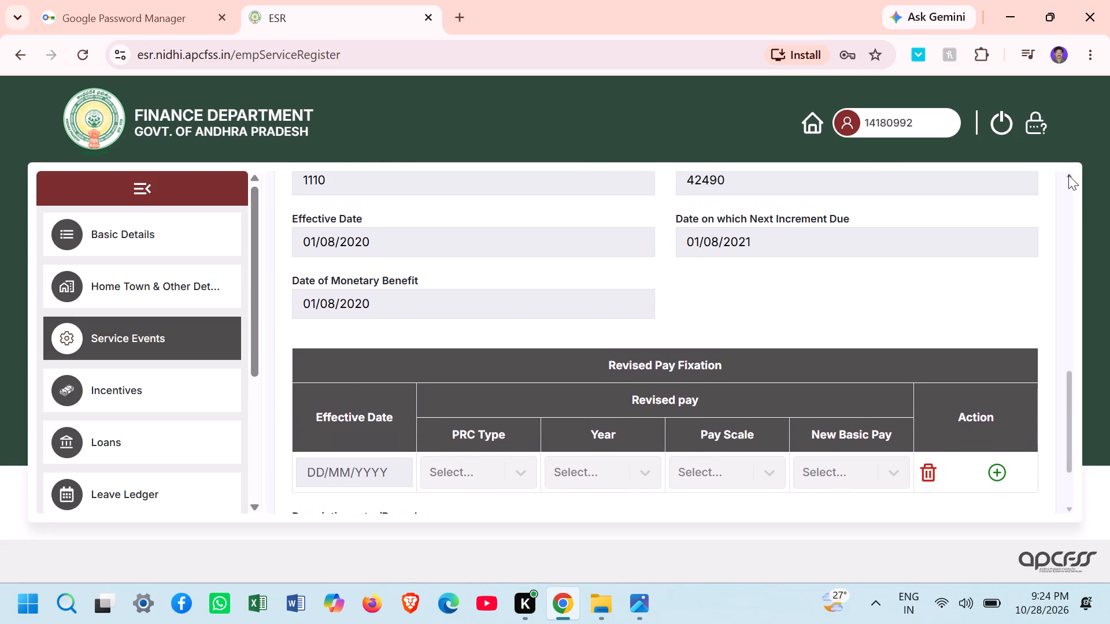
pyautogui.click(1068, 175)
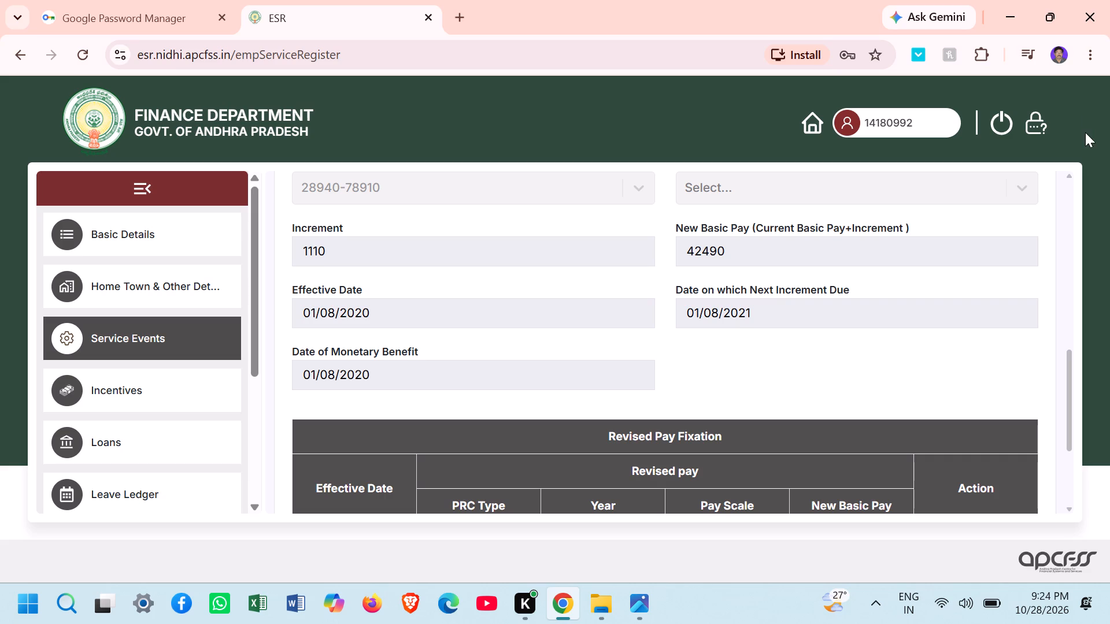
pyautogui.doubleClick(1070, 174)
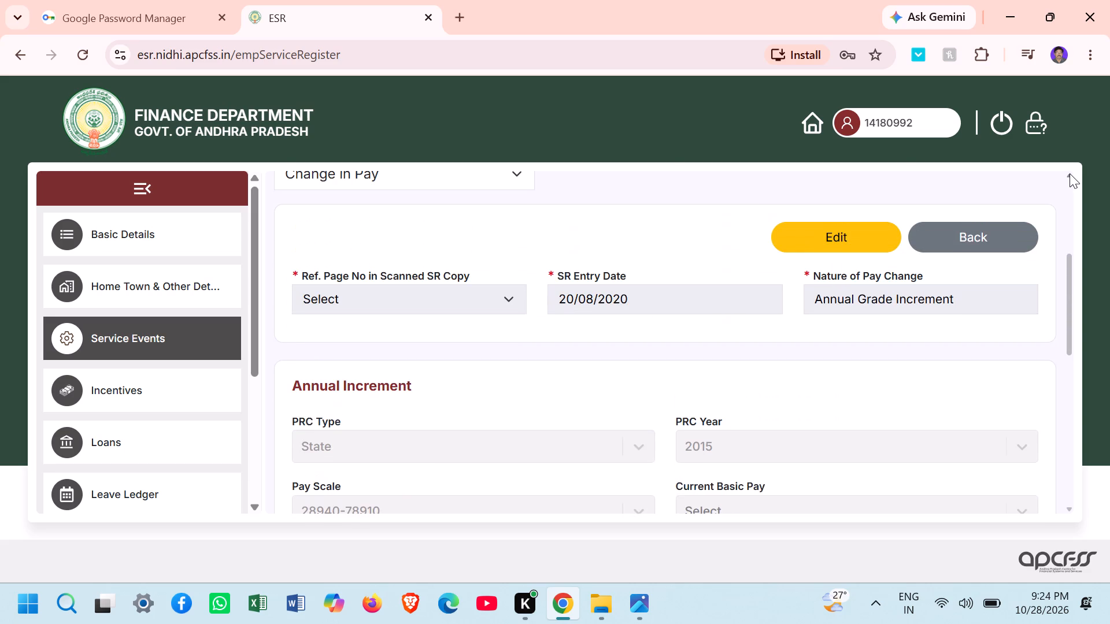
pyautogui.click(869, 236)
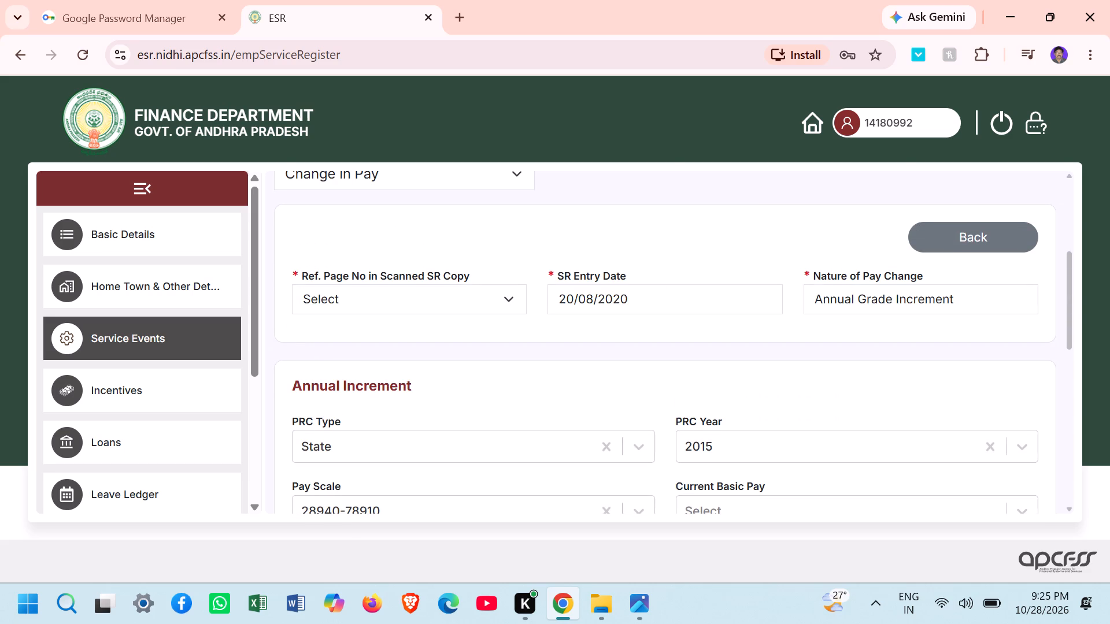
pyautogui.click(510, 300)
pyautogui.click(510, 300)
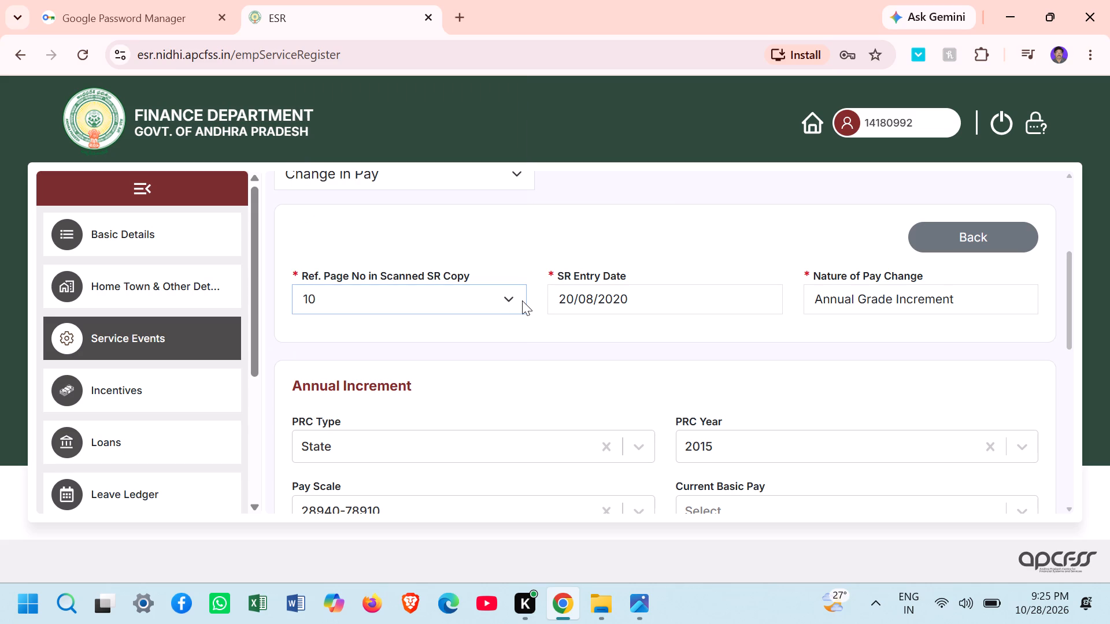
pyautogui.click(511, 301)
pyautogui.doubleClick(522, 306)
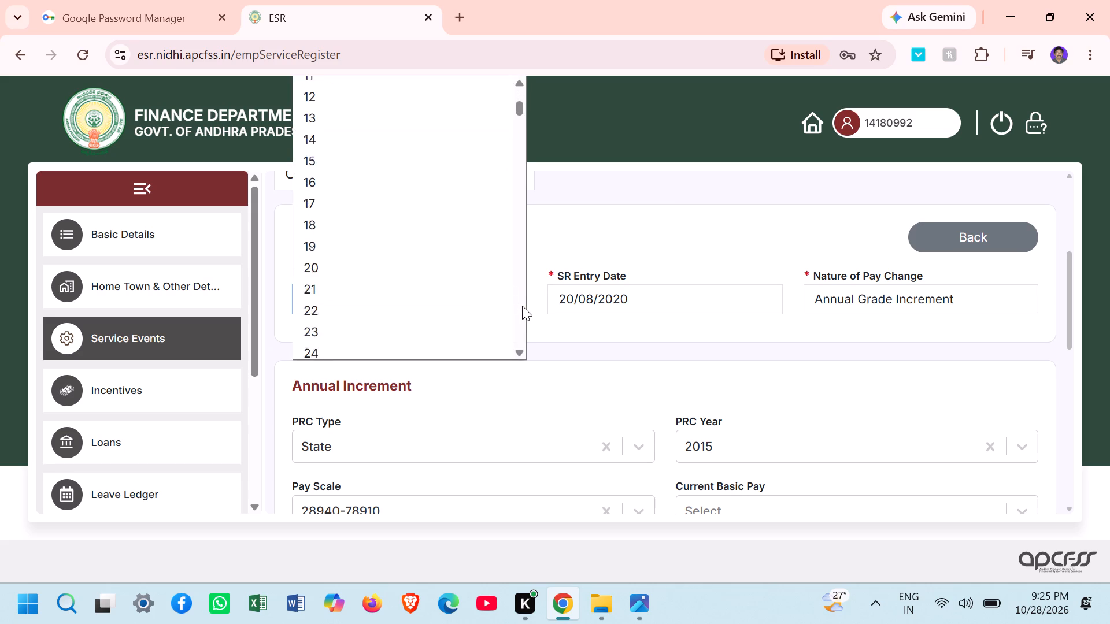
pyautogui.click(522, 306)
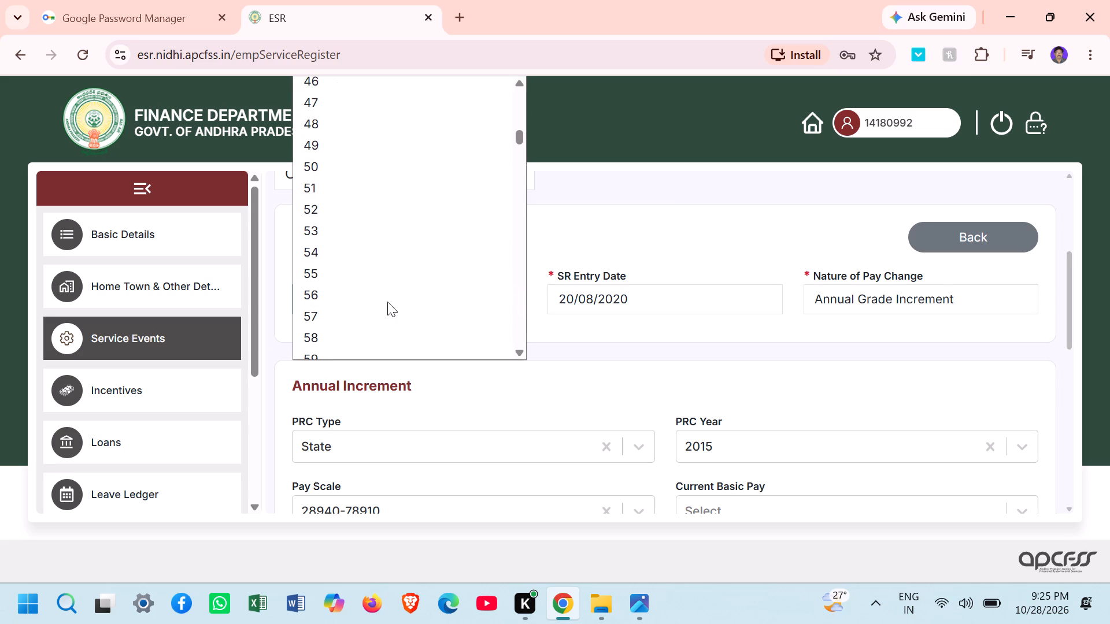
pyautogui.click(373, 294)
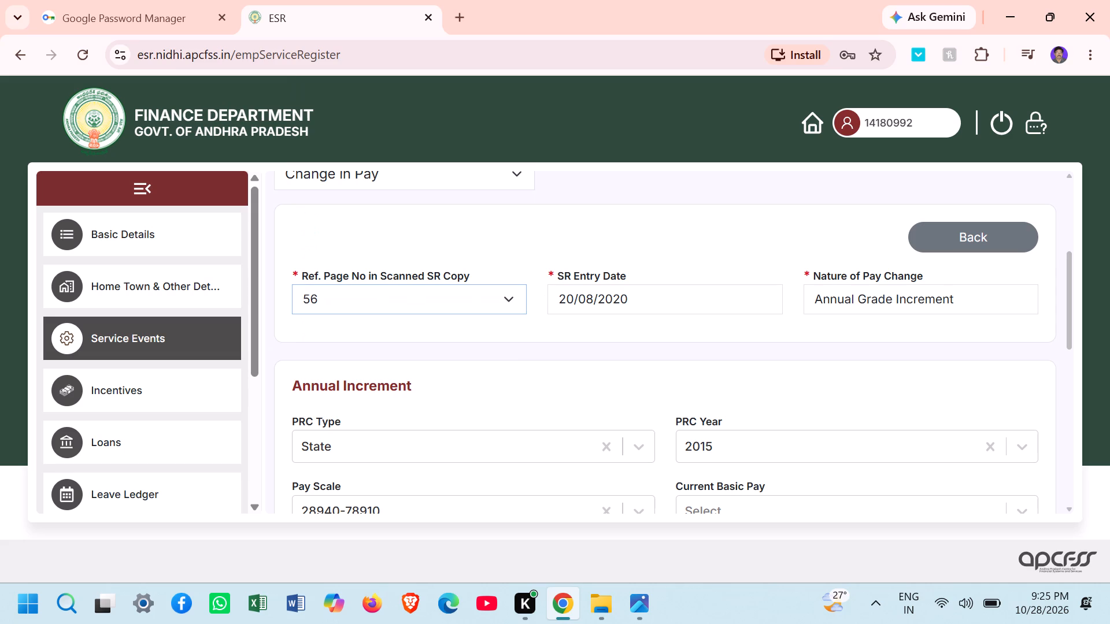
# Set the Current Basic Pay in the 2020 event's Annual Increment details to 41380.
pyautogui.click(1064, 469)
pyautogui.click(1070, 480)
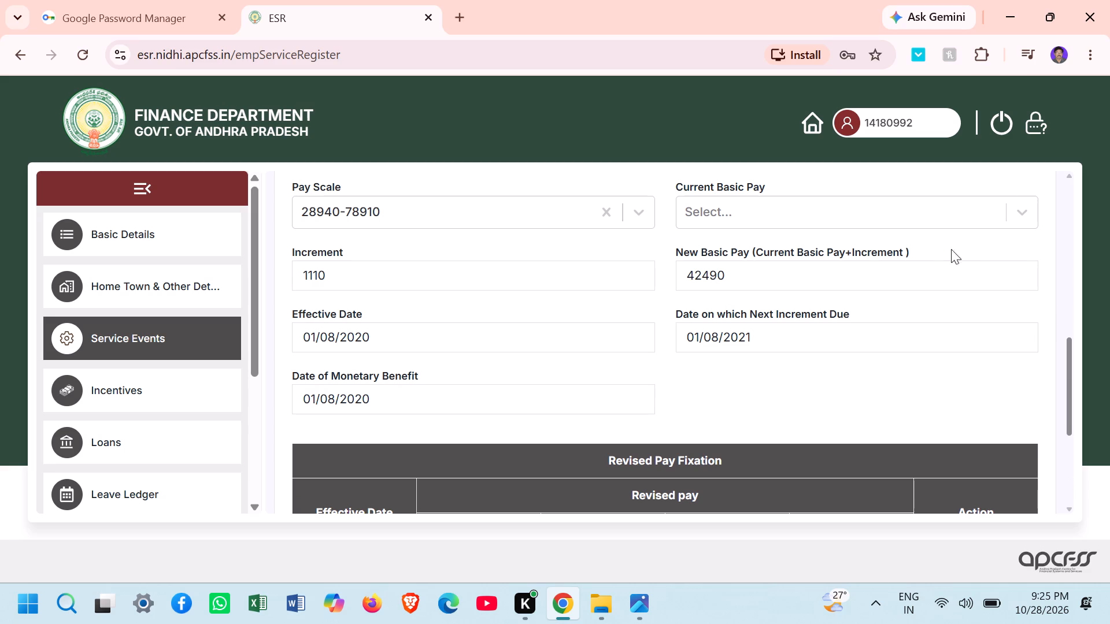
pyautogui.click(972, 215)
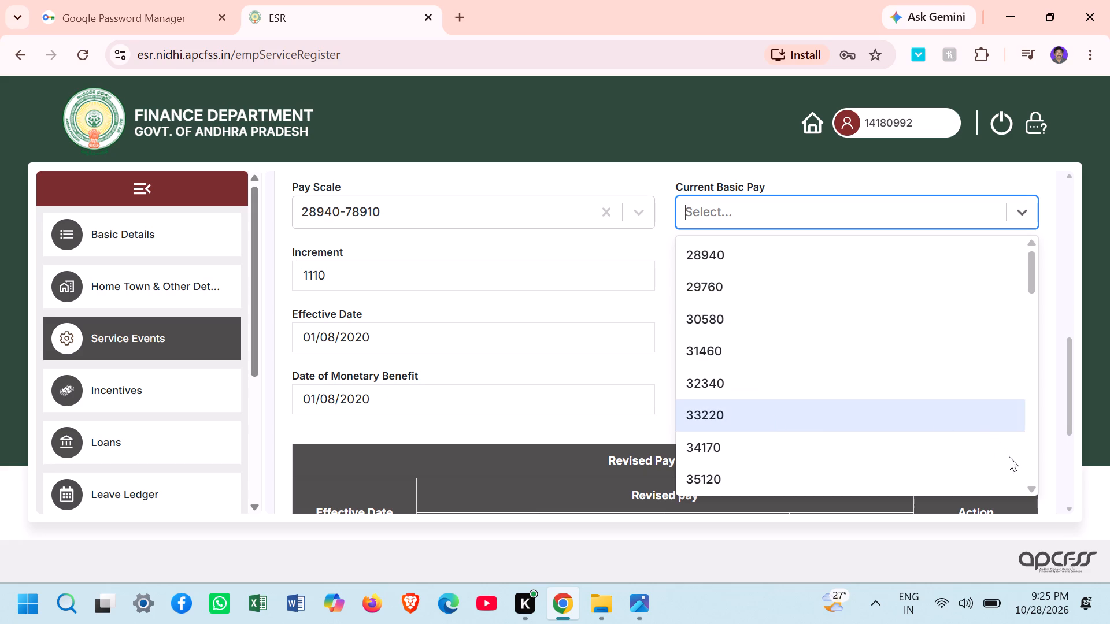
pyautogui.click(1030, 484)
pyautogui.tripleClick(1030, 484)
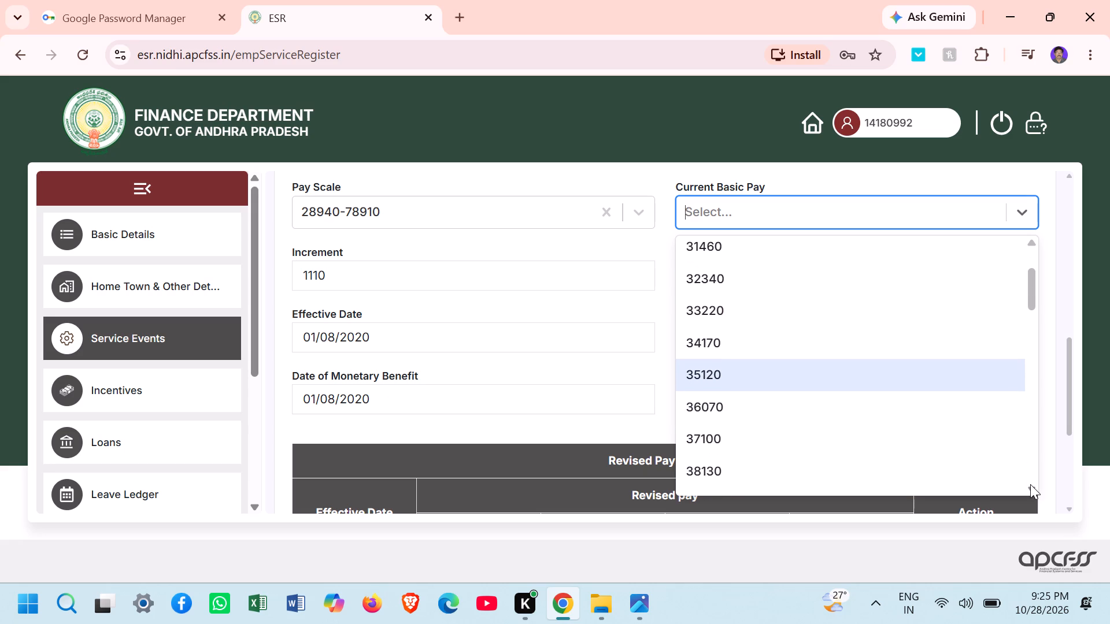
pyautogui.doubleClick(1030, 484)
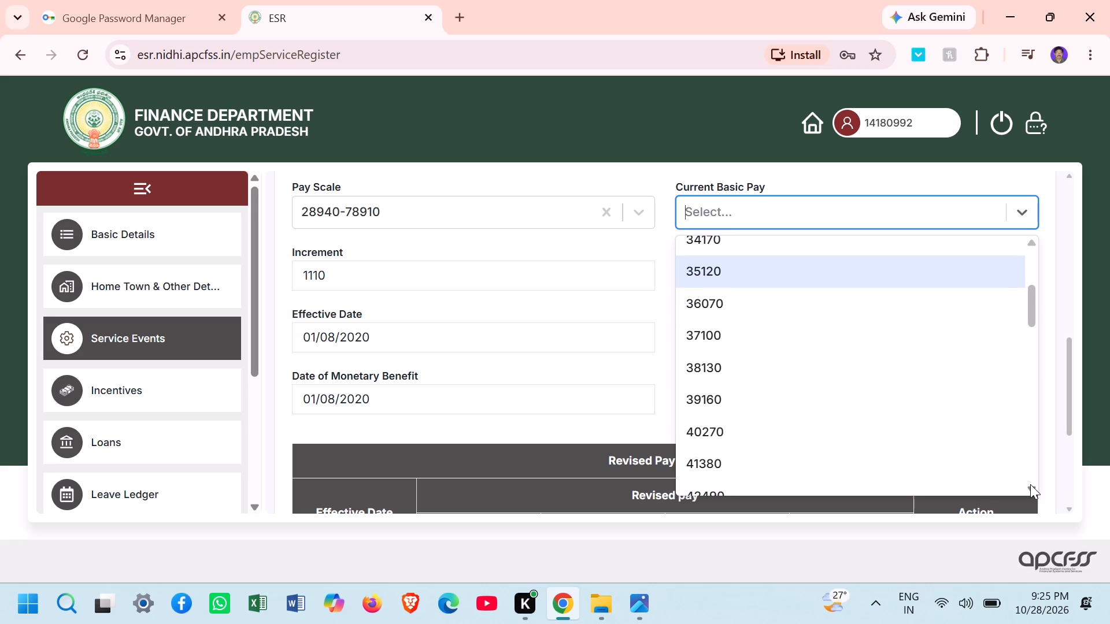
pyautogui.click(772, 467)
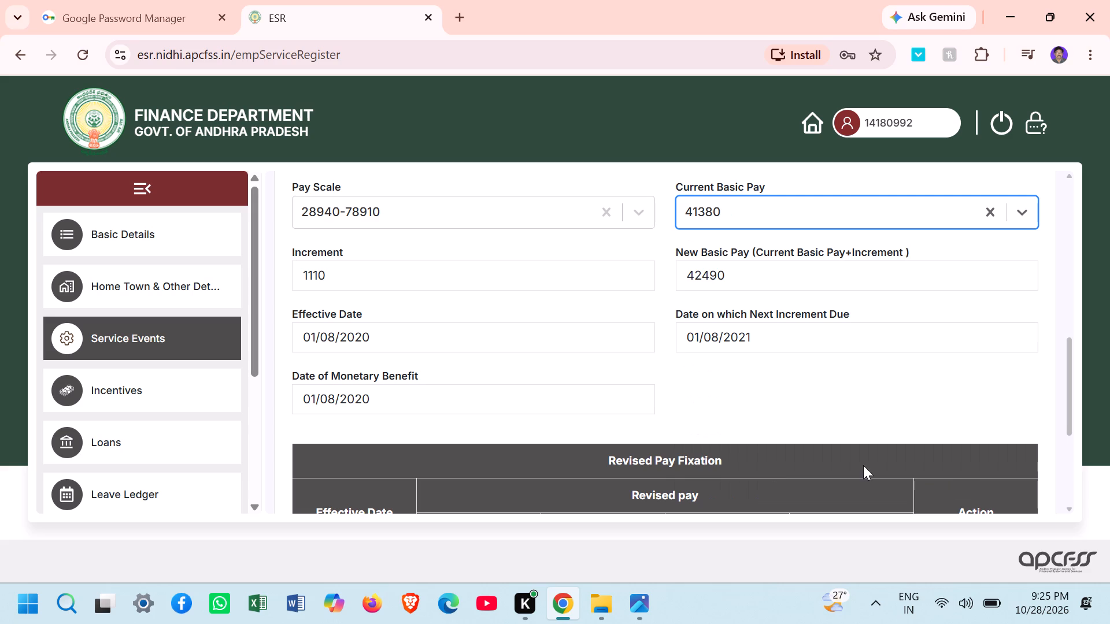
# Set the Effective Date in the 2020 event's Revised Pay Fixation row to 01/08/2020.
pyautogui.click(1068, 511)
pyautogui.click(1068, 511)
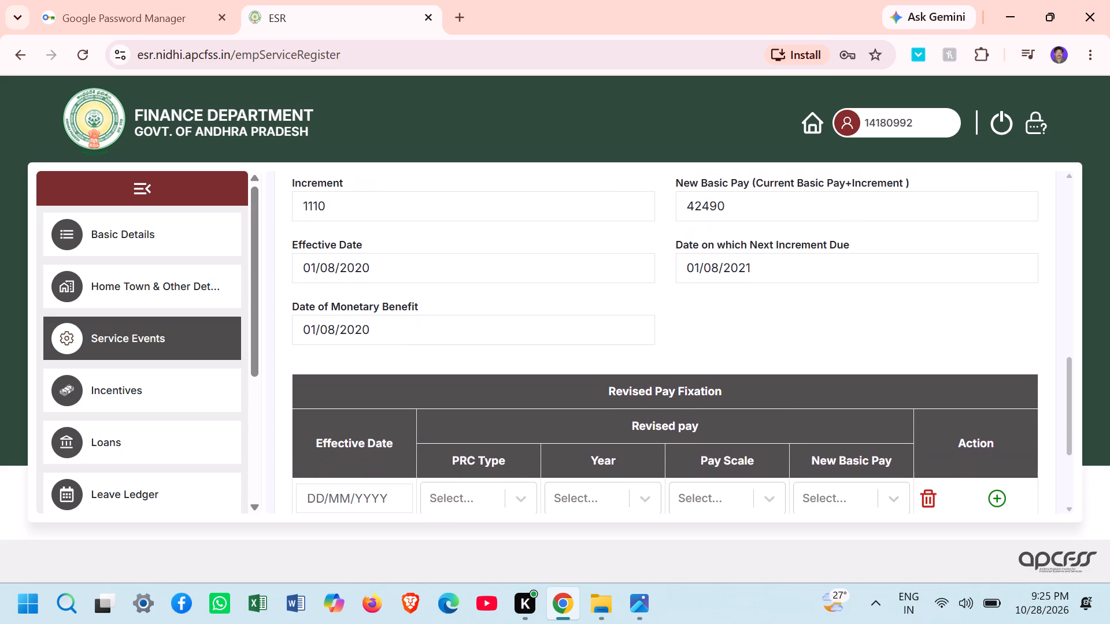
pyautogui.click(365, 495)
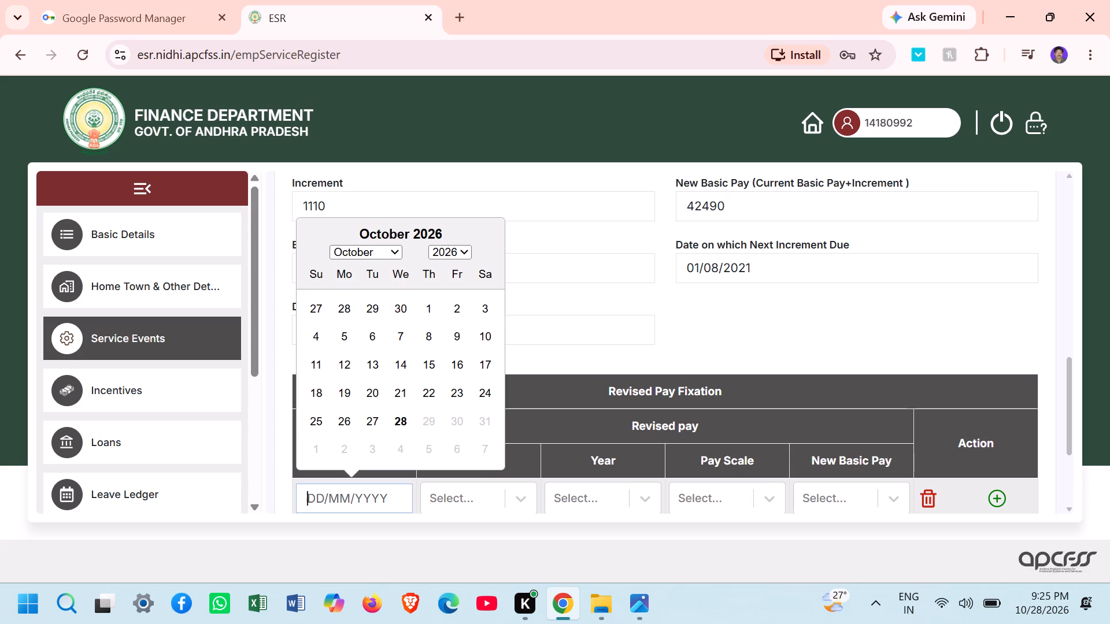
pyautogui.click(464, 252)
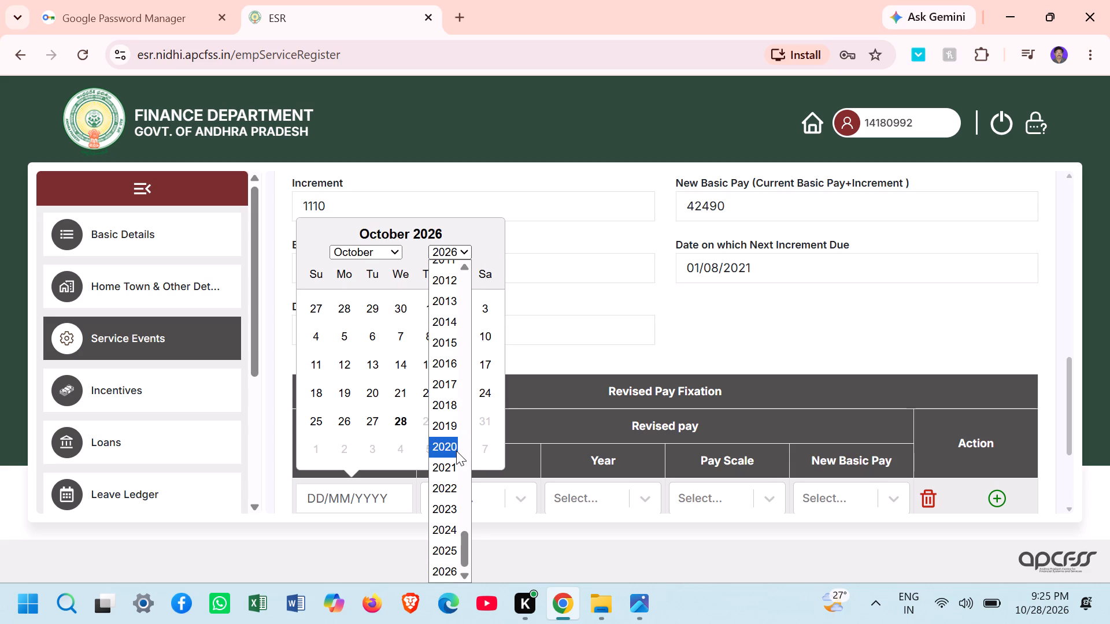
pyautogui.click(456, 451)
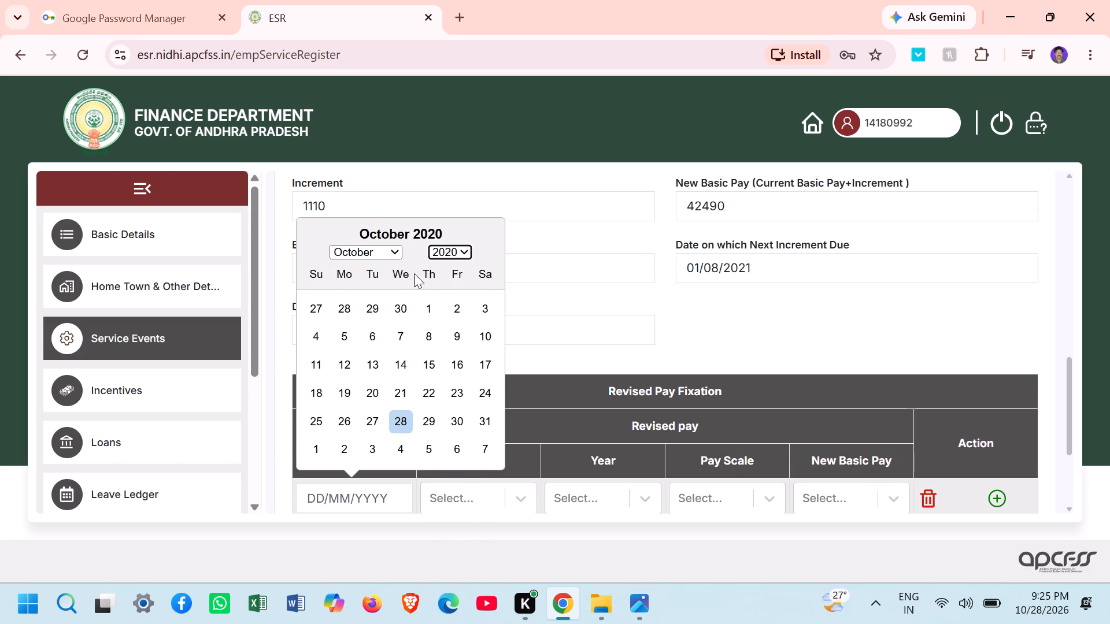
pyautogui.click(397, 252)
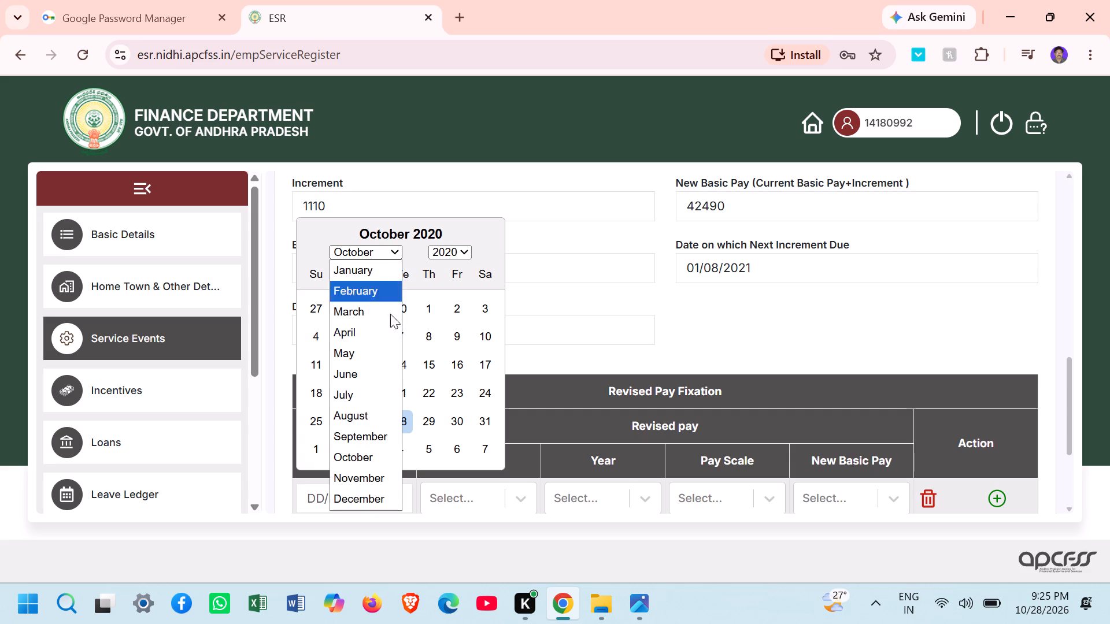
pyautogui.click(377, 415)
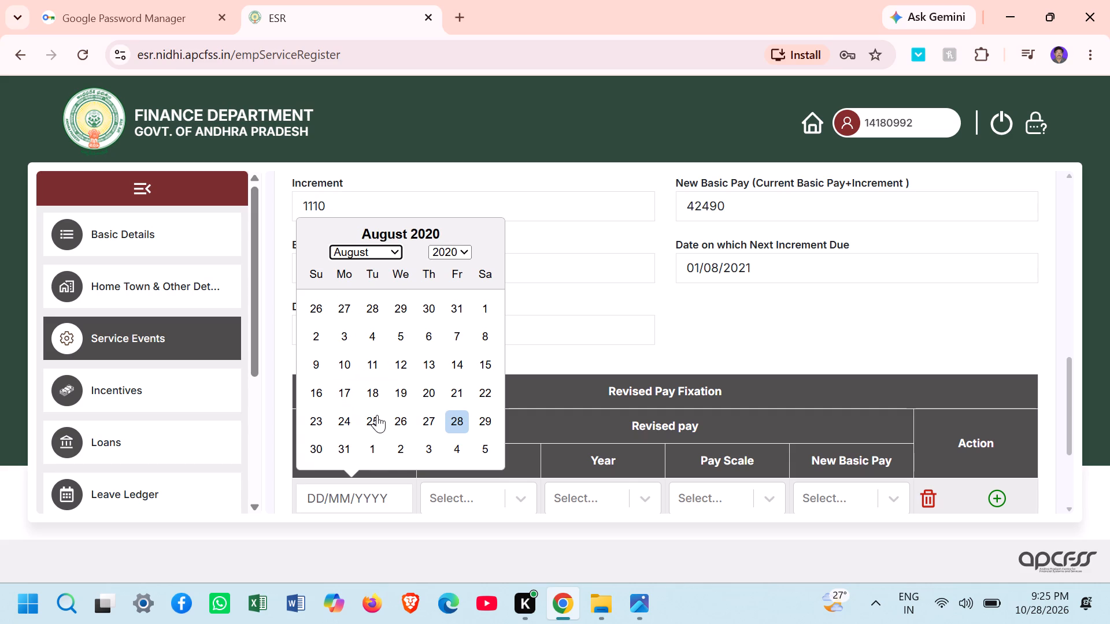
pyautogui.click(488, 309)
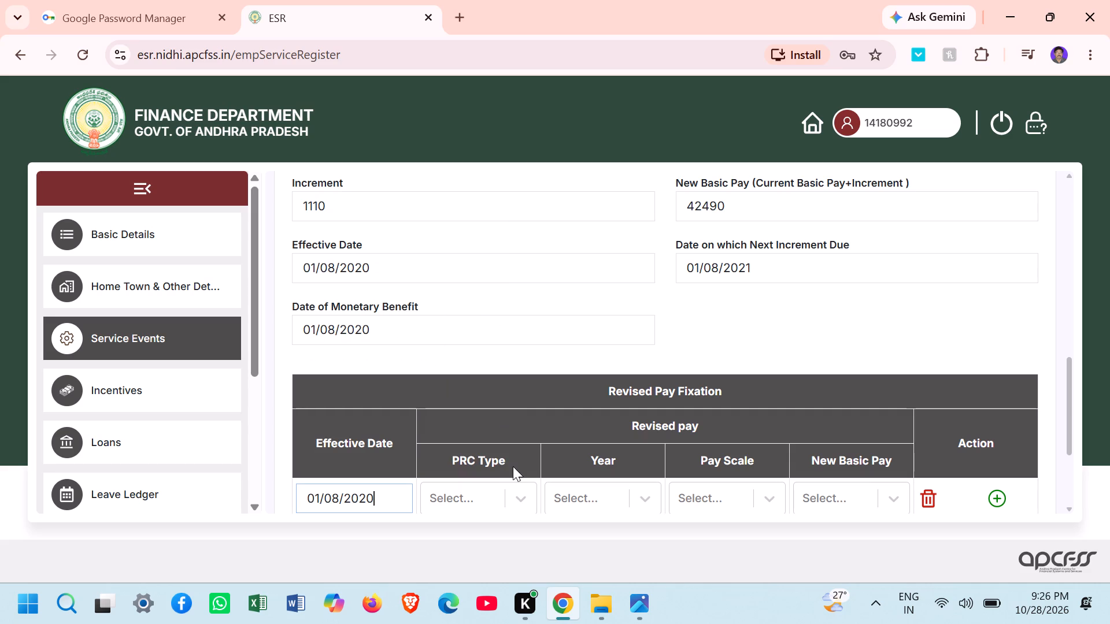
# Choose State as the PRC Type and 2015 as the Year in the Revised Pay Fixation row.
pyautogui.click(516, 502)
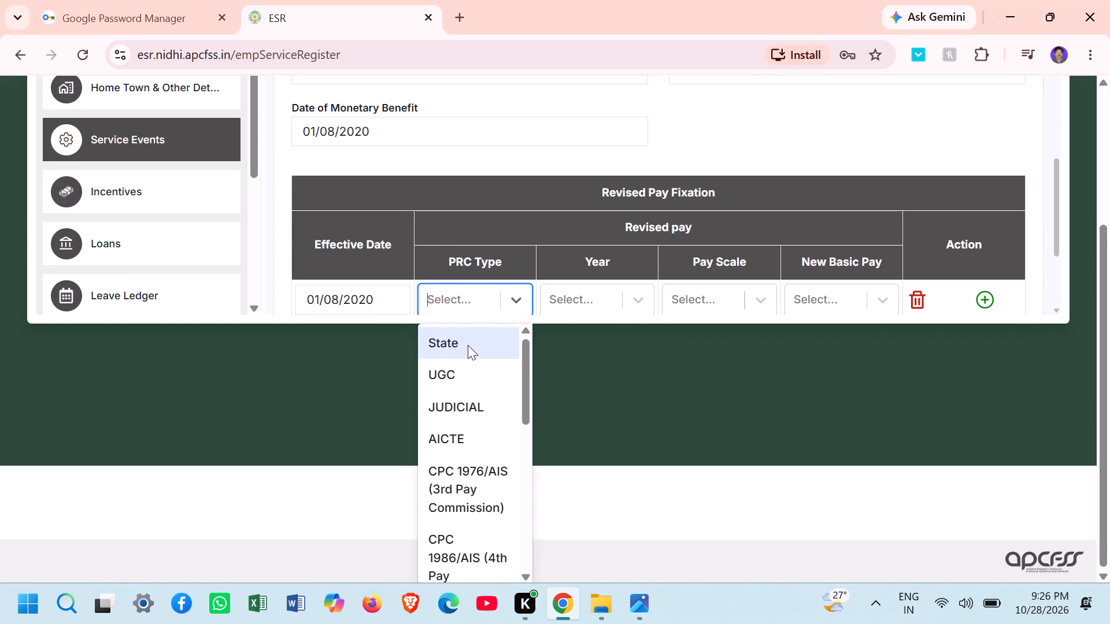
pyautogui.click(468, 345)
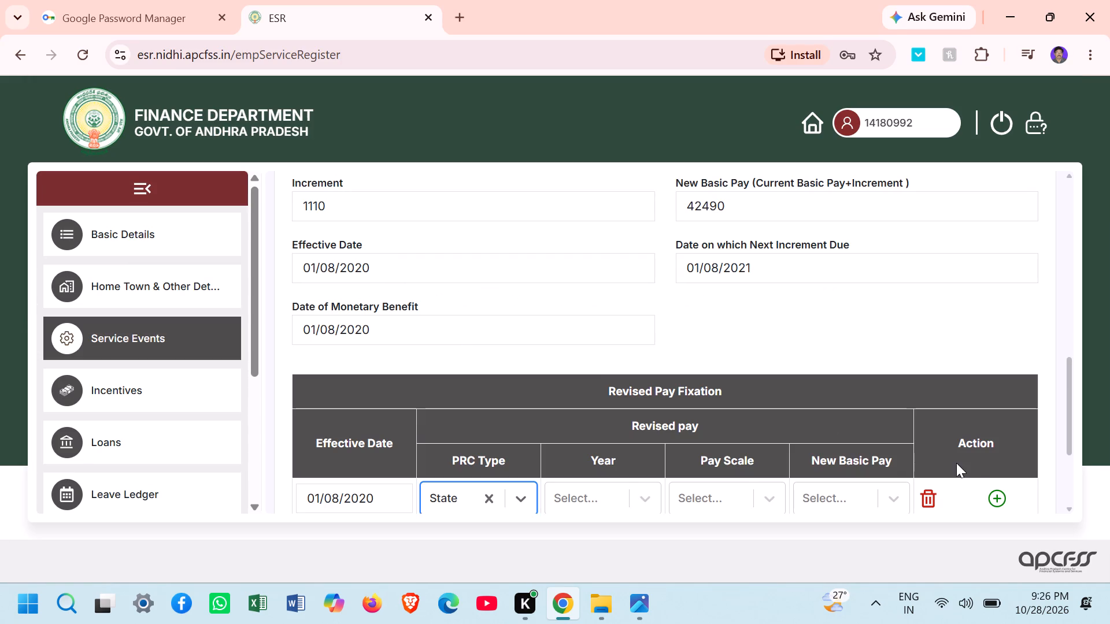
pyautogui.click(1069, 510)
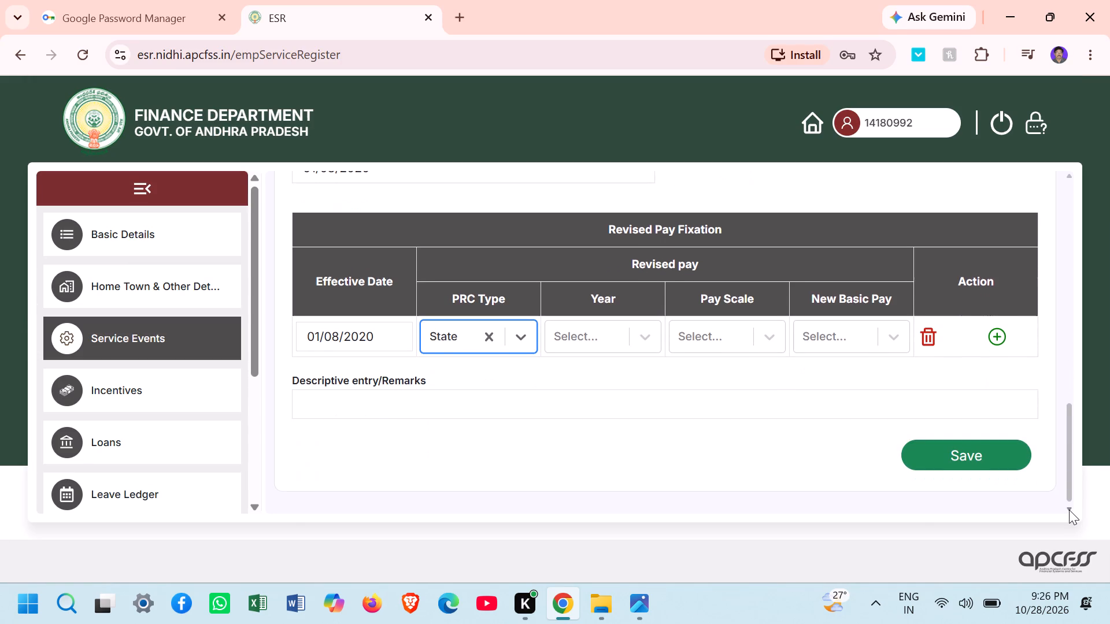
pyautogui.click(646, 333)
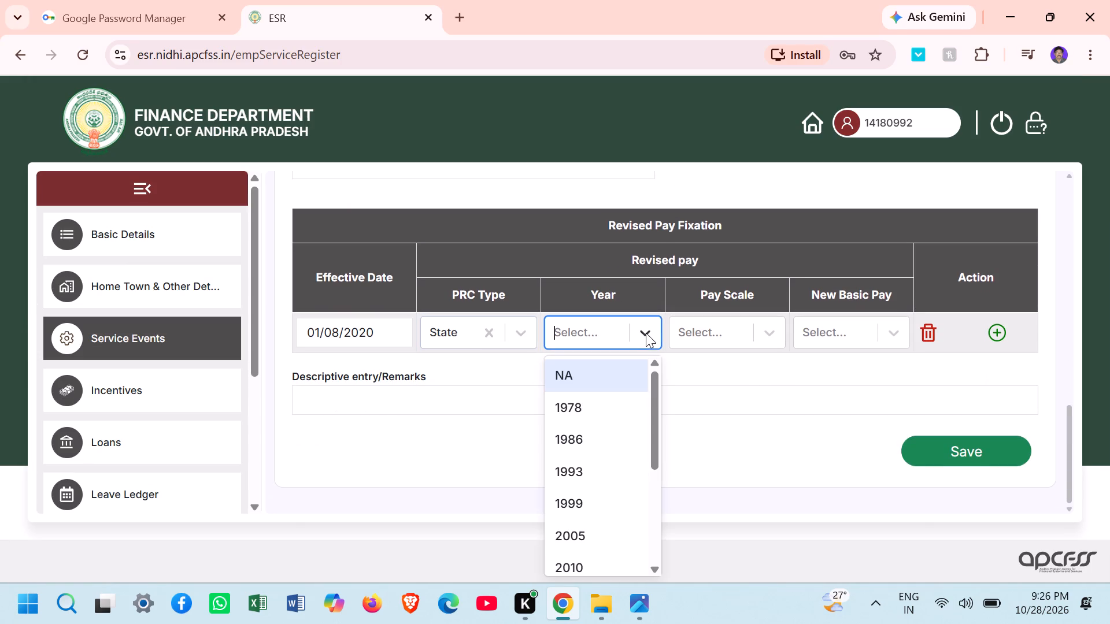
pyautogui.tripleClick(658, 571)
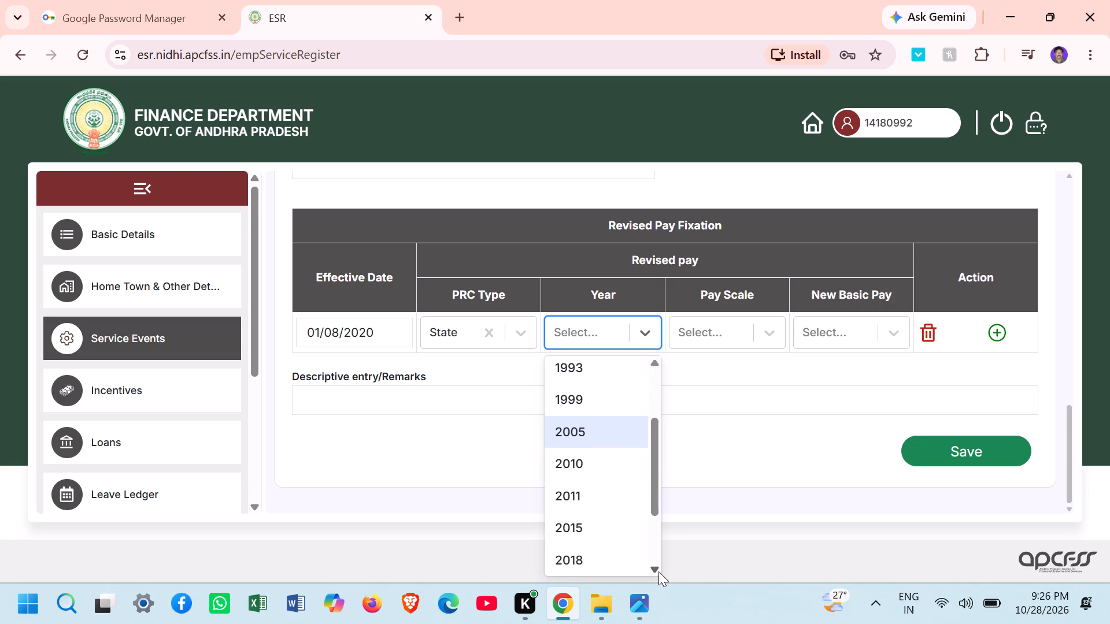
pyautogui.click(590, 527)
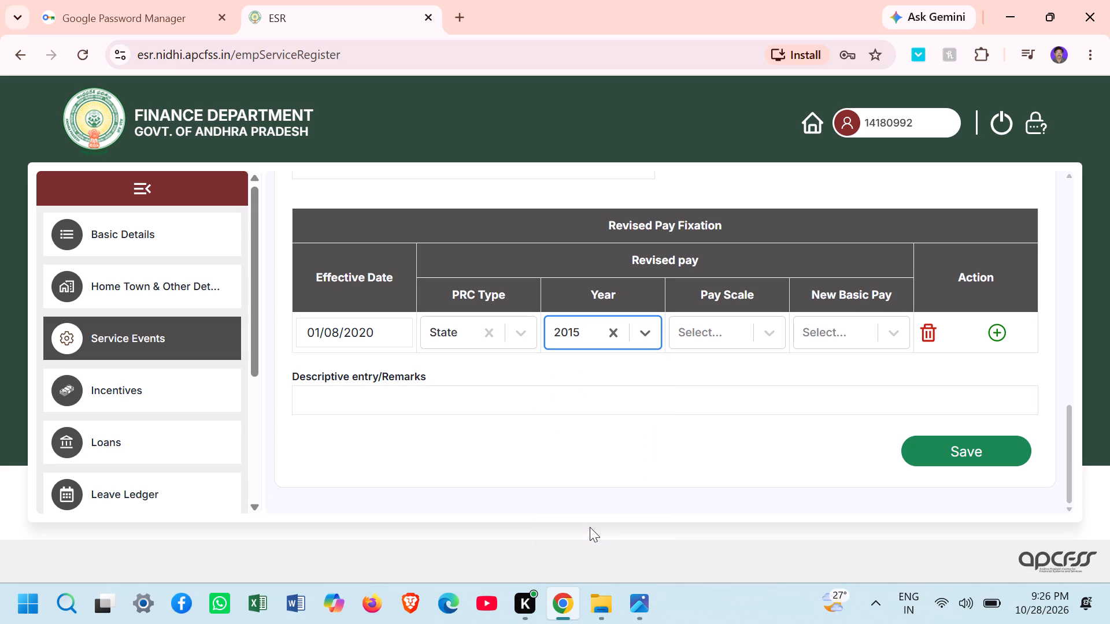
pyautogui.click(767, 337)
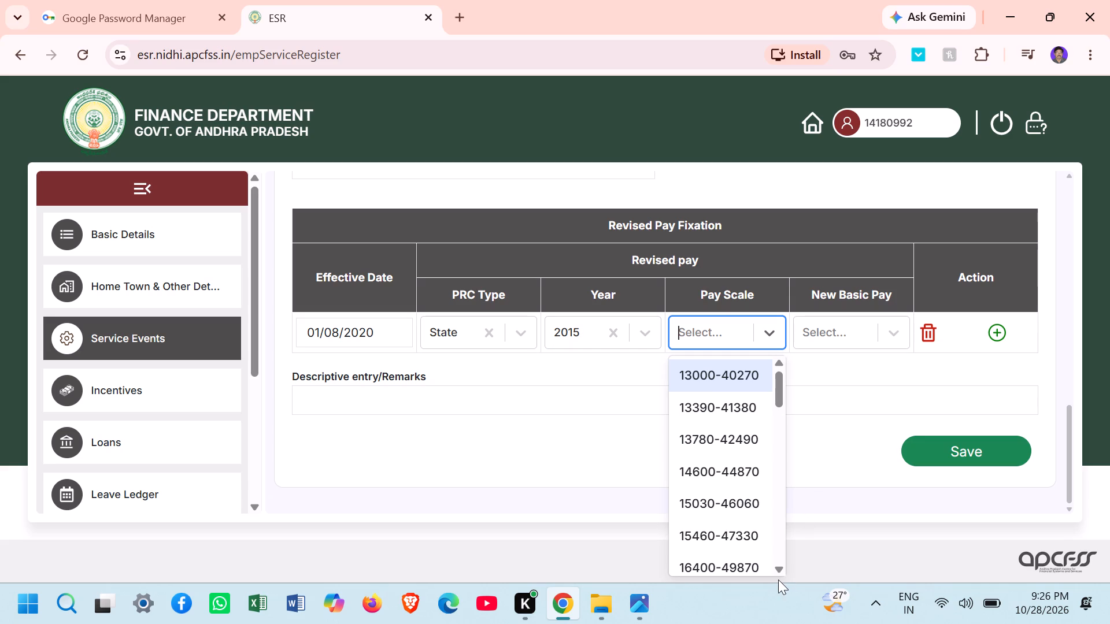
pyautogui.doubleClick(778, 565)
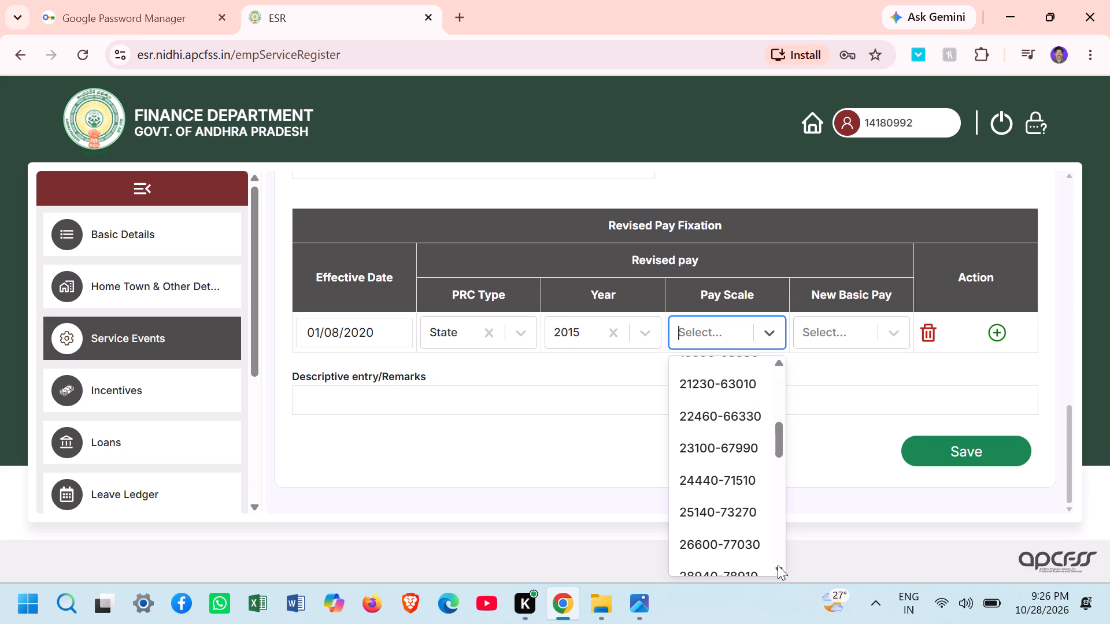
pyautogui.click(778, 565)
pyautogui.click(778, 565)
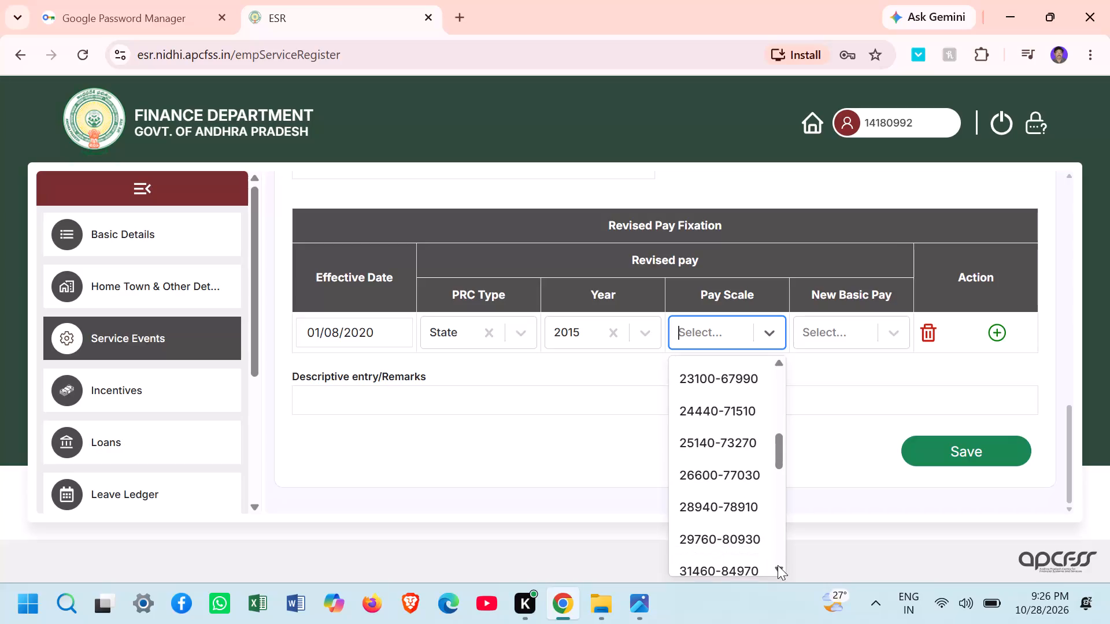
pyautogui.click(739, 506)
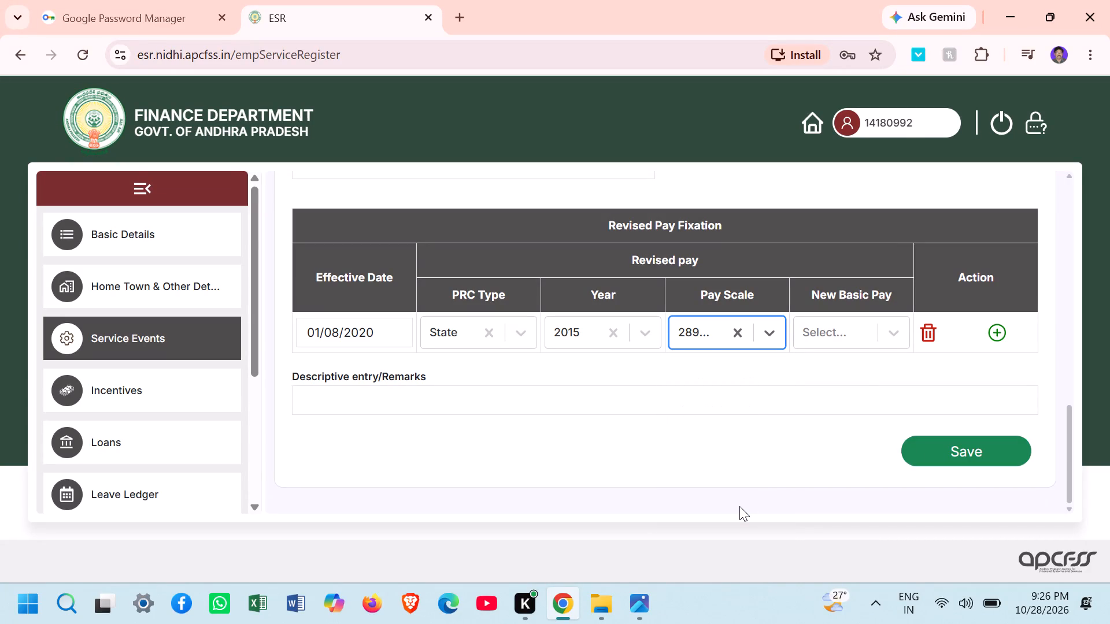
# Set the New Basic Pay in the Revised Pay Fixation row to 42490.
pyautogui.click(893, 333)
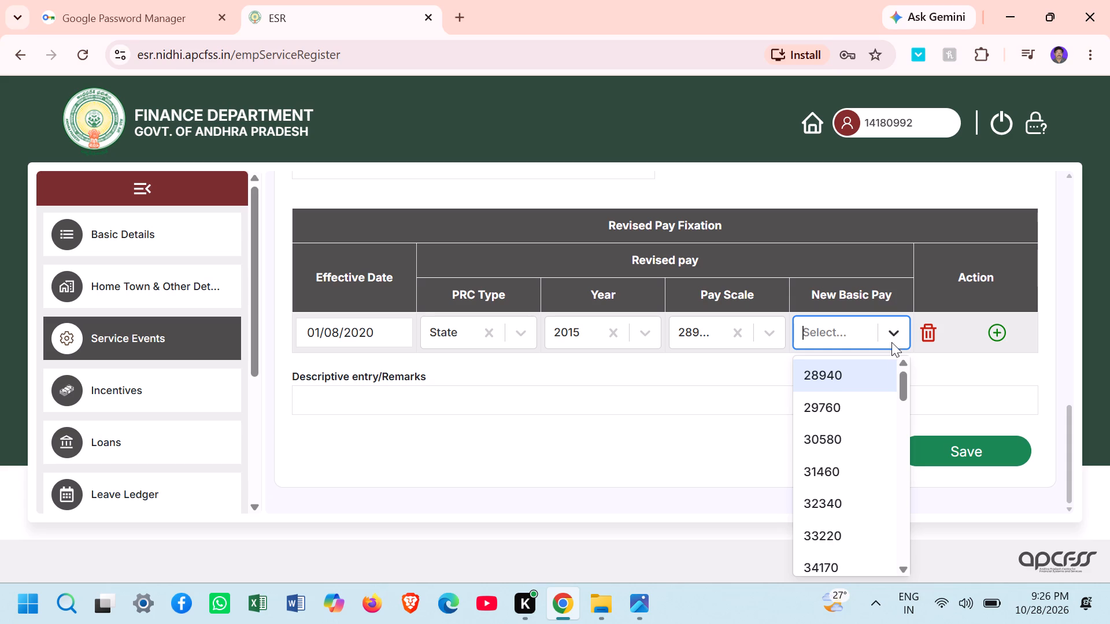
pyautogui.tripleClick(901, 567)
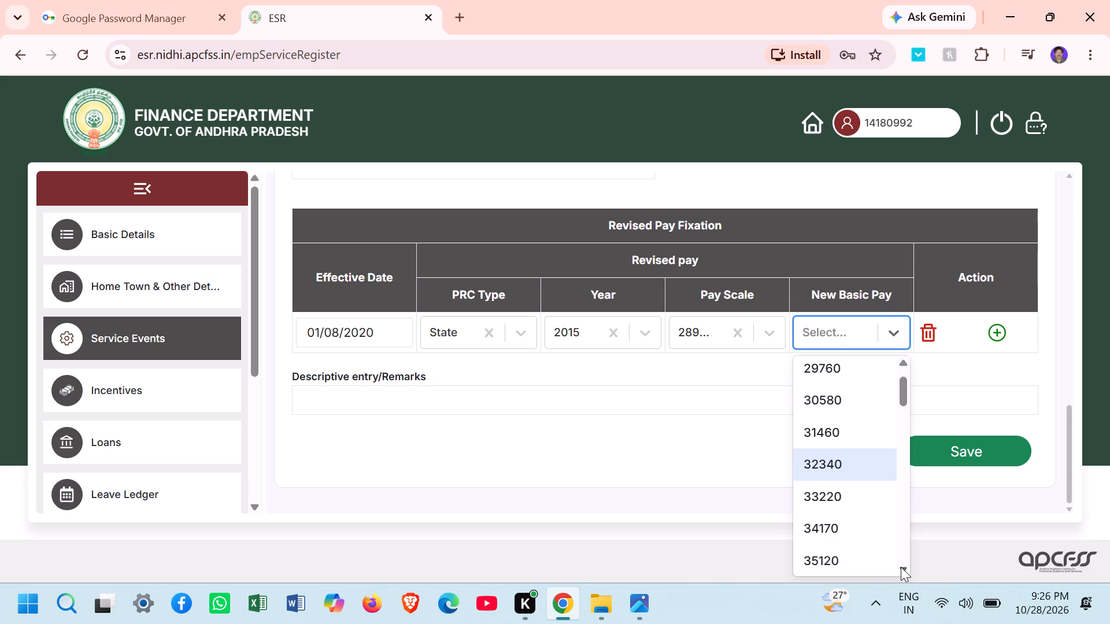
pyautogui.click(901, 567)
pyautogui.tripleClick(901, 567)
pyautogui.click(901, 567)
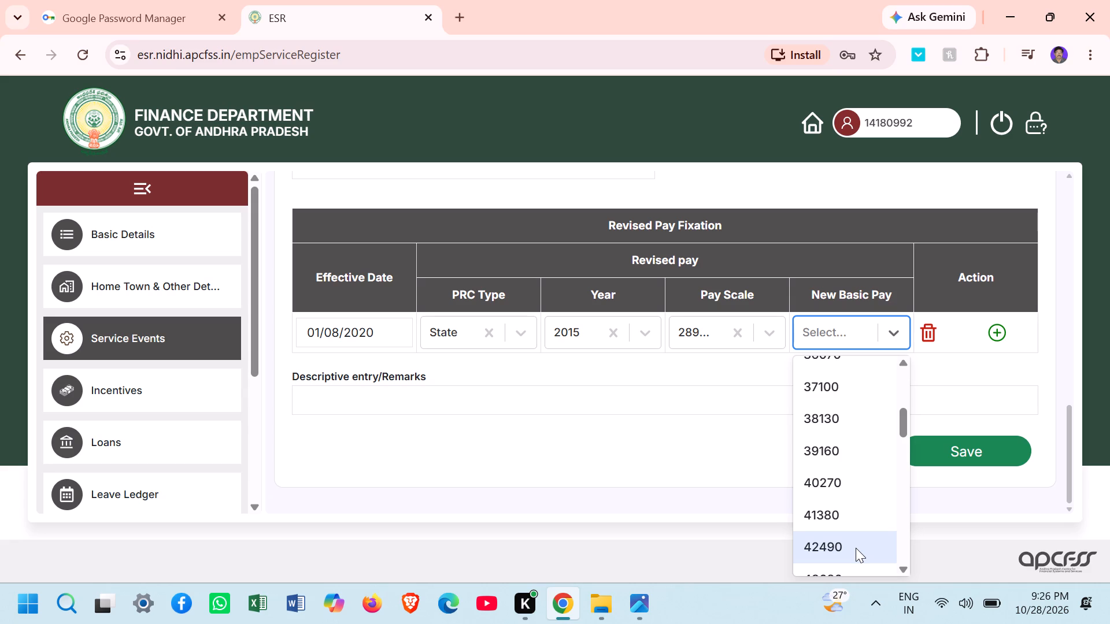
pyautogui.click(856, 548)
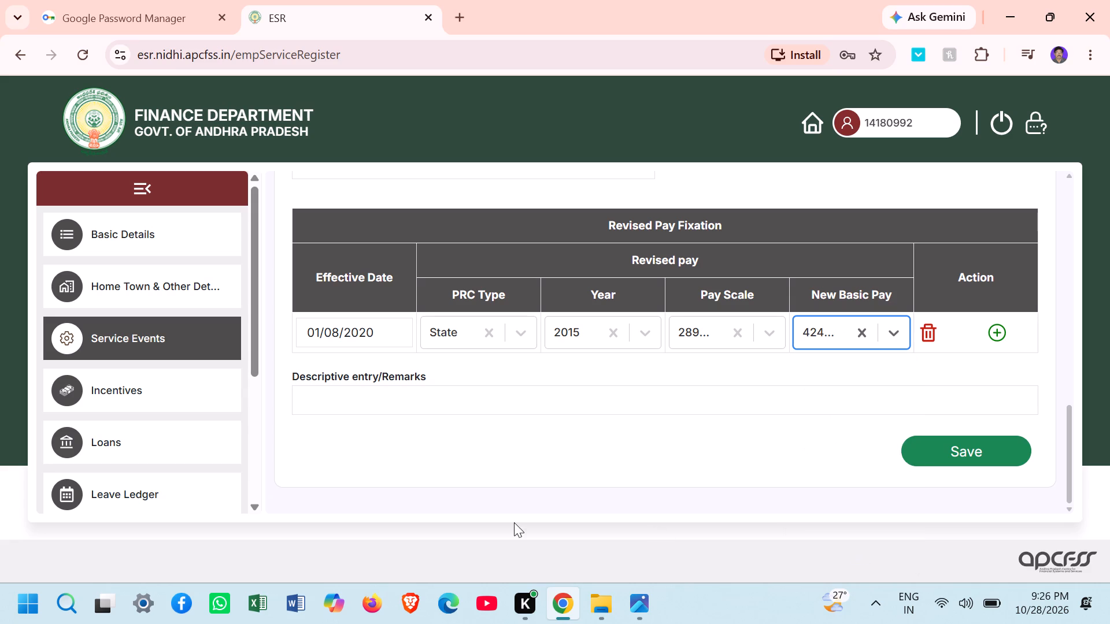
# Enter null in the Descriptive entry/Remarks field and save the updated 2020 increment event.
pyautogui.click(411, 392)
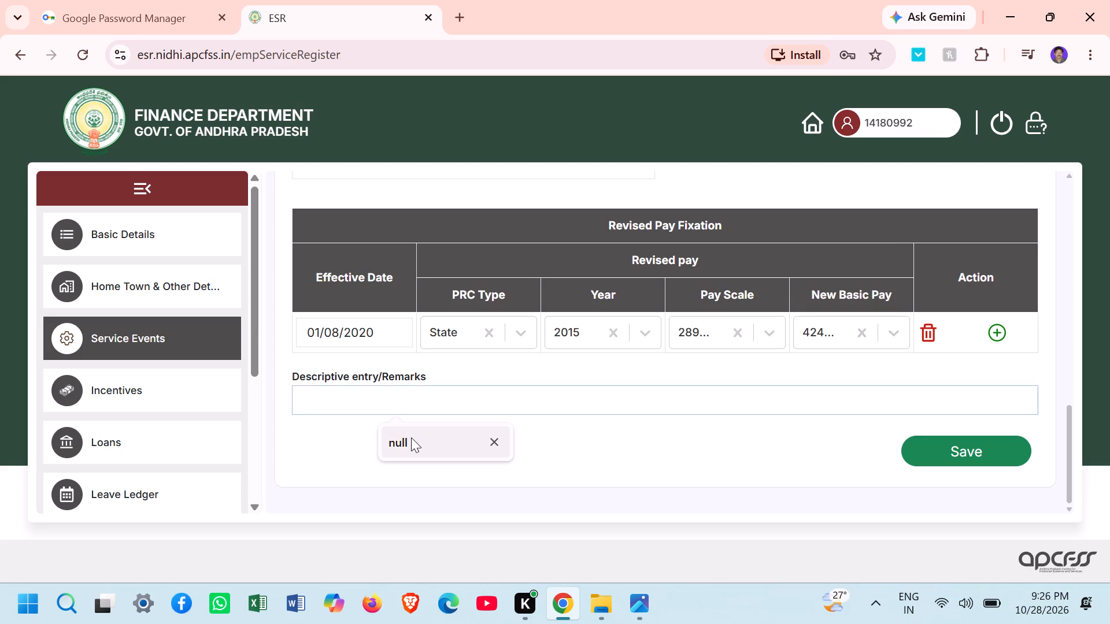
pyautogui.click(411, 437)
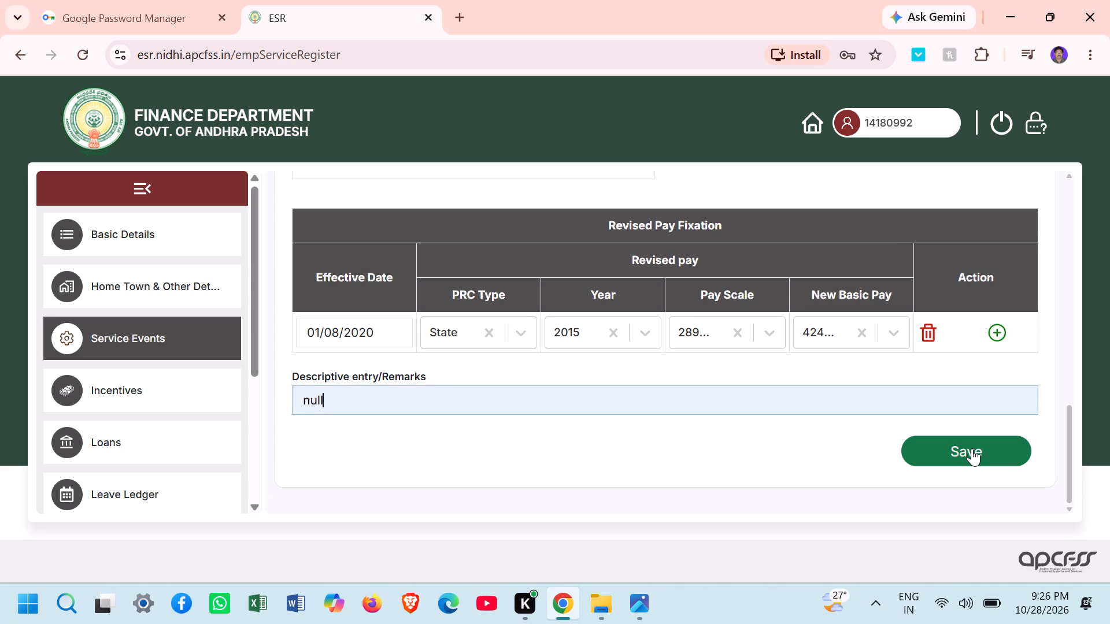
pyautogui.click(972, 448)
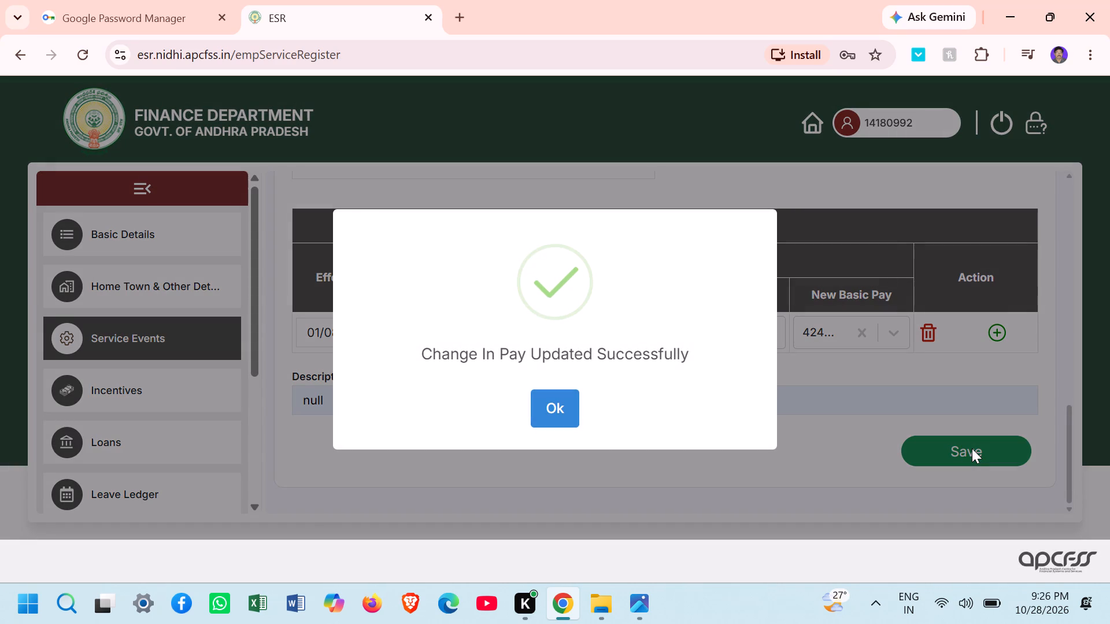
pyautogui.click(560, 412)
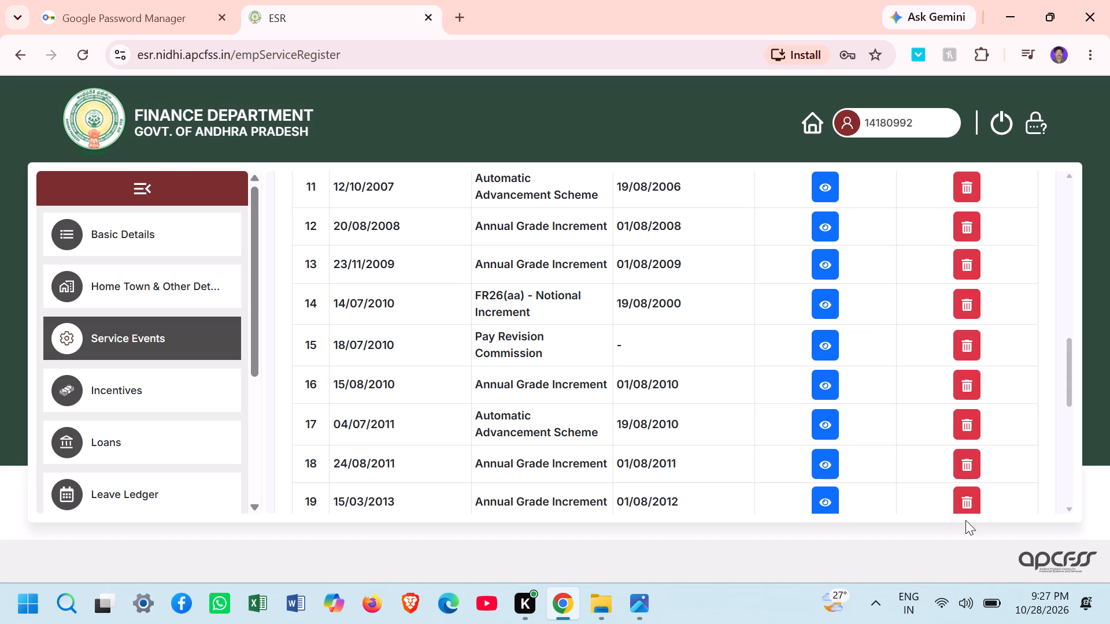
# Look through the Change in Pay list and its paging for any events recorded after the 20/08/2020 entry.
pyautogui.click(1072, 507)
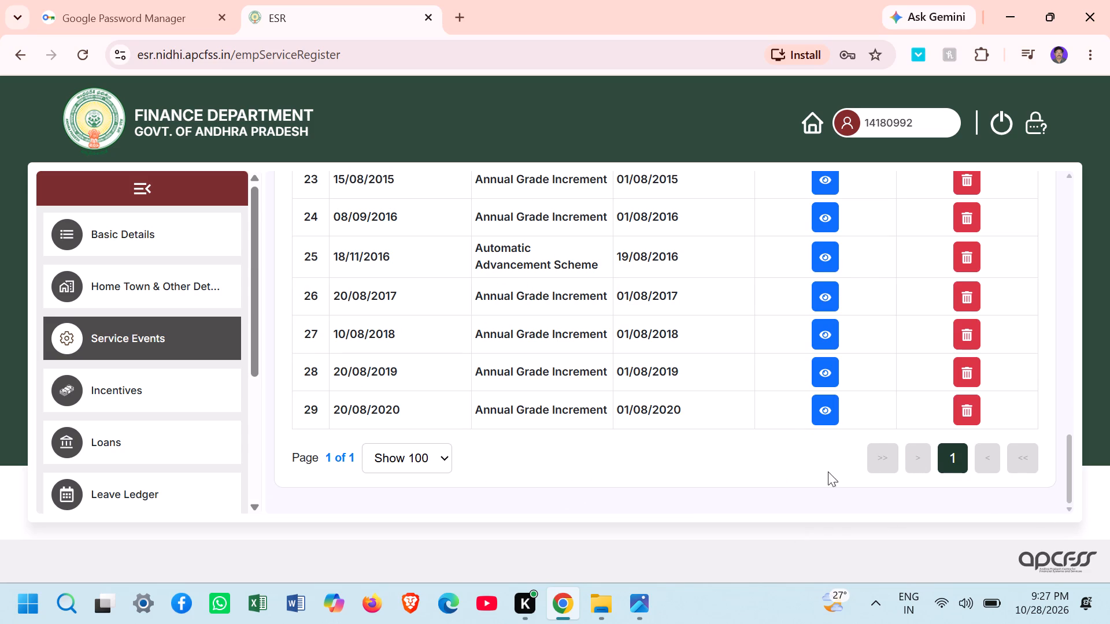
pyautogui.click(957, 460)
pyautogui.click(957, 460)
pyautogui.click(447, 456)
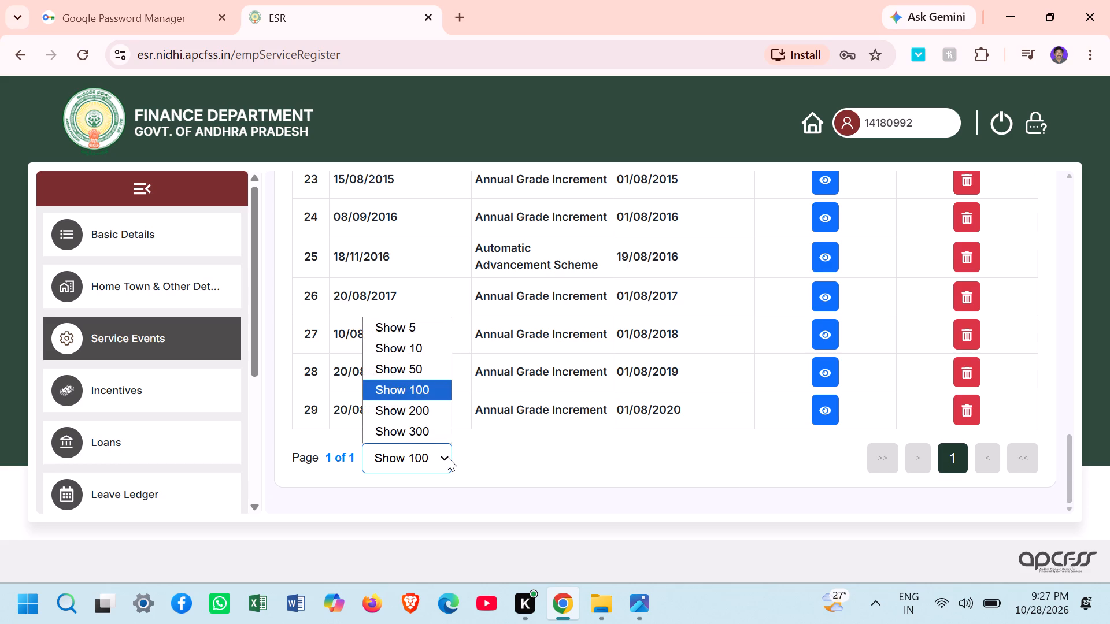
pyautogui.click(430, 375)
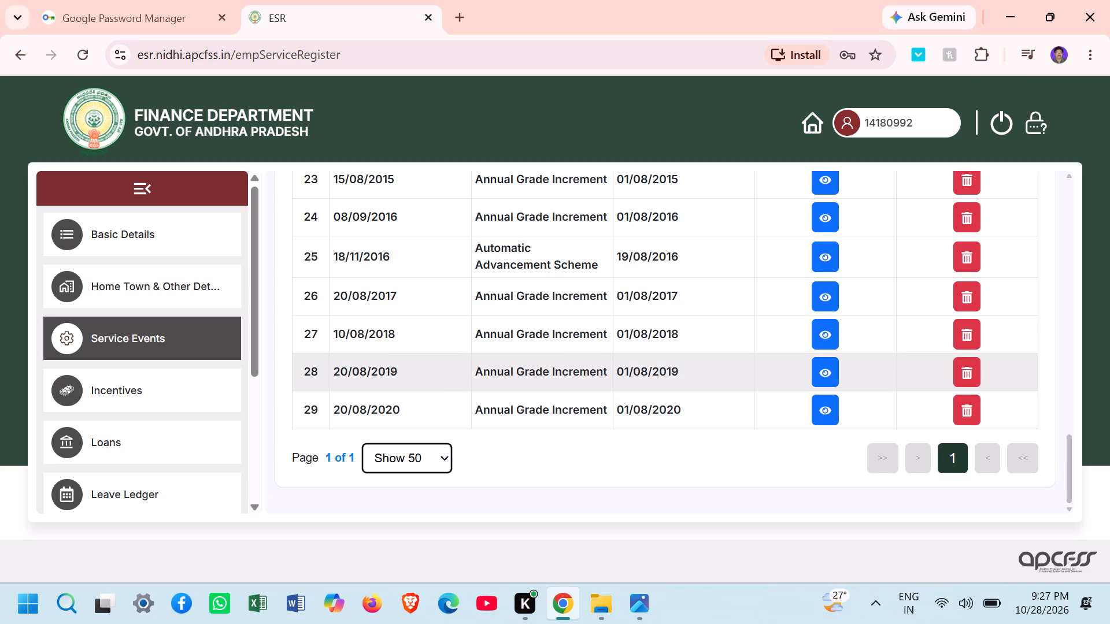
pyautogui.click(443, 458)
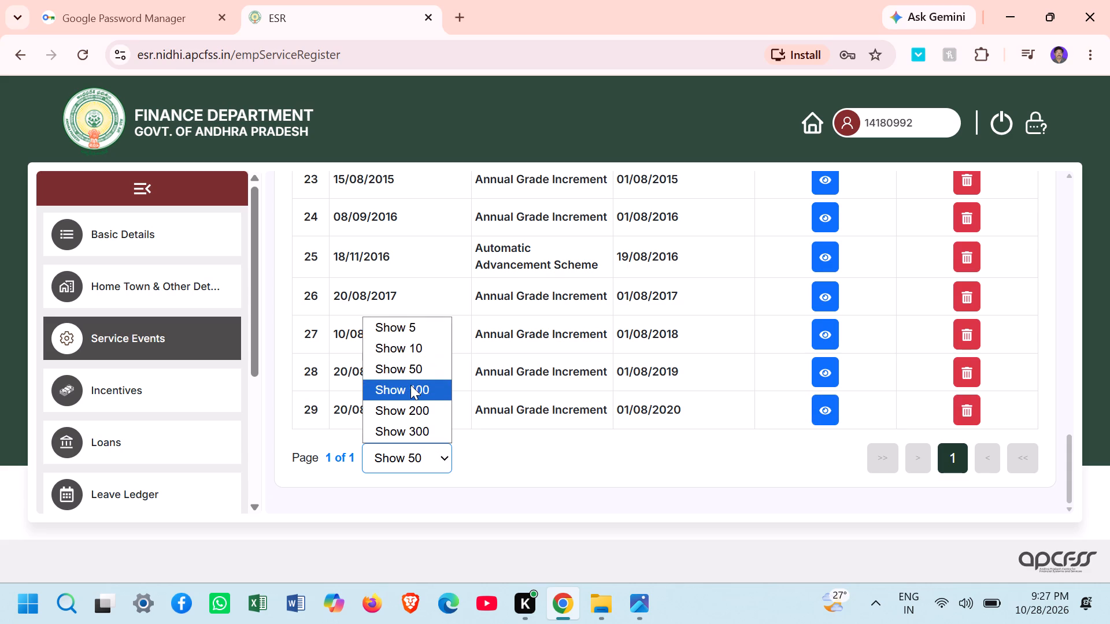
pyautogui.click(410, 385)
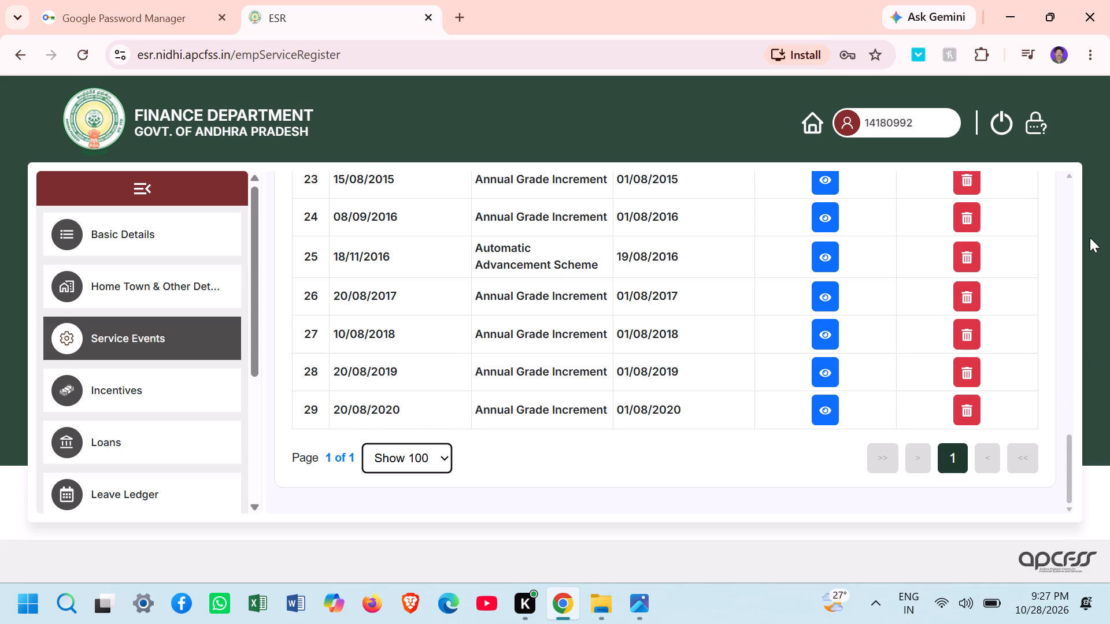
pyautogui.tripleClick(1069, 181)
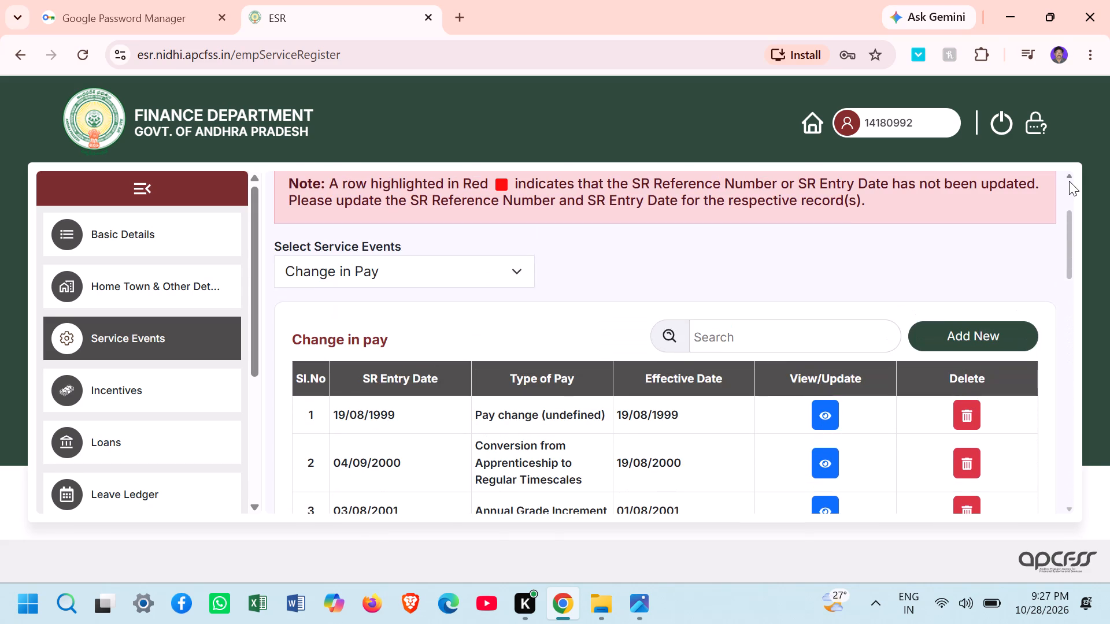
pyautogui.click(1067, 512)
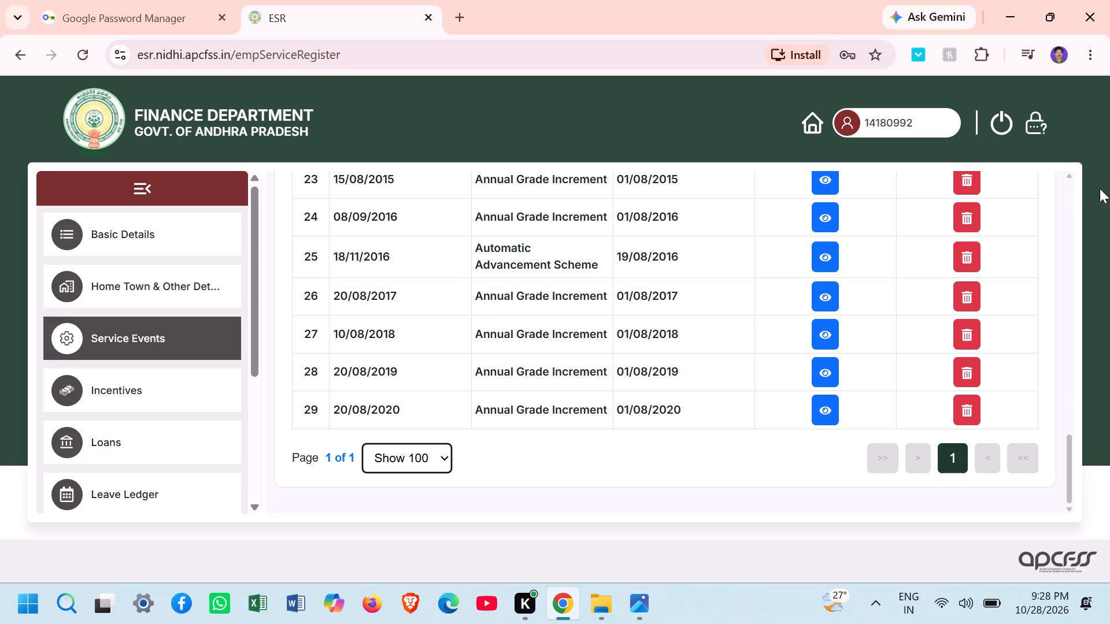
# Open a blank entry form for adding a new Change in Pay event.
pyautogui.click(1071, 177)
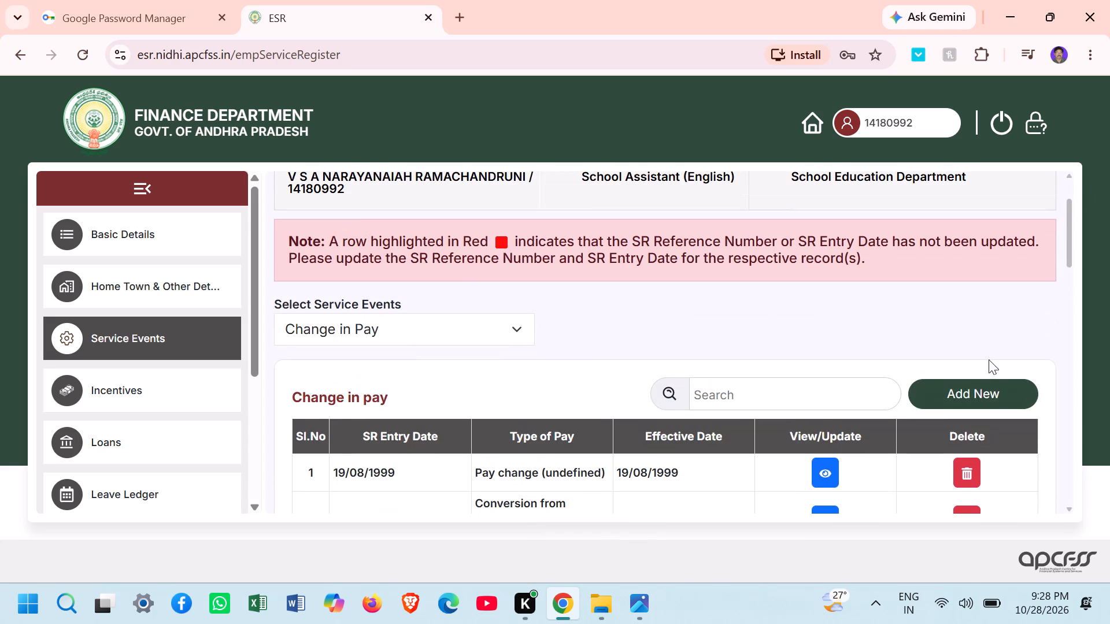
pyautogui.click(991, 389)
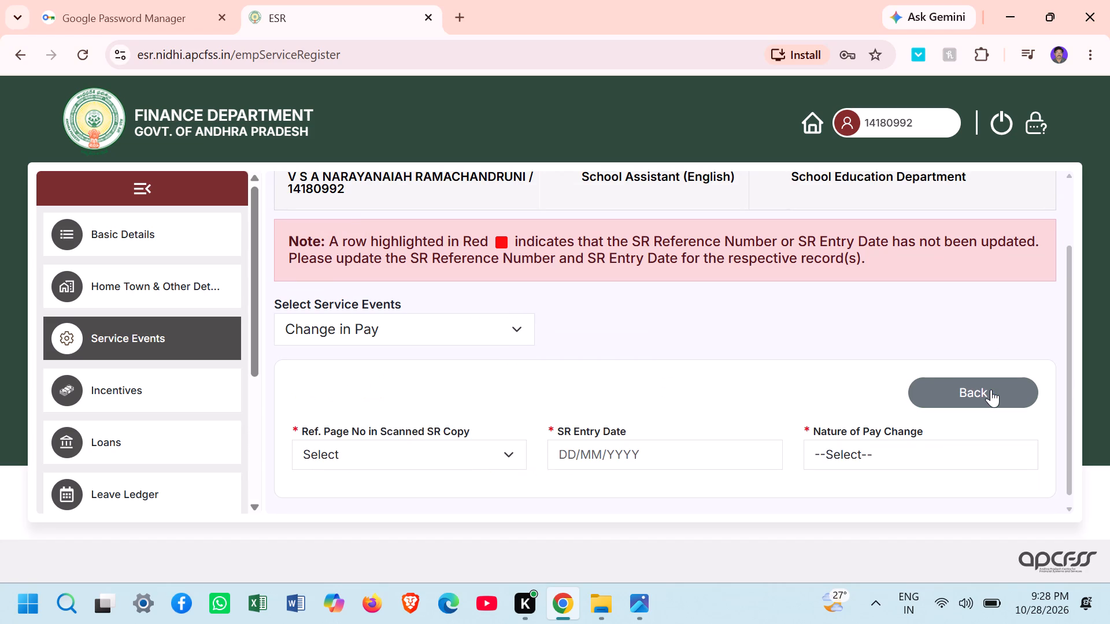
# Set the Ref. Page No in Scanned SR Copy to 58 for the new Change in Pay event.
pyautogui.doubleClick(1075, 508)
pyautogui.click(506, 455)
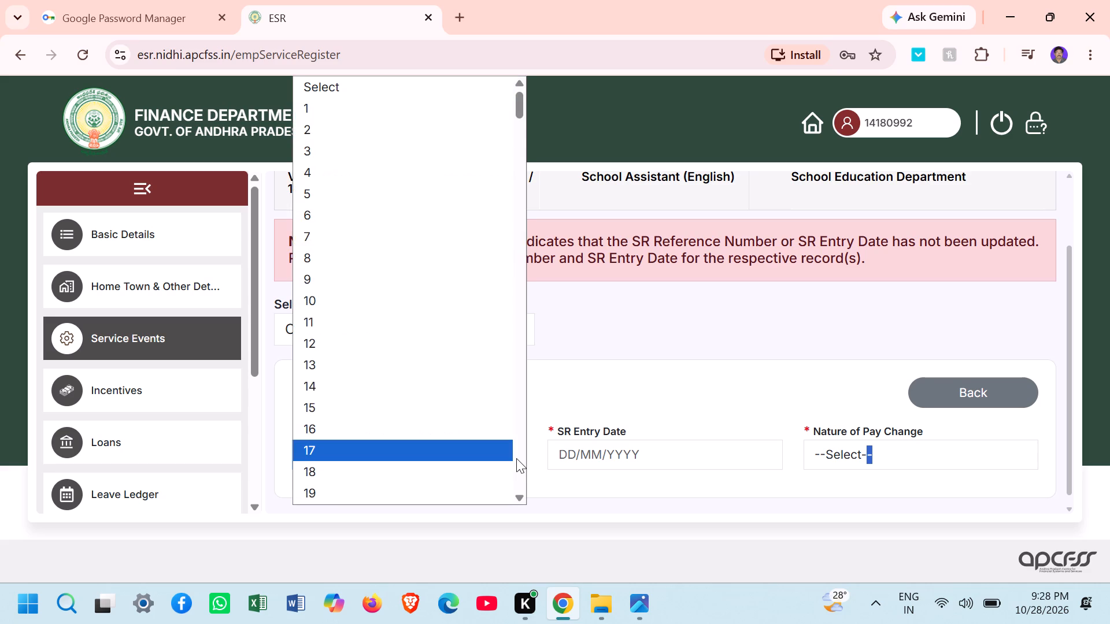
pyautogui.tripleClick(520, 462)
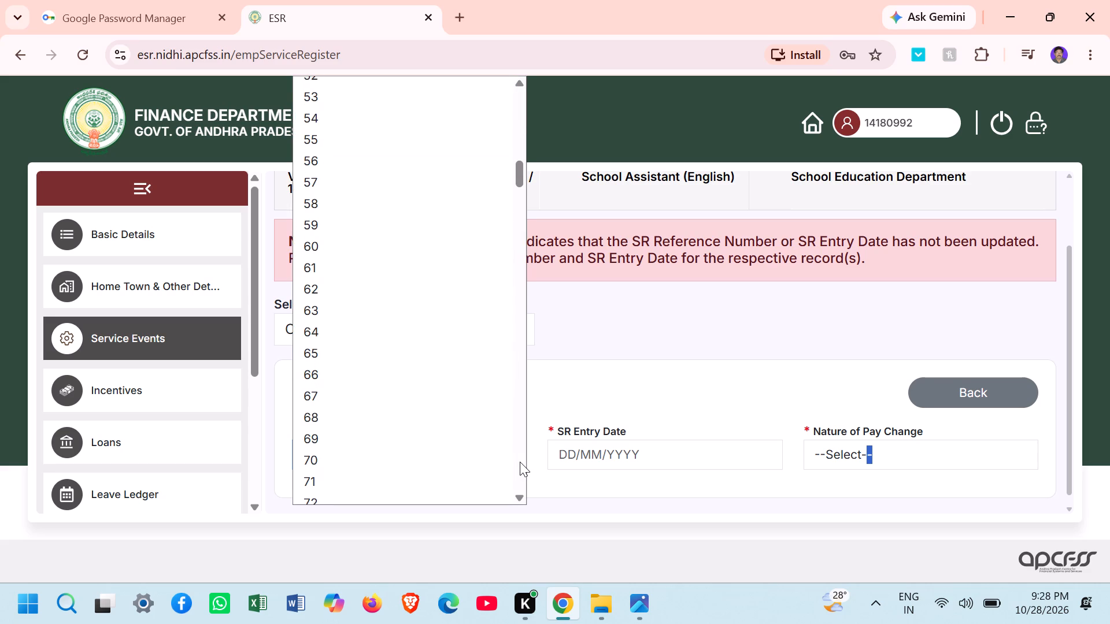
pyautogui.click(318, 203)
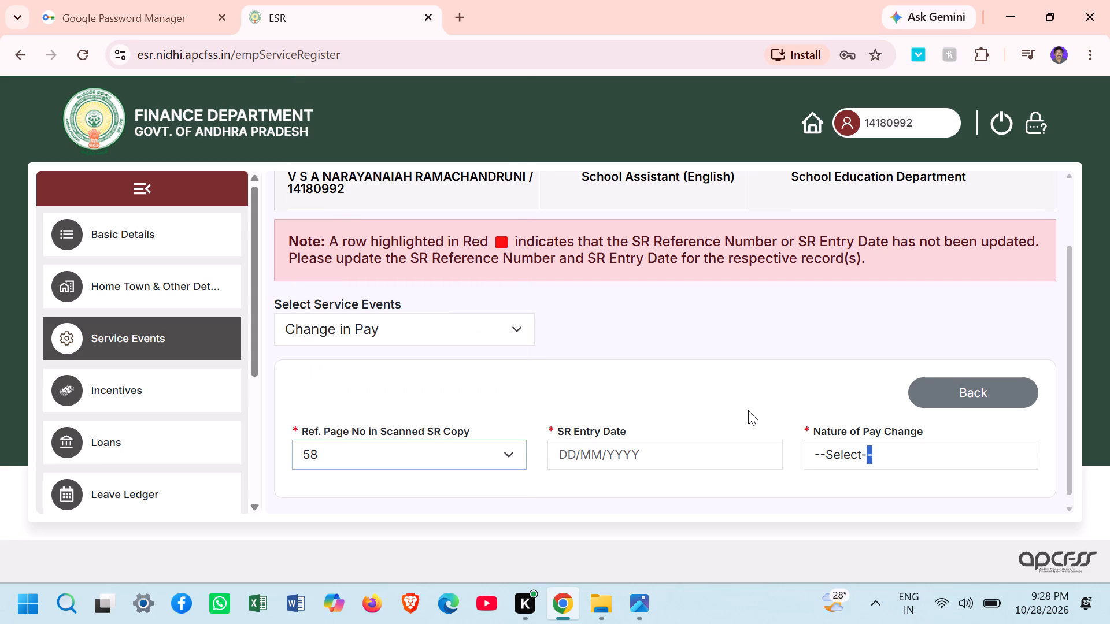
# Set the SR Entry Date of the new event to 20/07/2021.
pyautogui.click(657, 455)
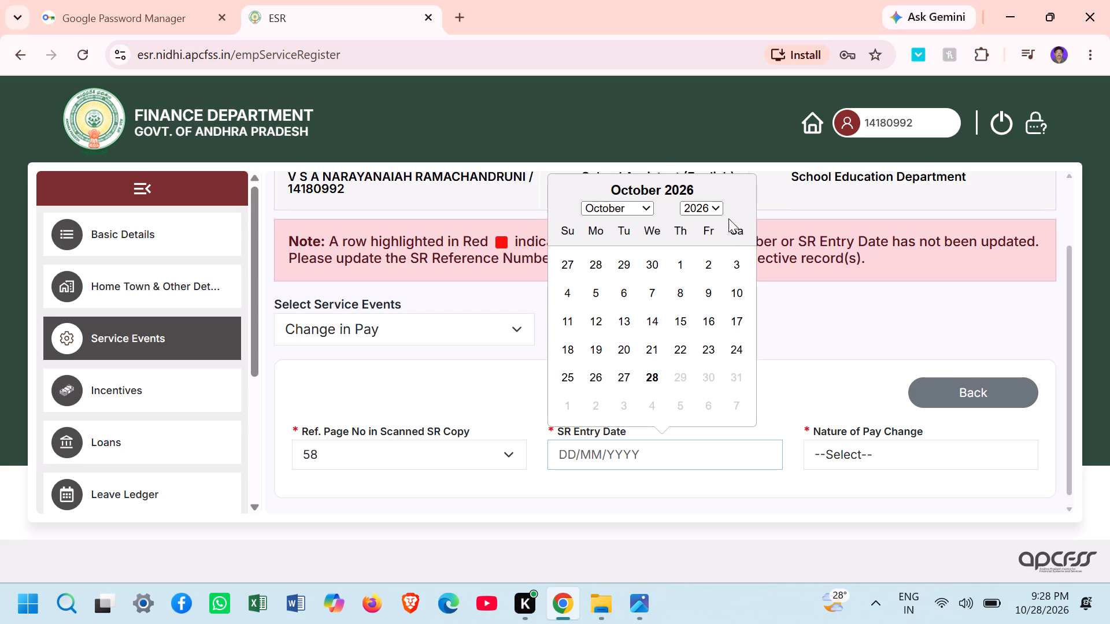
pyautogui.click(716, 210)
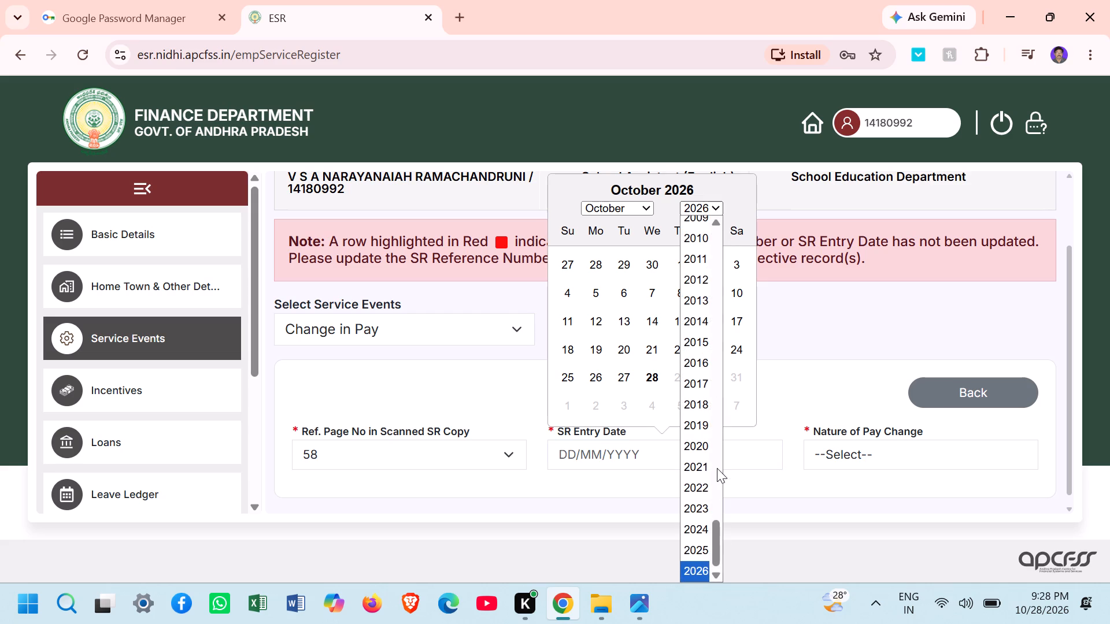
pyautogui.click(700, 466)
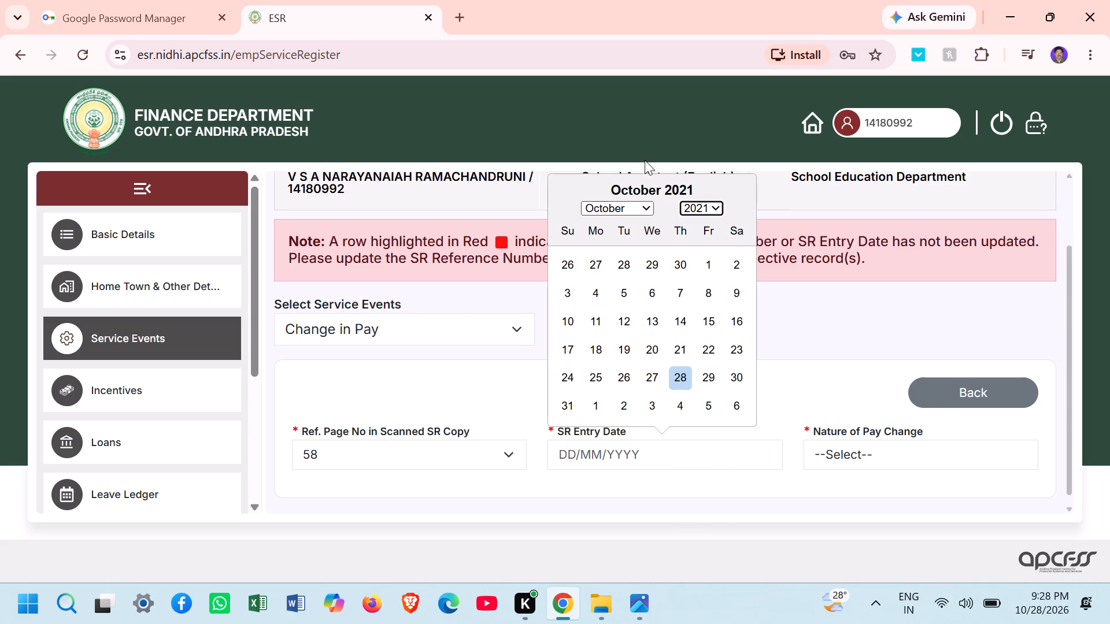
pyautogui.click(642, 213)
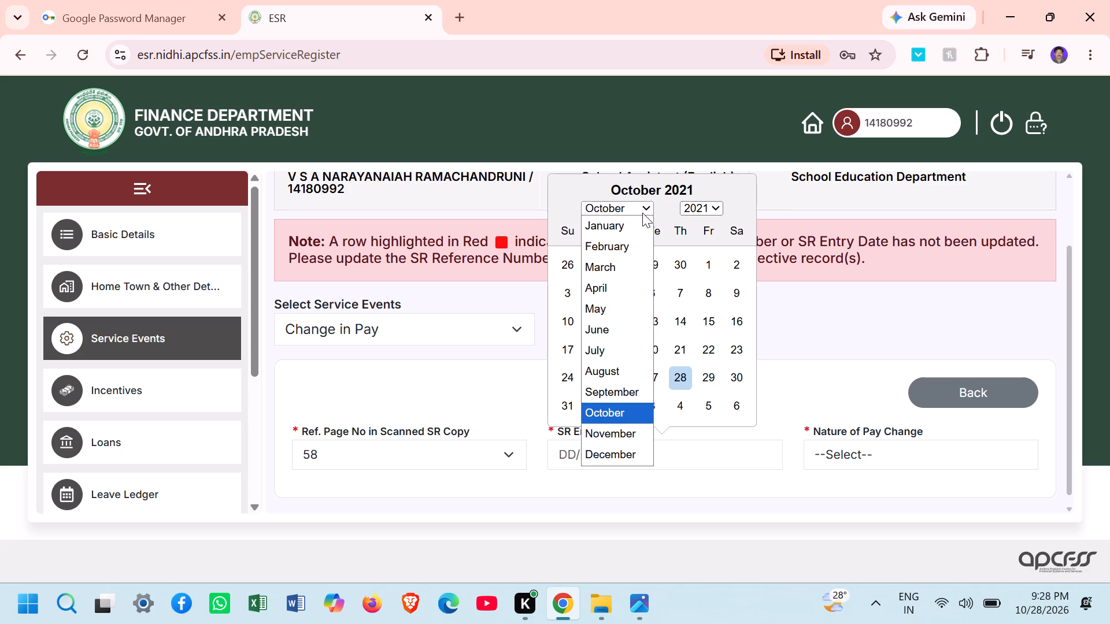
pyautogui.click(622, 356)
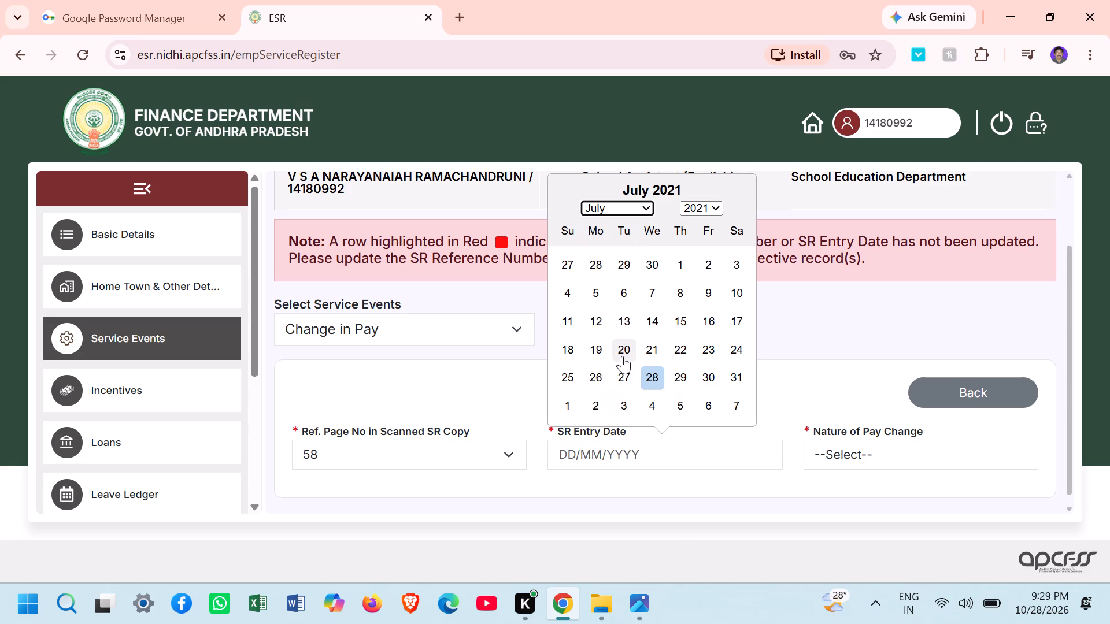
pyautogui.click(626, 346)
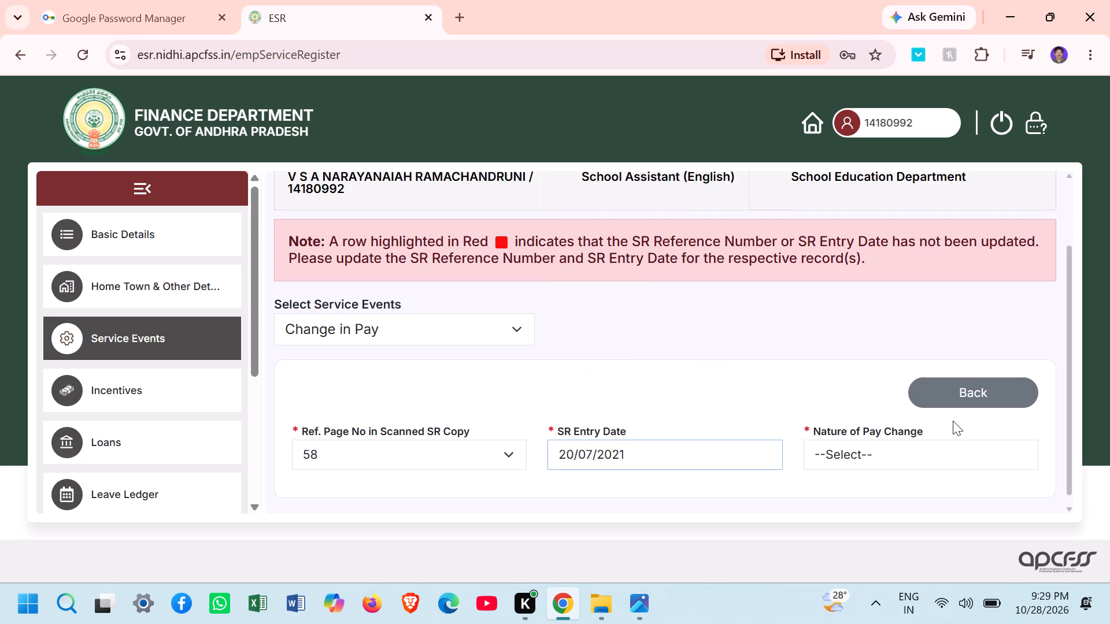
# Choose Annual Grade Increment as the Nature of Pay Change.
pyautogui.click(941, 460)
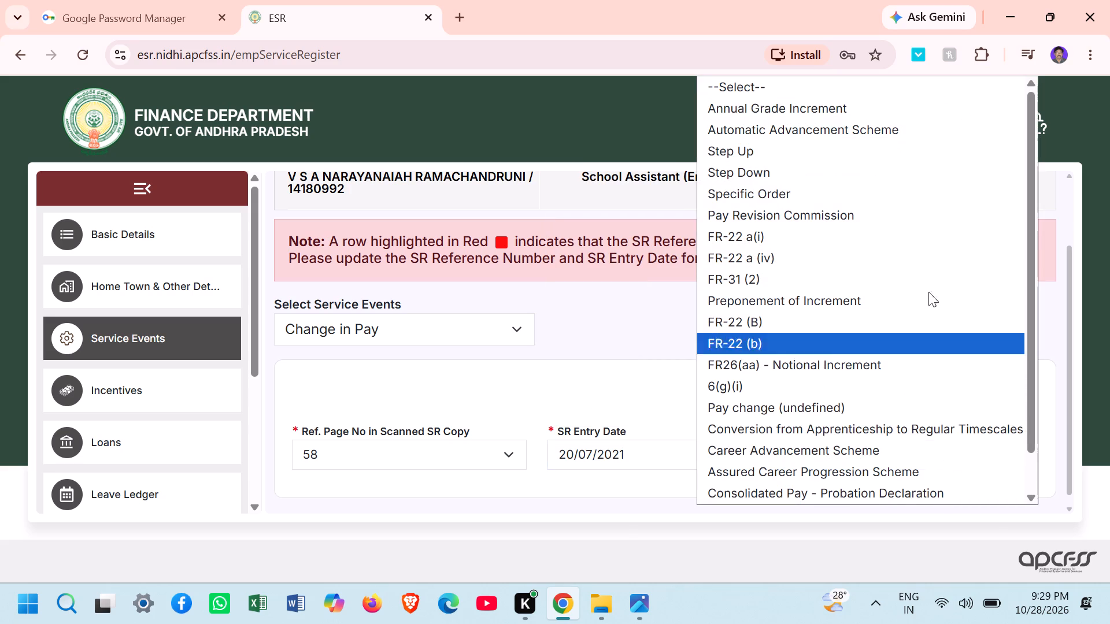
pyautogui.click(890, 109)
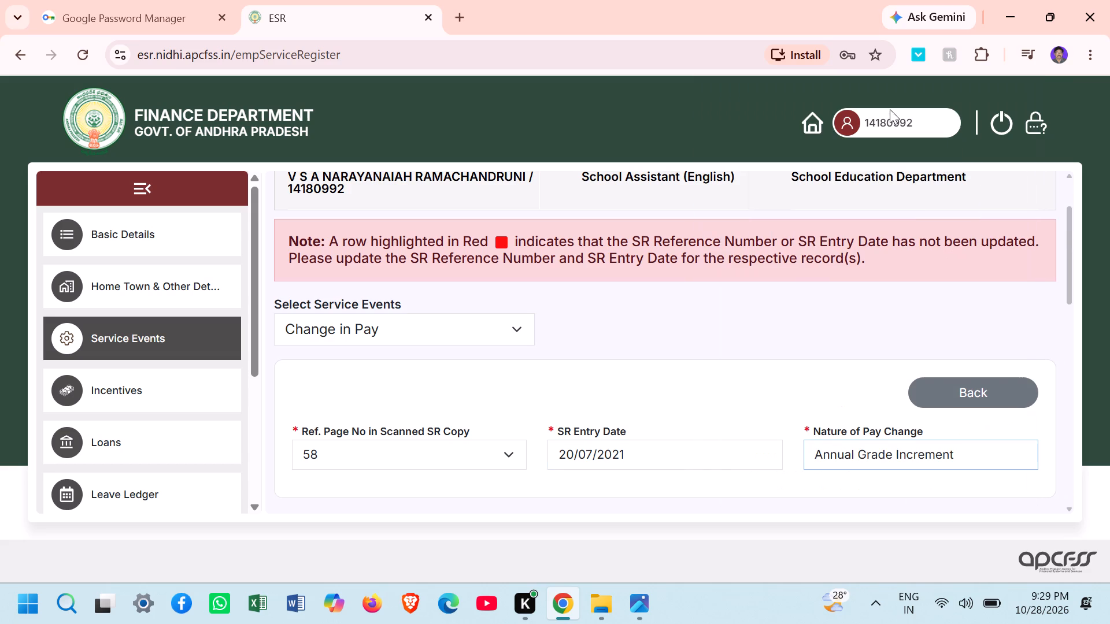
pyautogui.tripleClick(1071, 508)
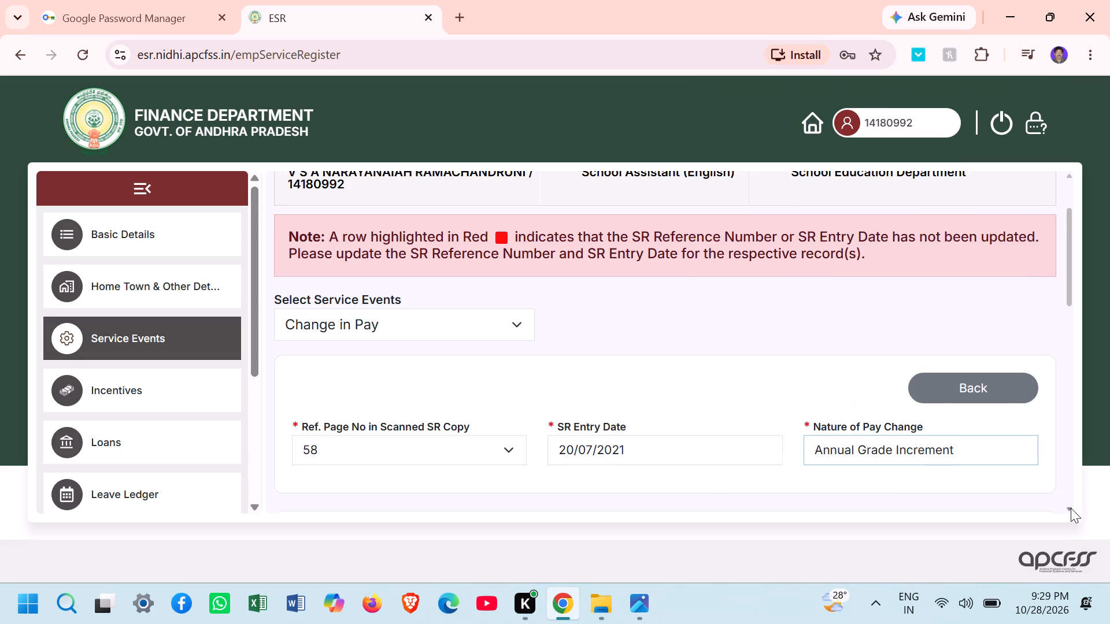
pyautogui.tripleClick(1071, 508)
pyautogui.tripleClick(1071, 508)
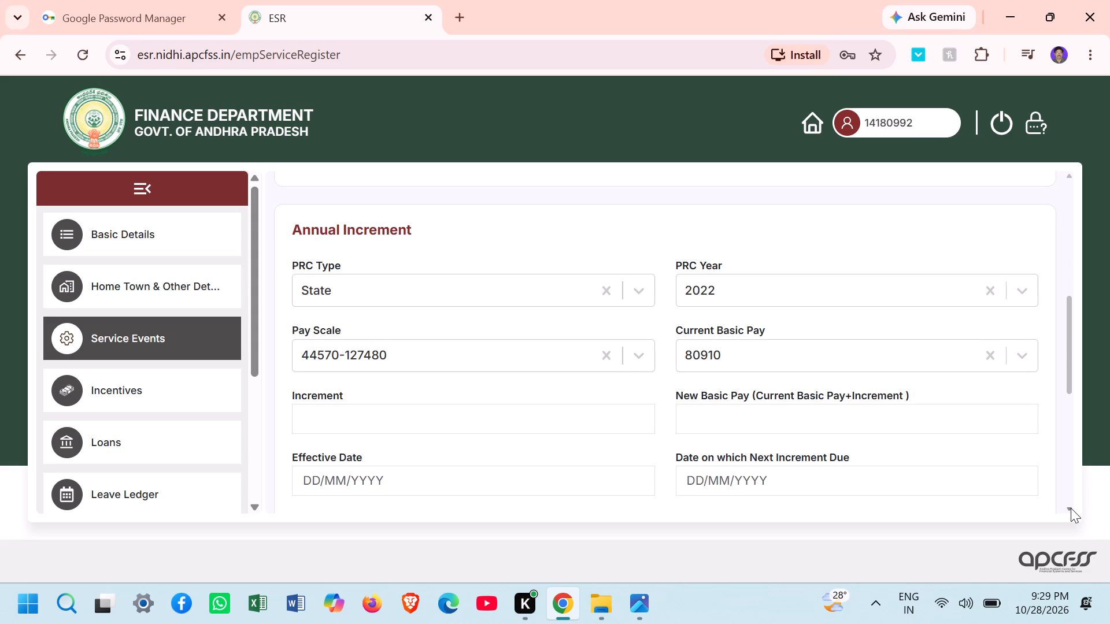
pyautogui.click(1023, 287)
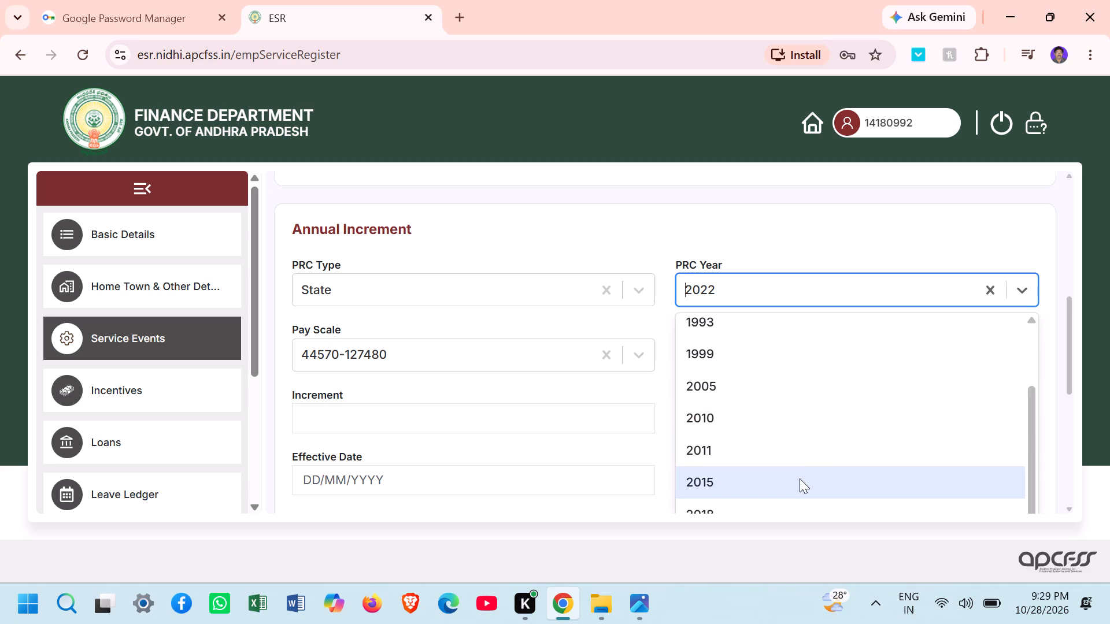
pyautogui.click(800, 478)
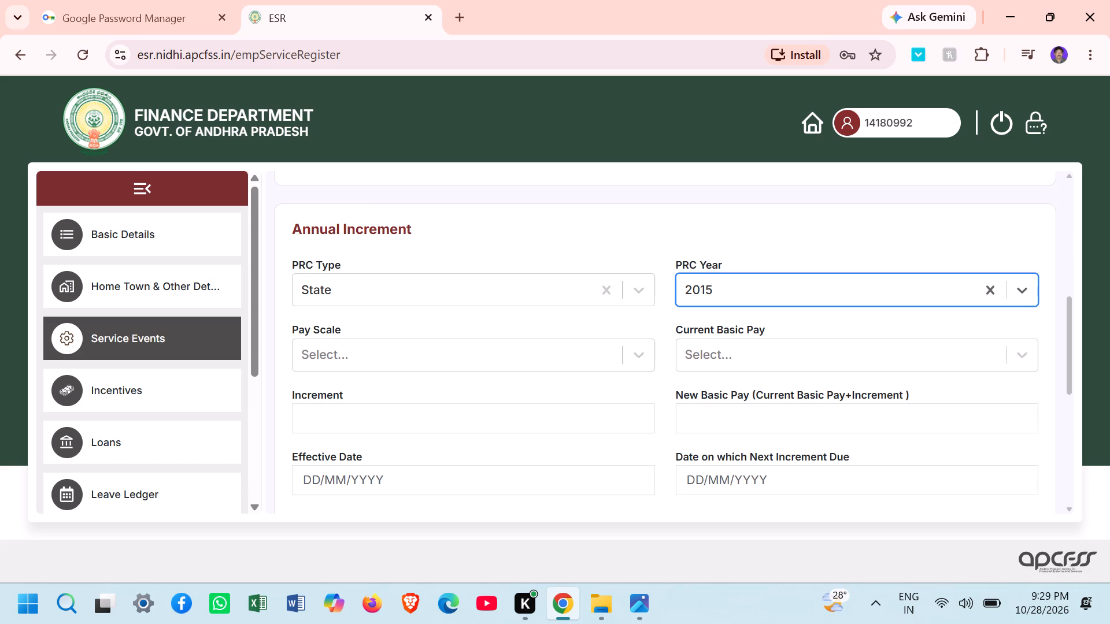
pyautogui.click(642, 358)
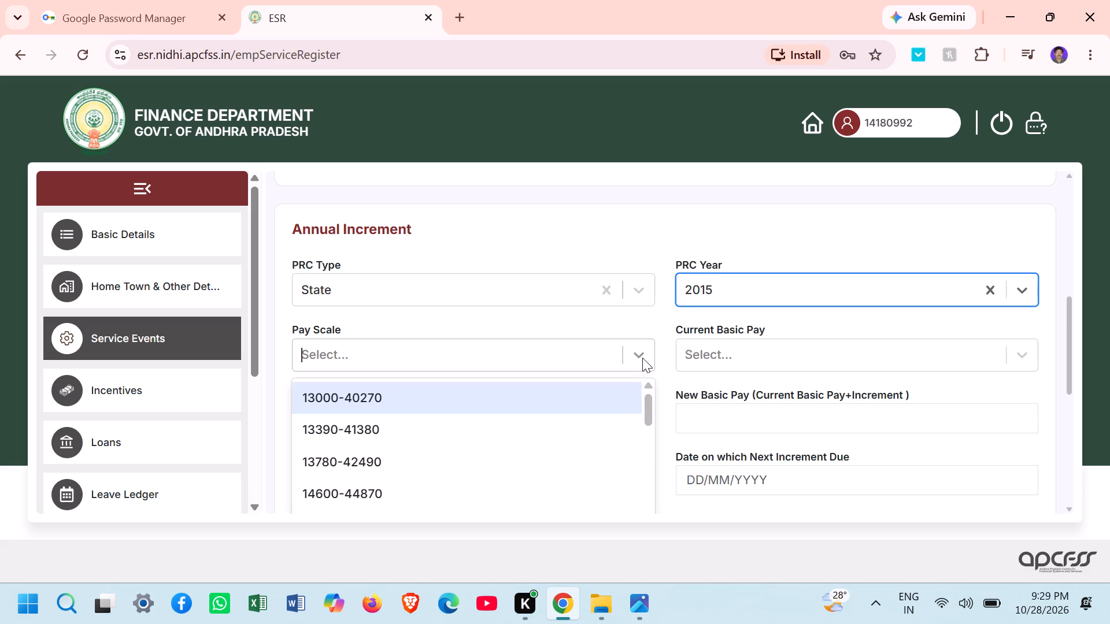
pyautogui.click(647, 499)
pyautogui.click(647, 499)
pyautogui.click(647, 499)
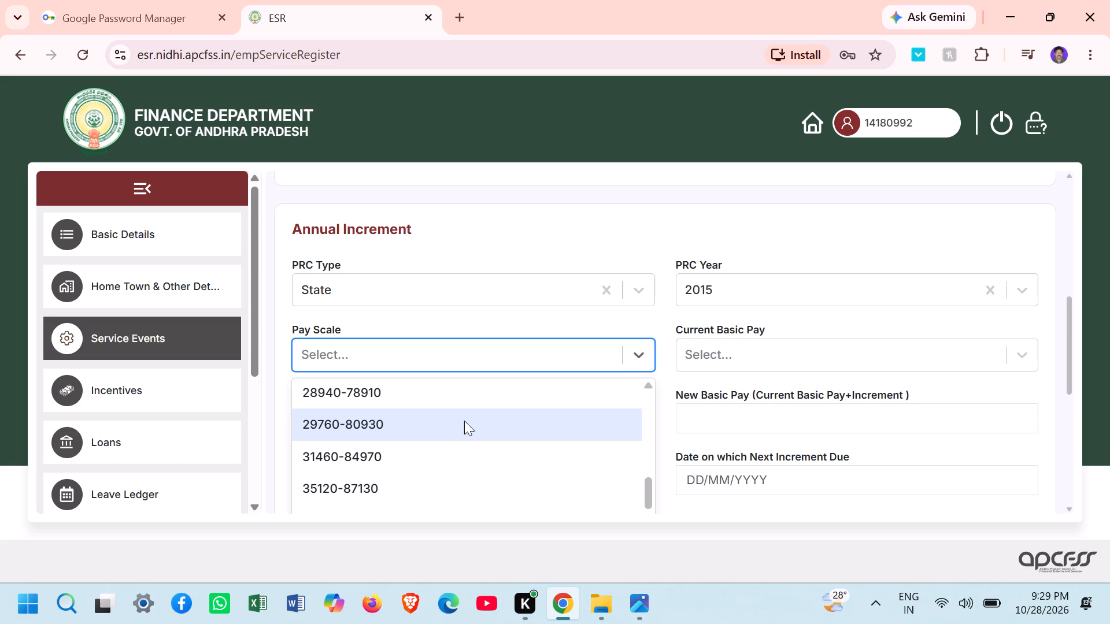
pyautogui.click(441, 393)
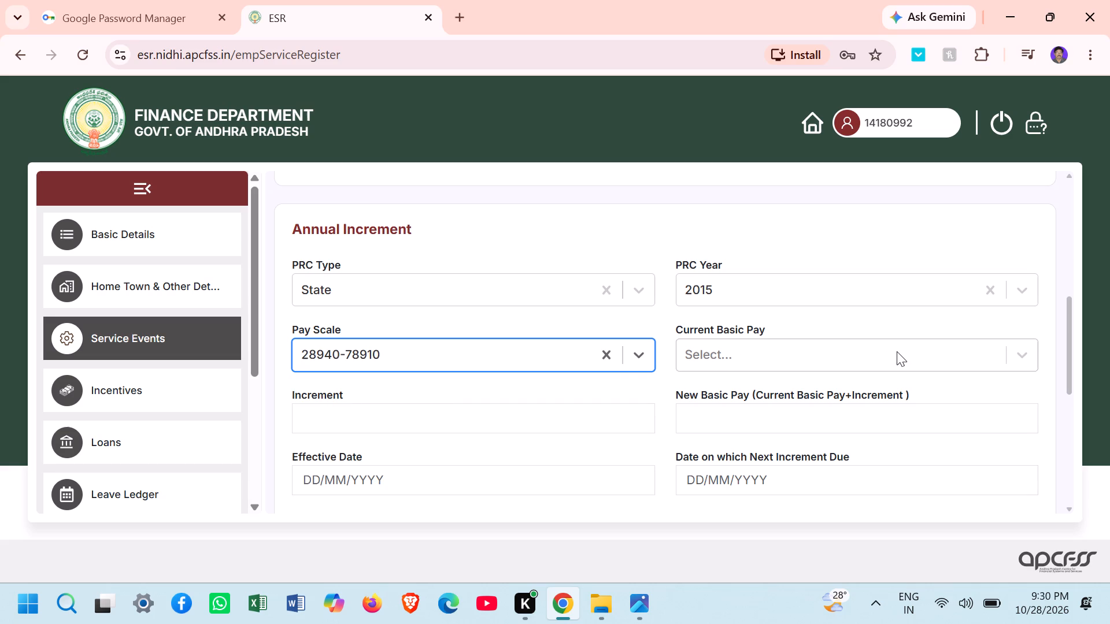
# Set the Current Basic Pay in the Annual Increment section to 42490.
pyautogui.click(1016, 351)
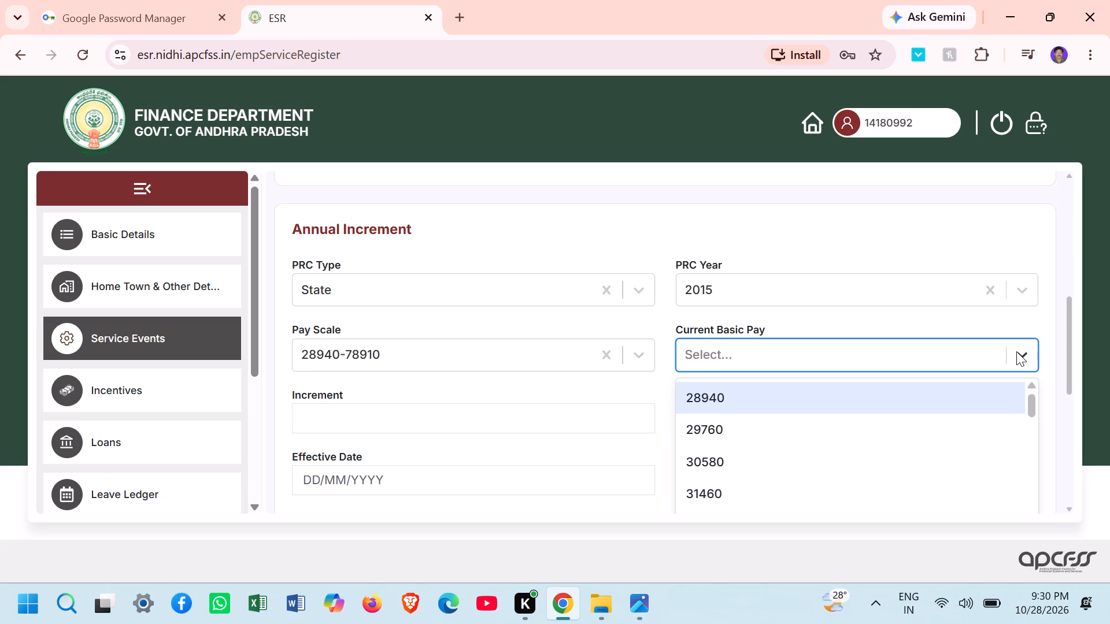
pyautogui.click(1034, 458)
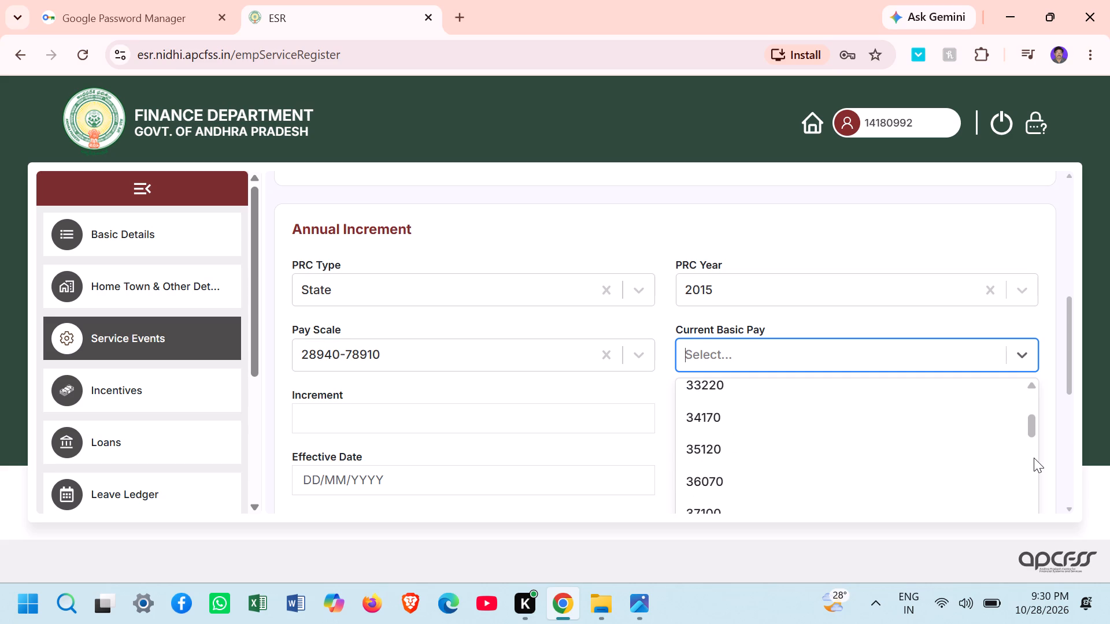
pyautogui.click(1034, 458)
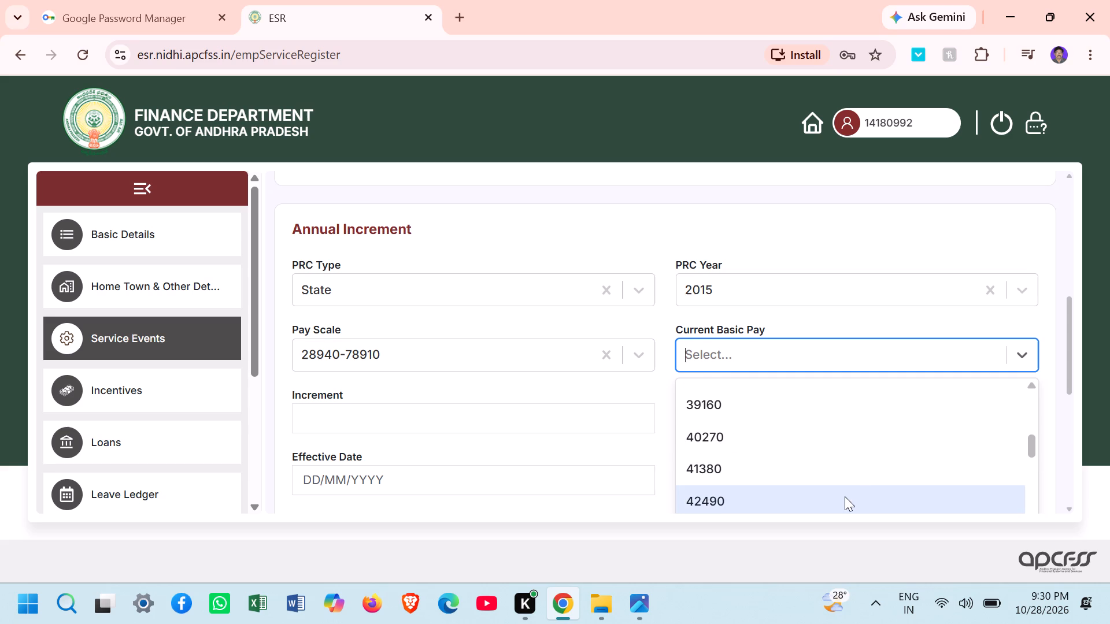
pyautogui.click(845, 496)
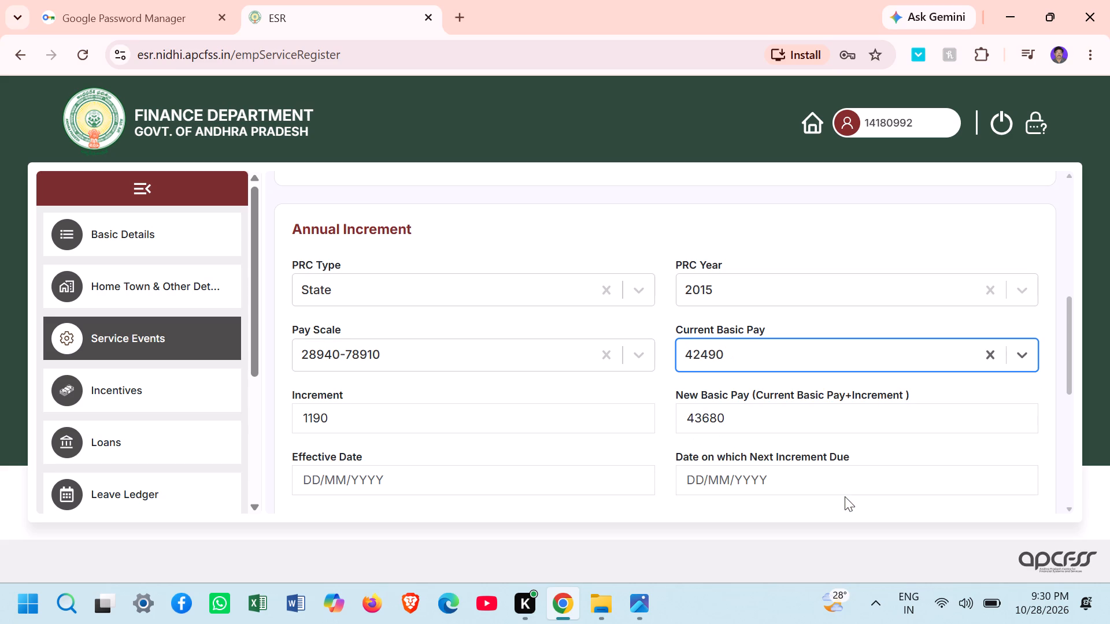
# Set the Effective Date of the annual increment to 01/08/2021.
pyautogui.click(1072, 511)
pyautogui.click(1072, 511)
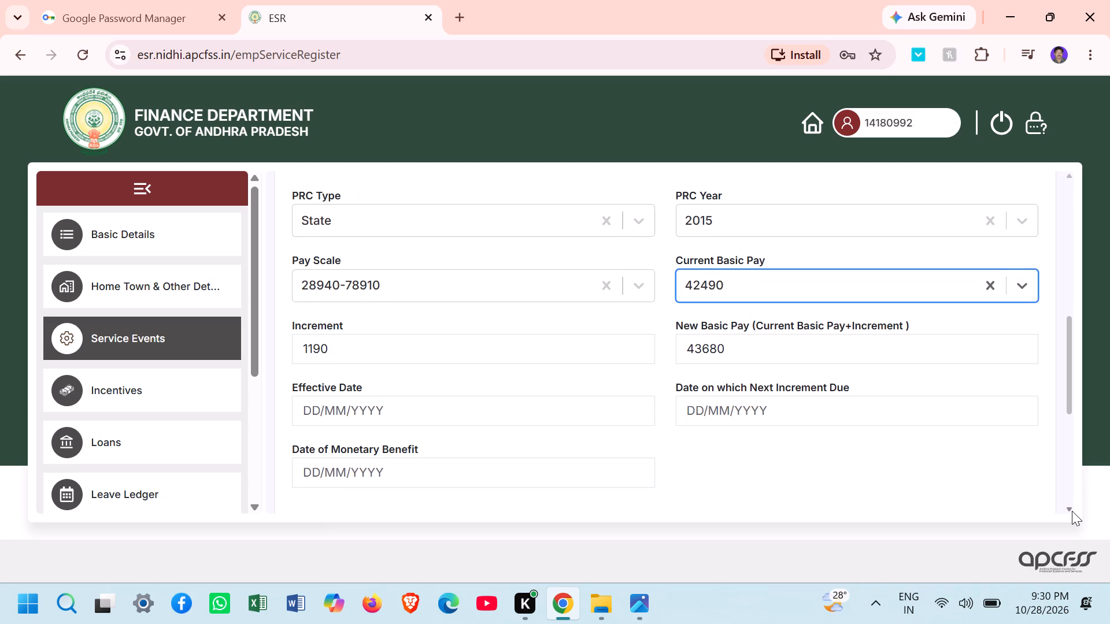
pyautogui.click(411, 407)
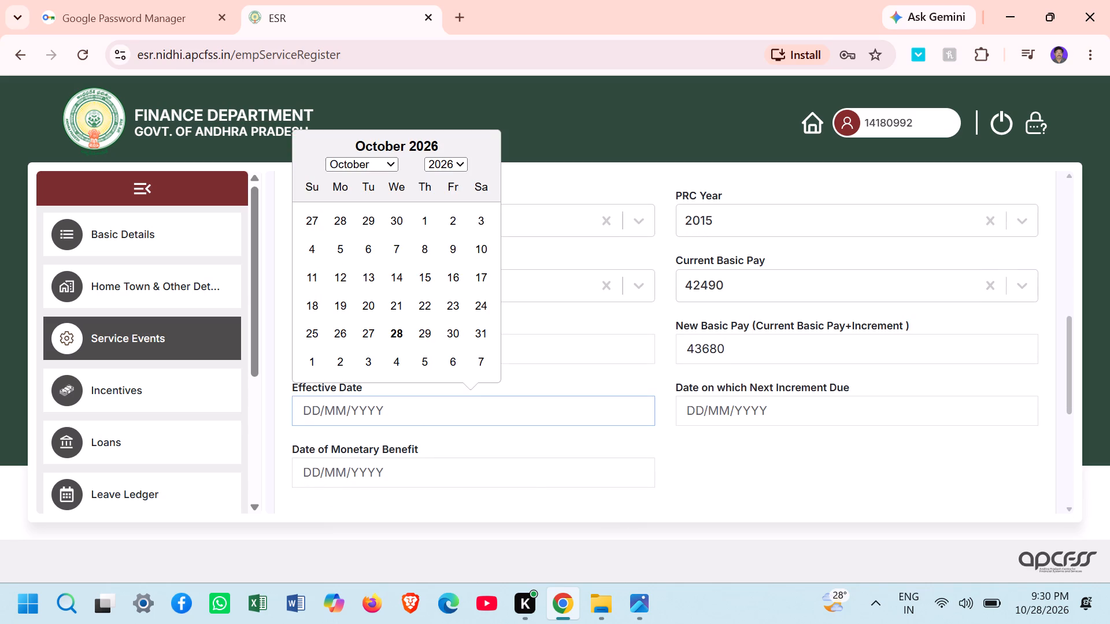
pyautogui.click(457, 161)
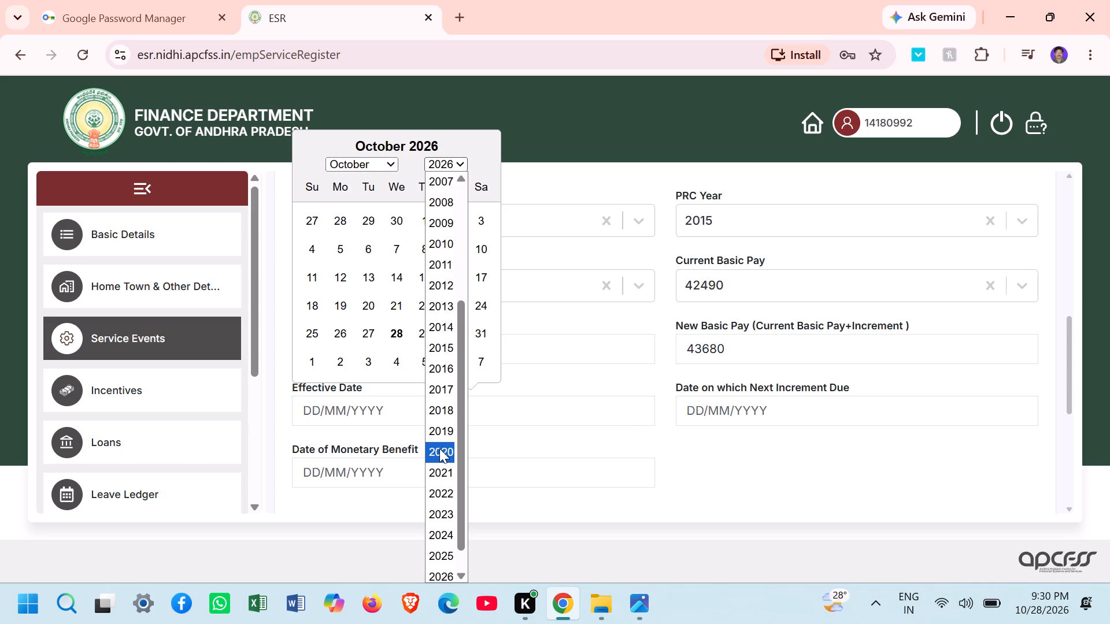
pyautogui.click(441, 471)
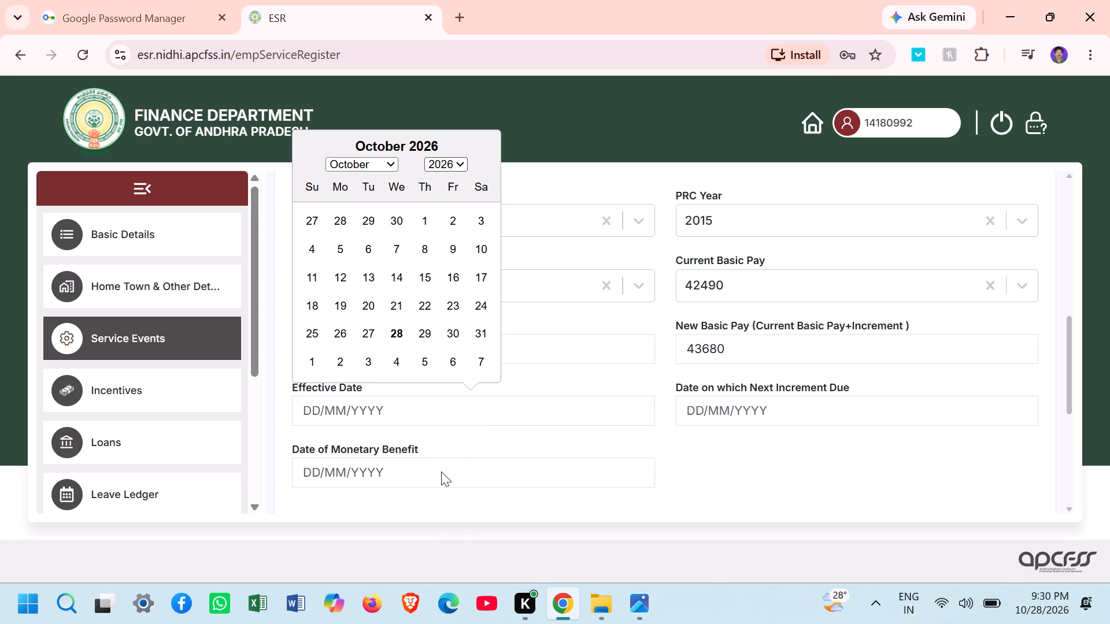
pyautogui.click(391, 165)
pyautogui.click(371, 327)
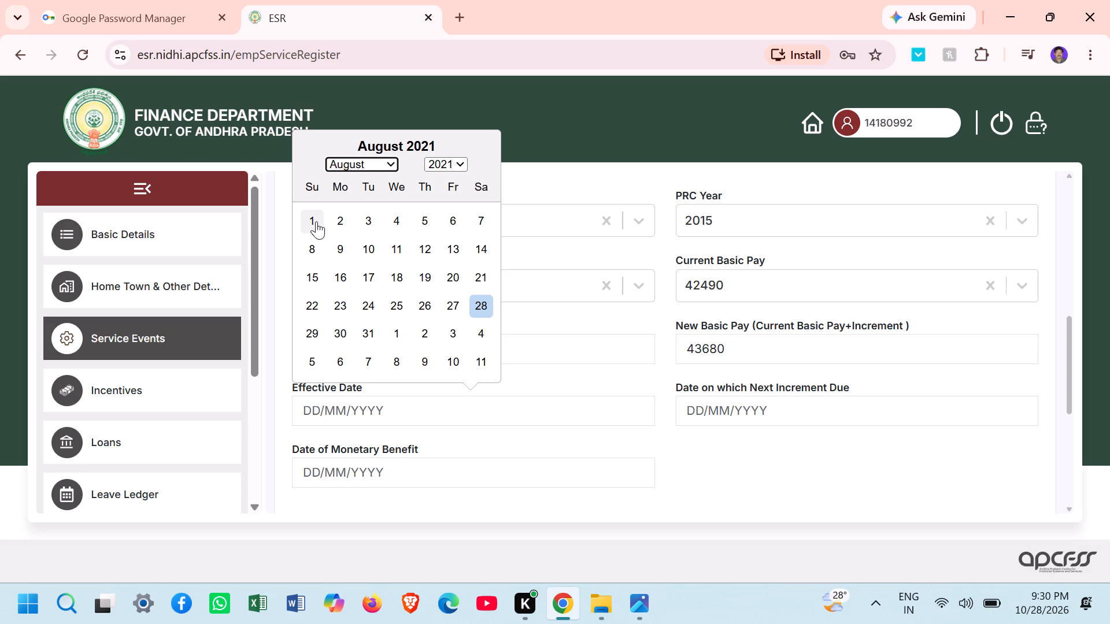
pyautogui.click(316, 221)
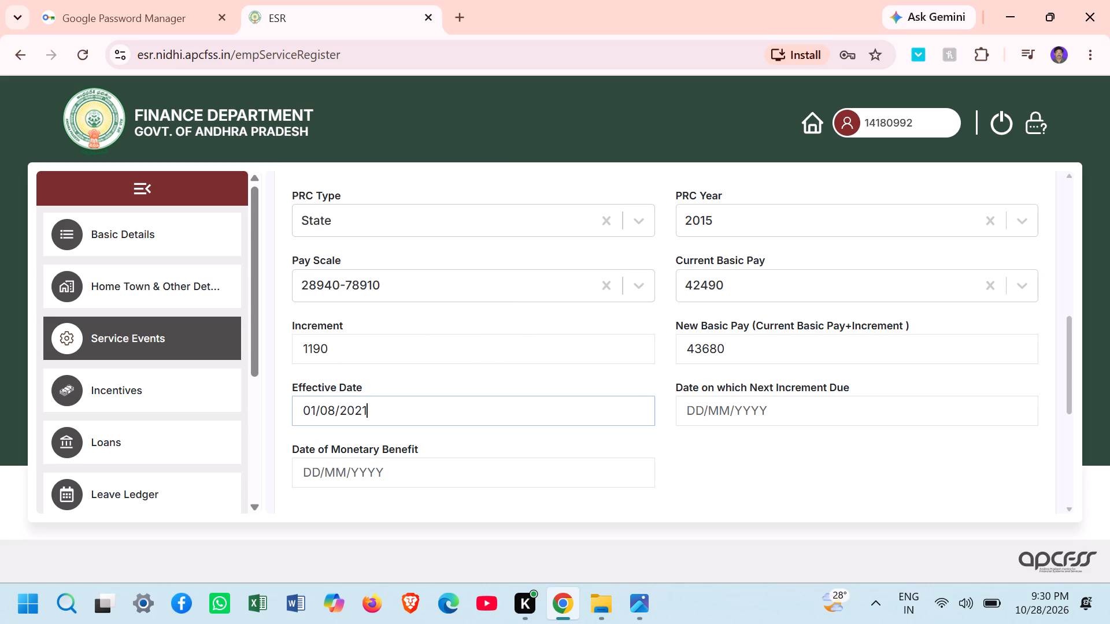
# Set the Date on which Next Increment Due to 01/08/2022.
pyautogui.click(775, 406)
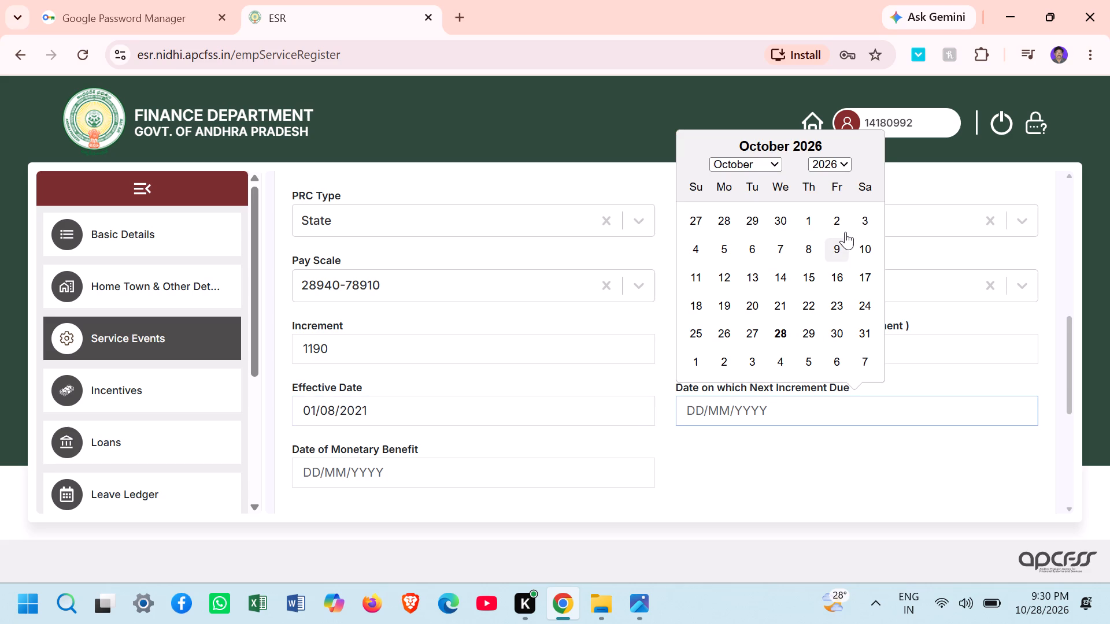
pyautogui.click(839, 161)
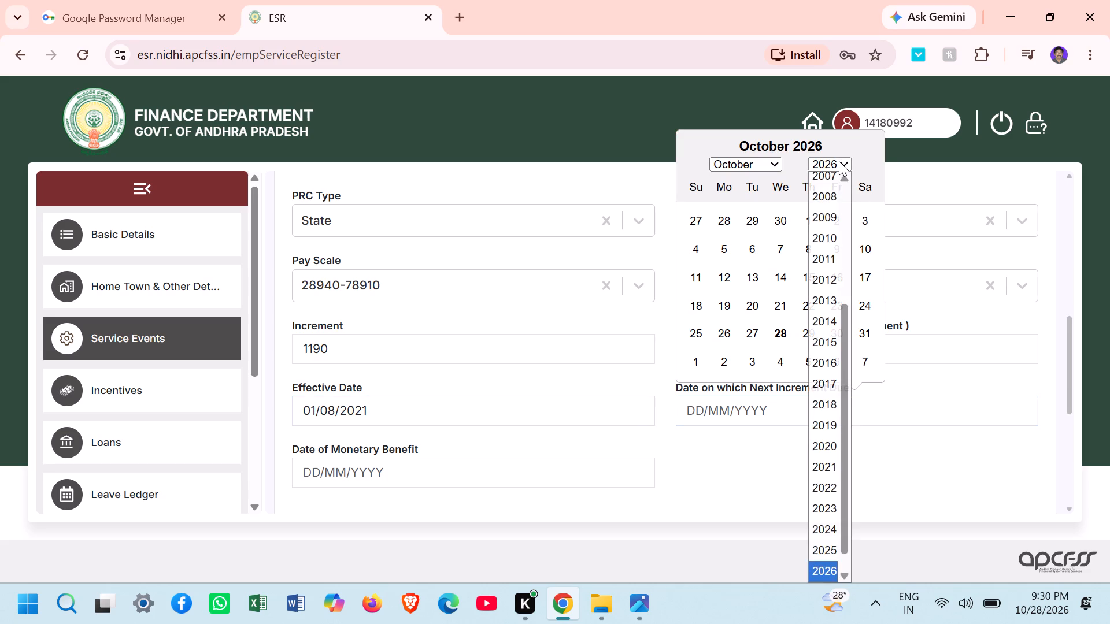
pyautogui.click(827, 496)
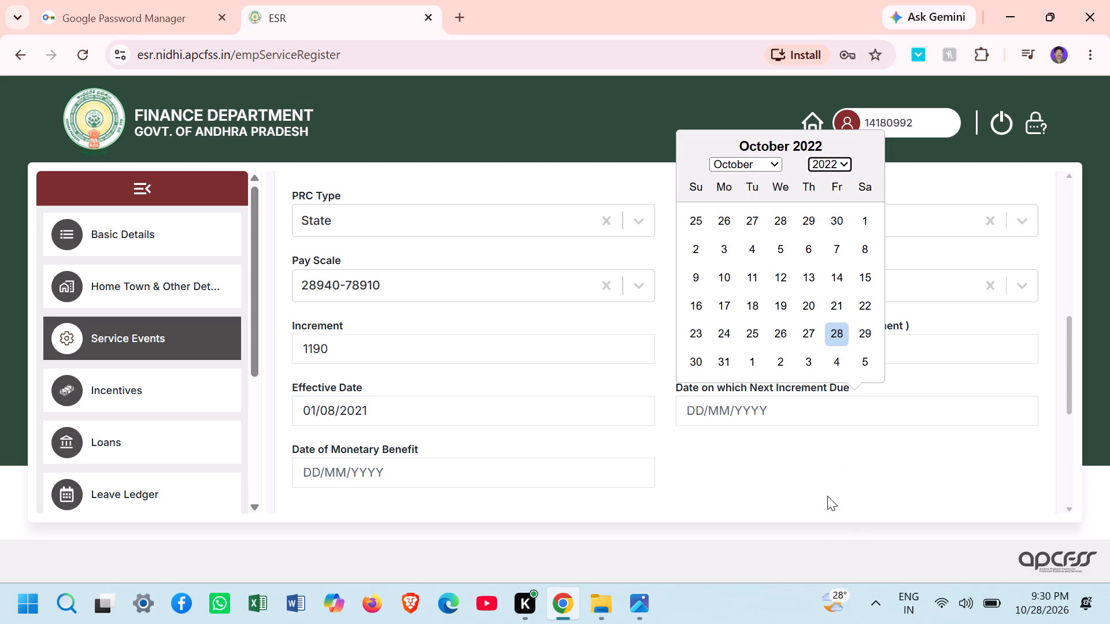
pyautogui.click(772, 165)
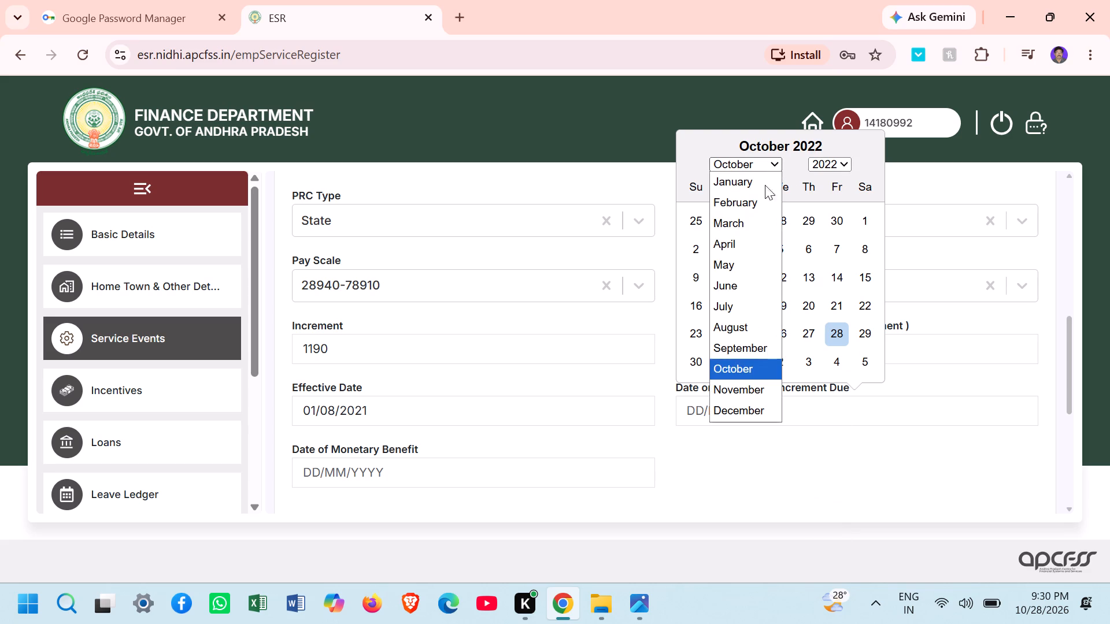
pyautogui.click(747, 320)
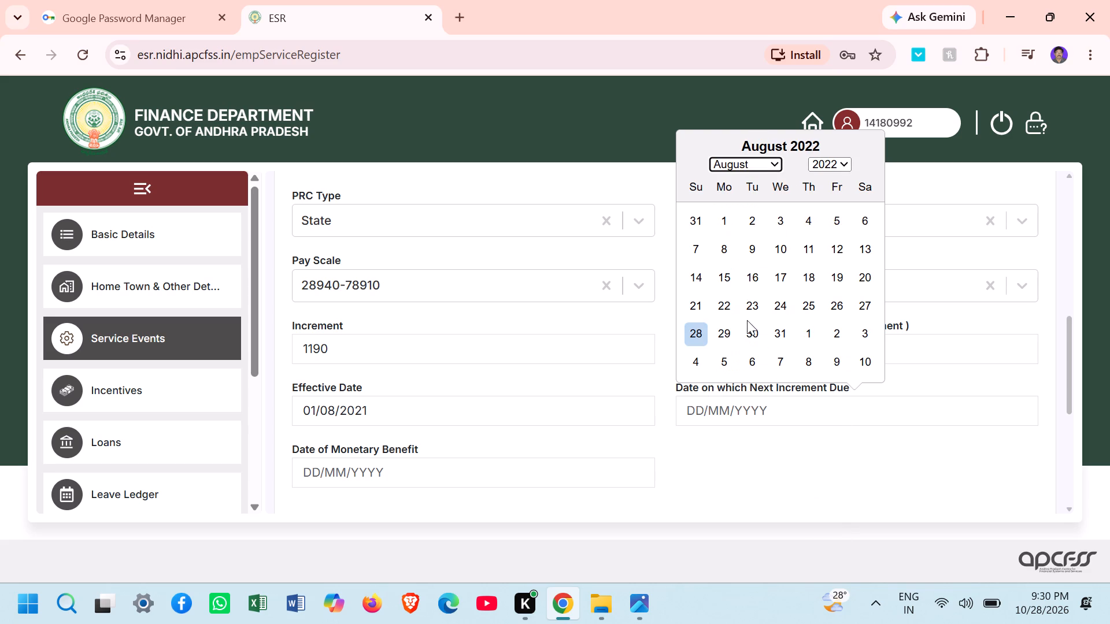
pyautogui.click(727, 221)
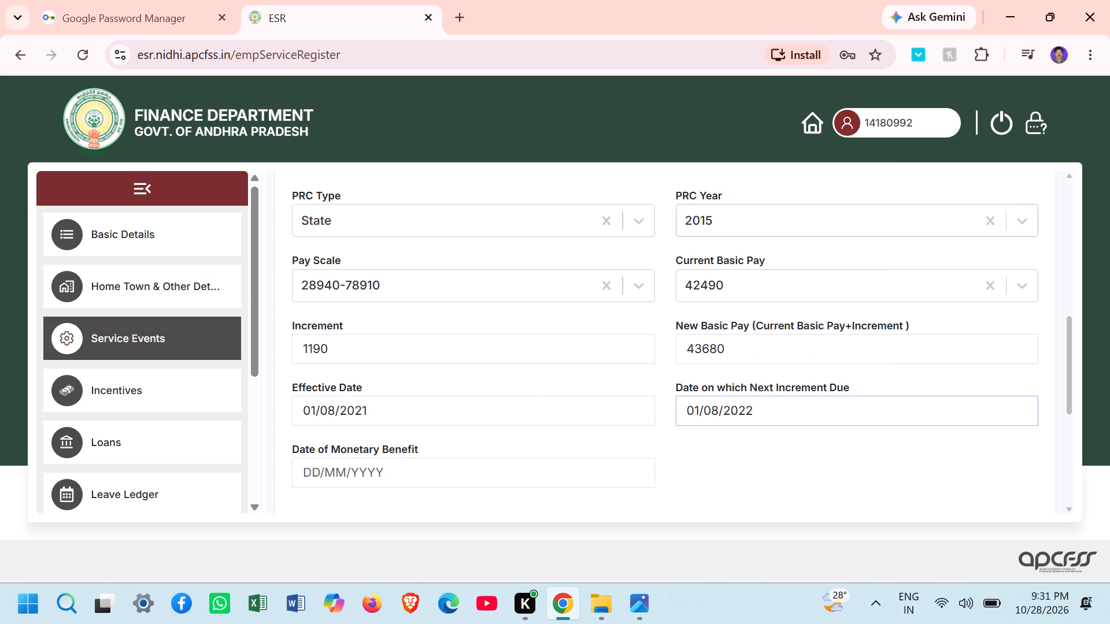
# Set the Date of Monetary Benefit of the annual increment to 01/08/2021.
pyautogui.click(404, 471)
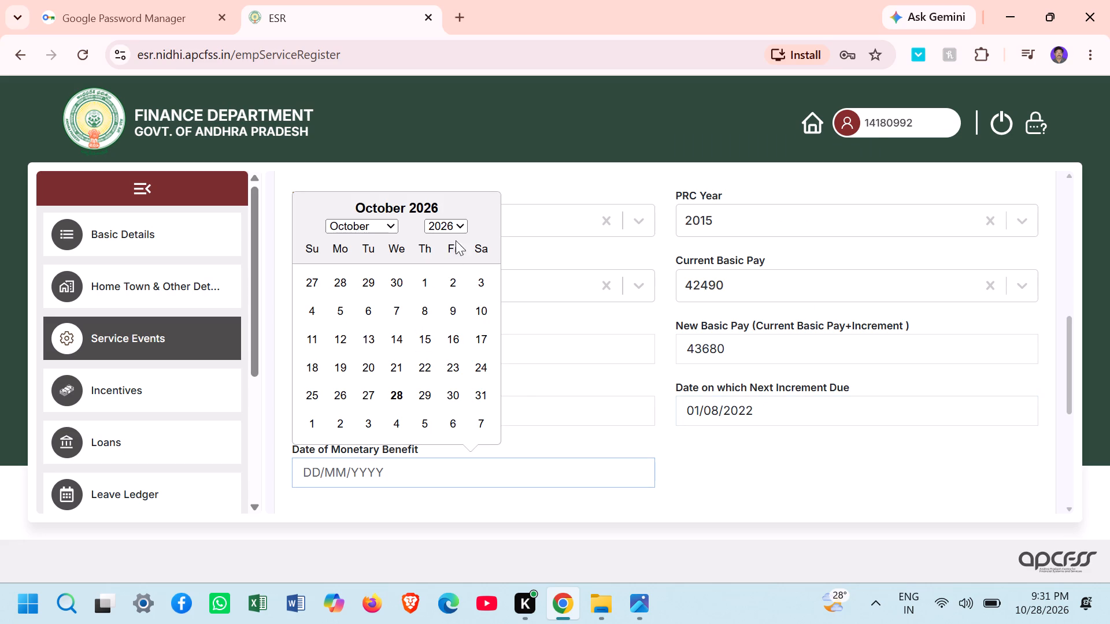
pyautogui.click(460, 225)
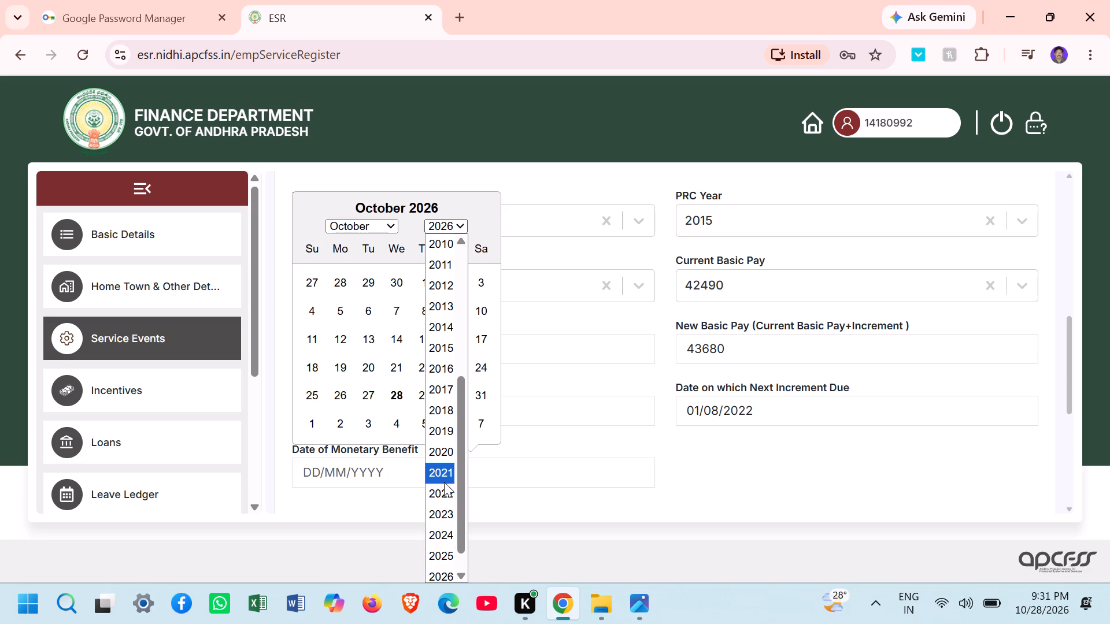
pyautogui.click(443, 472)
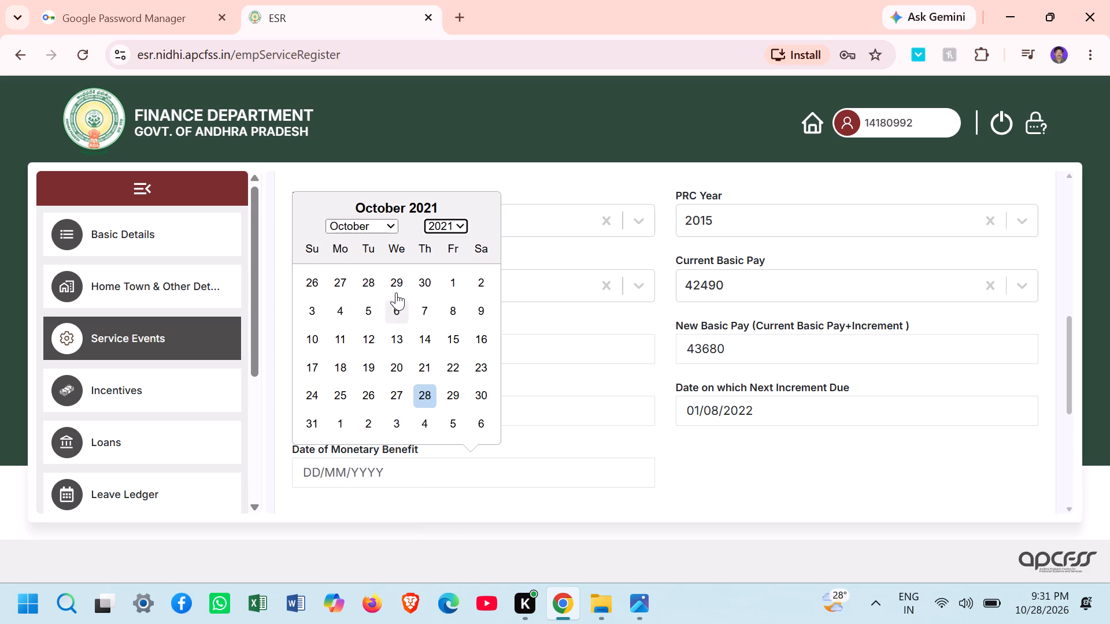
pyautogui.click(390, 229)
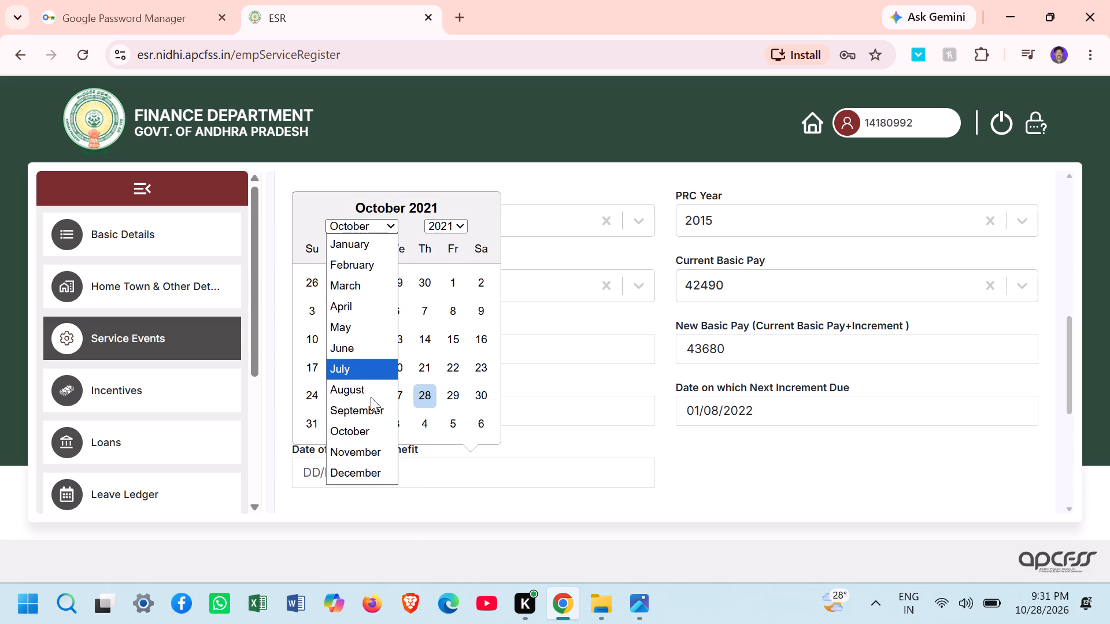
pyautogui.click(371, 399)
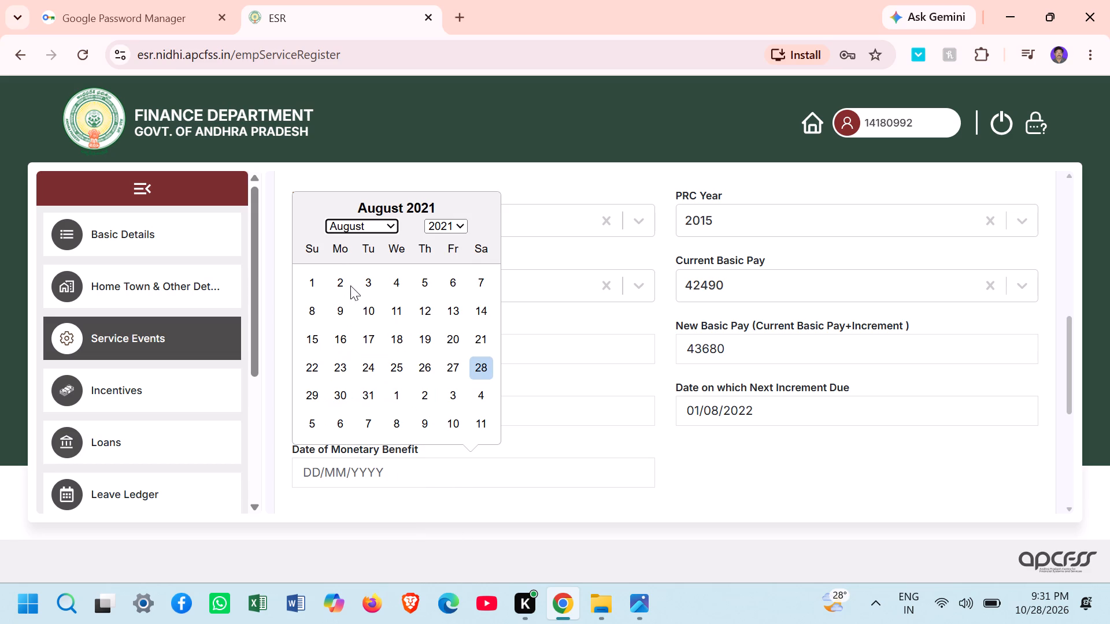
pyautogui.click(317, 283)
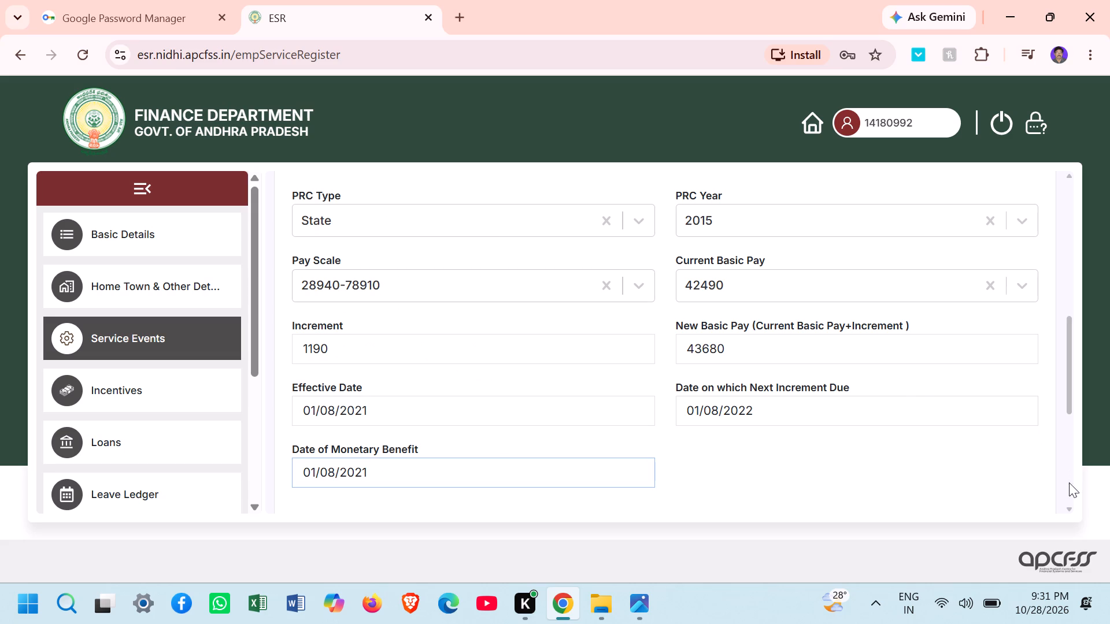
# Set the Effective Date in the Revised Pay Fixation table row to 01/08/2021.
pyautogui.click(1070, 507)
pyautogui.tripleClick(1070, 507)
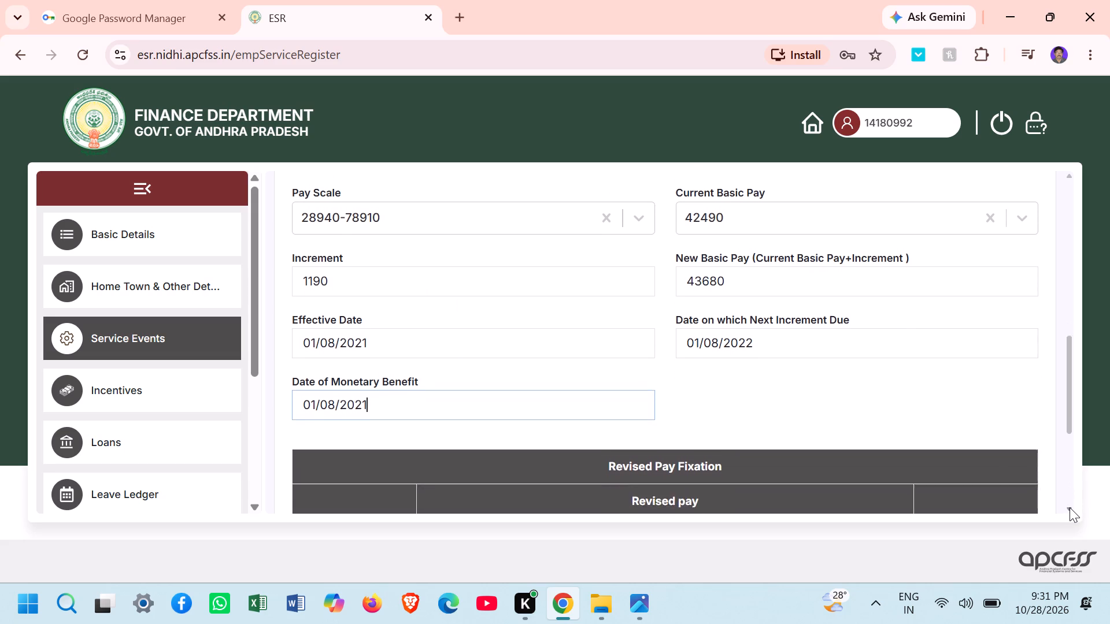
pyautogui.tripleClick(1070, 507)
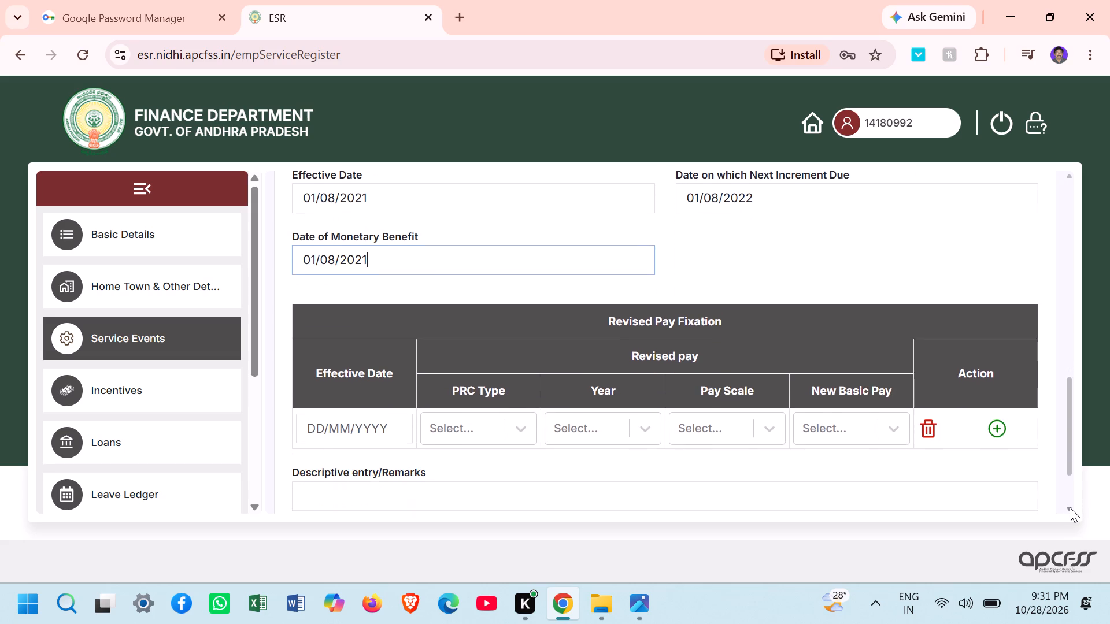
pyautogui.click(1070, 507)
pyautogui.click(379, 352)
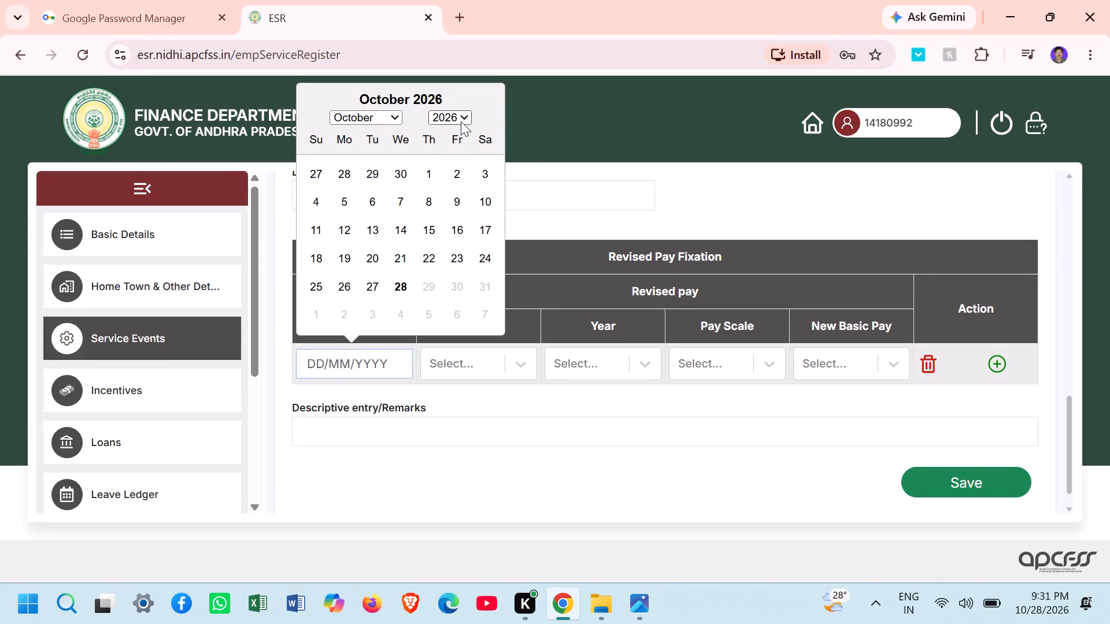
pyautogui.click(461, 117)
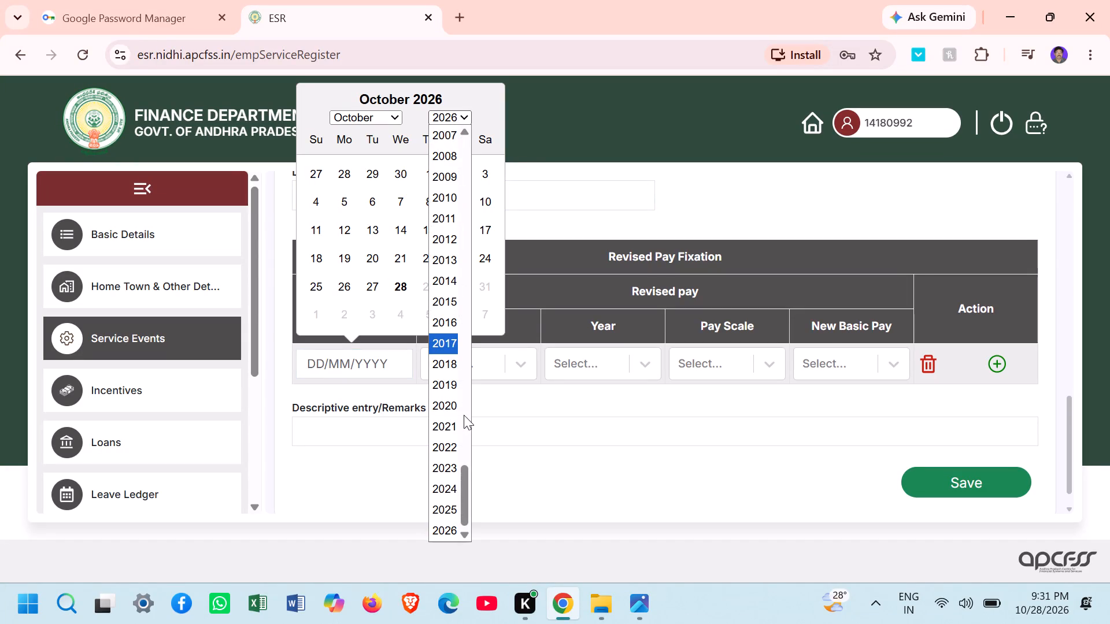
pyautogui.click(446, 428)
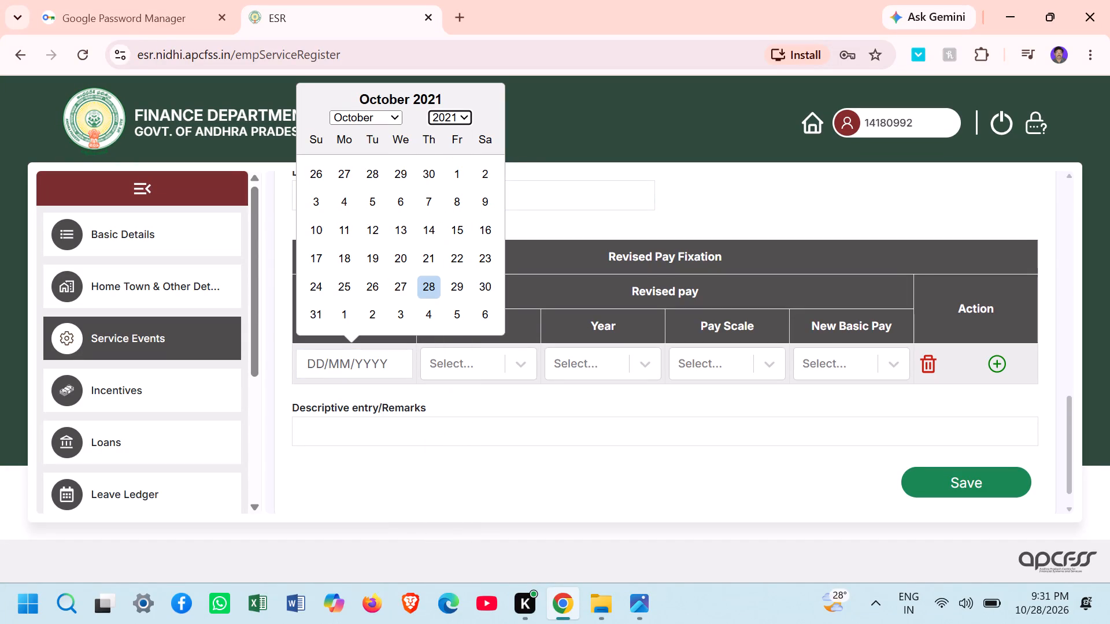
pyautogui.click(393, 120)
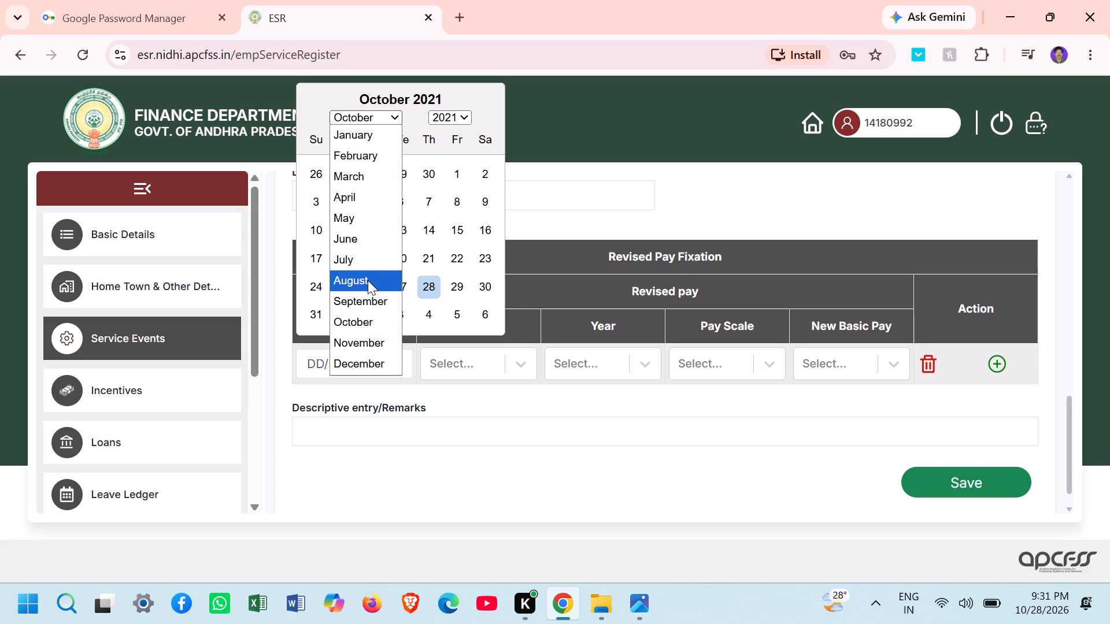
pyautogui.click(368, 280)
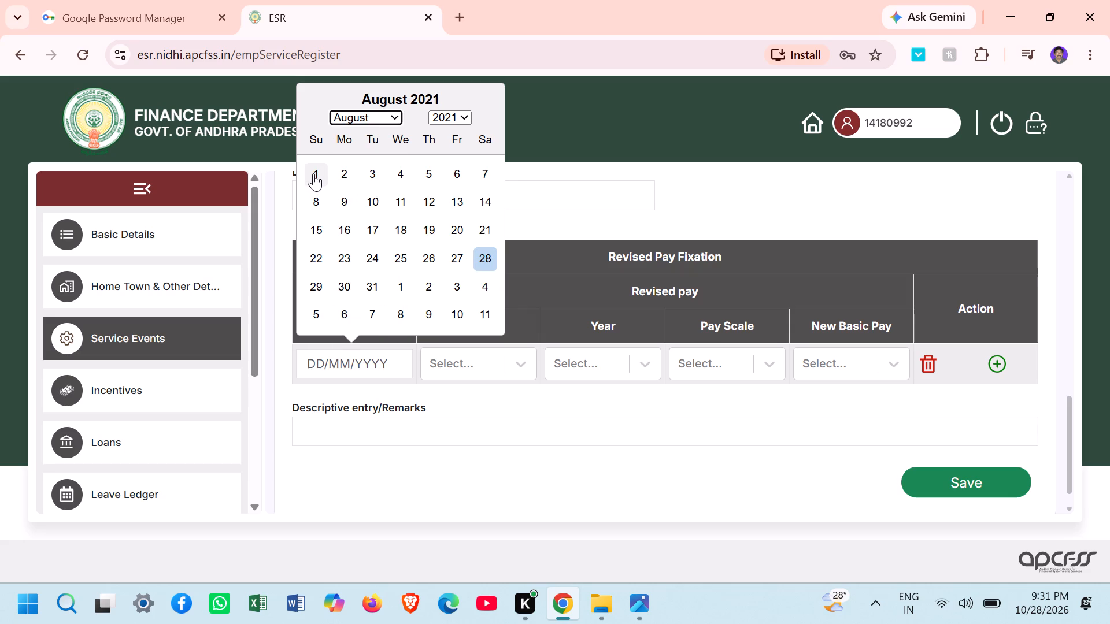
pyautogui.click(313, 173)
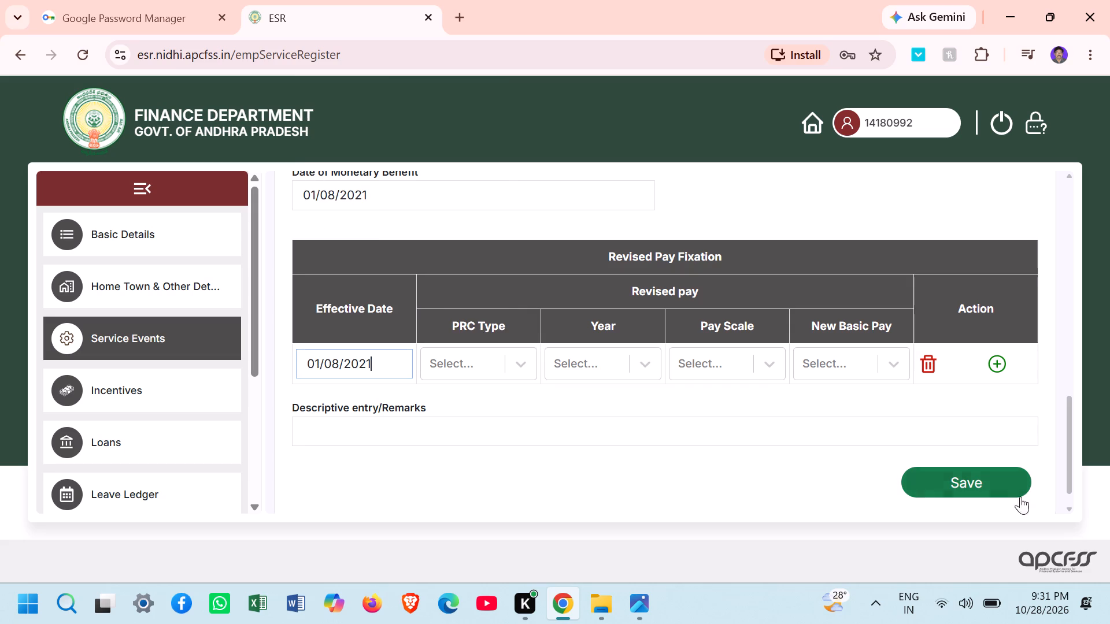
# In the Revised Pay Fixation row, set the PRC Type to State and the Year to 2015.
pyautogui.doubleClick(1068, 511)
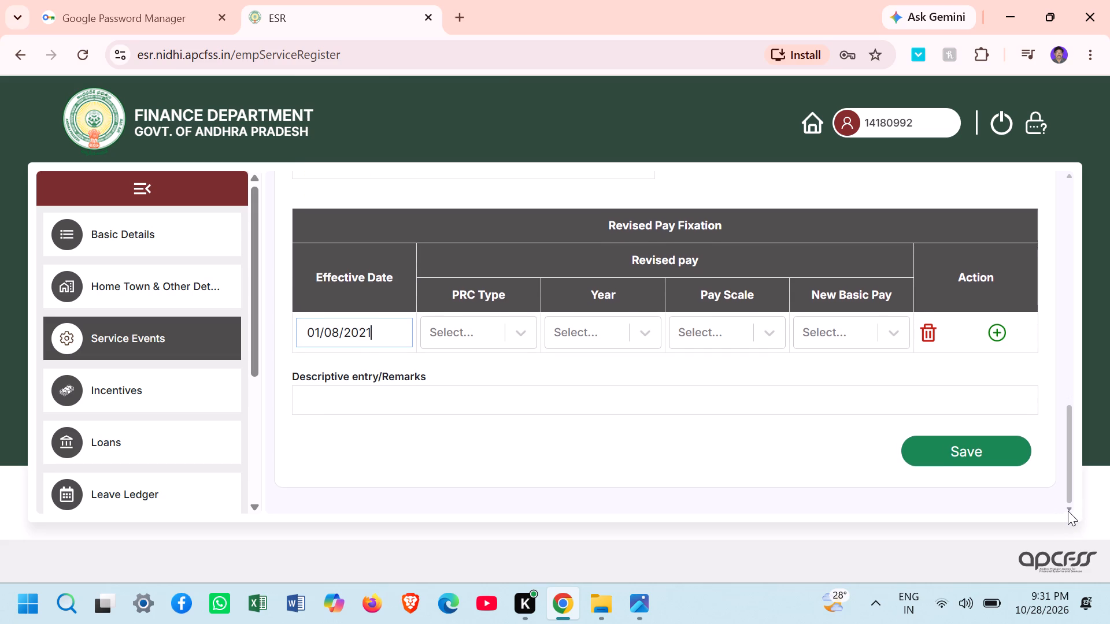
pyautogui.click(517, 329)
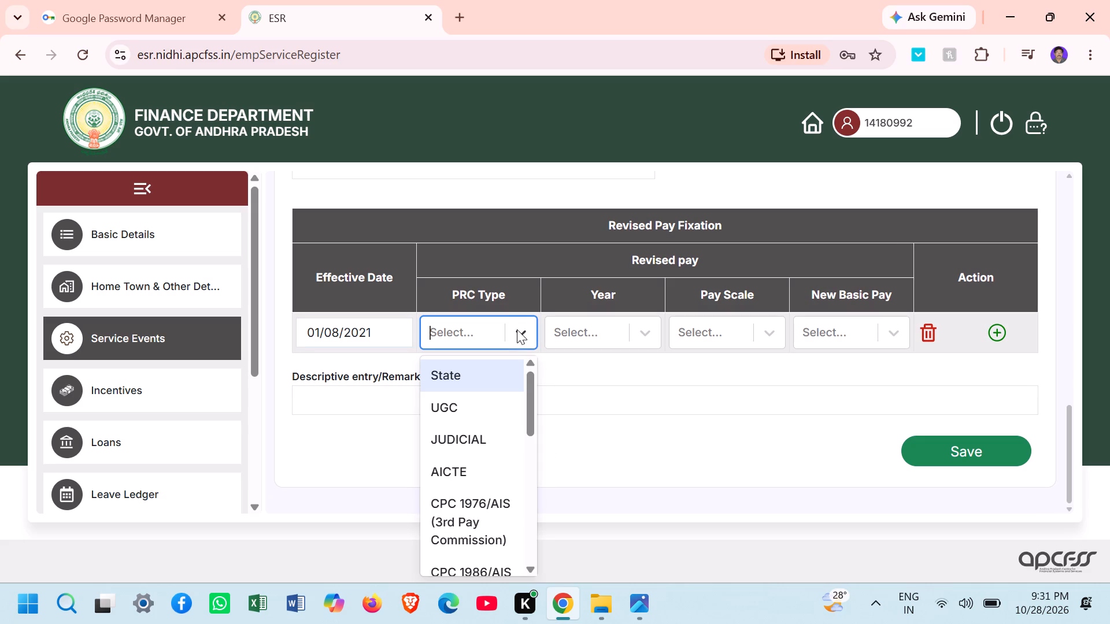
pyautogui.click(482, 367)
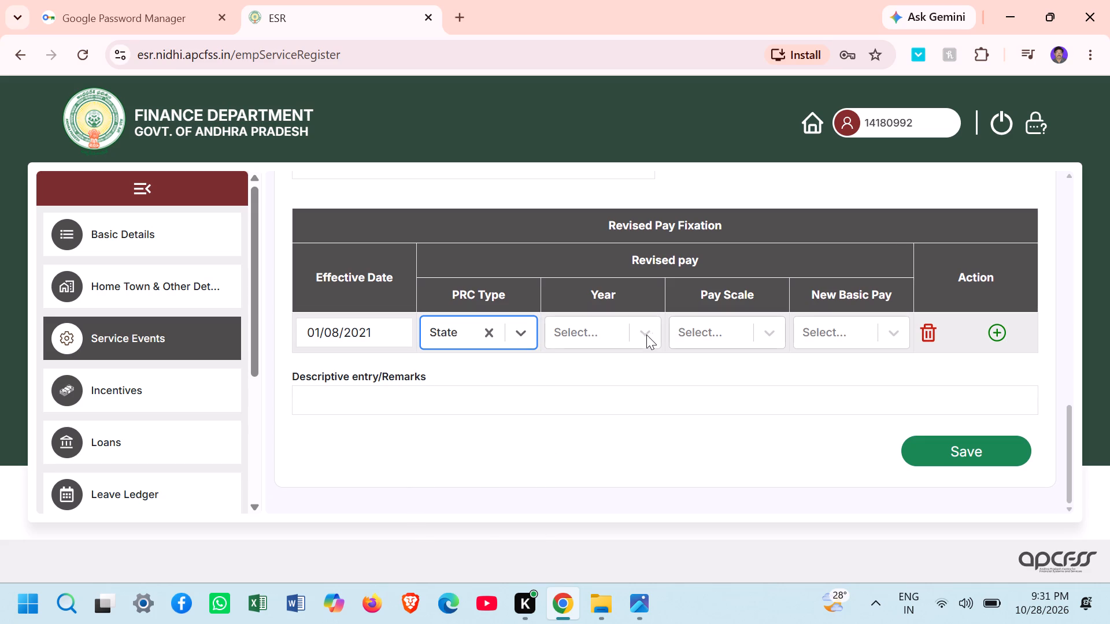
pyautogui.click(638, 336)
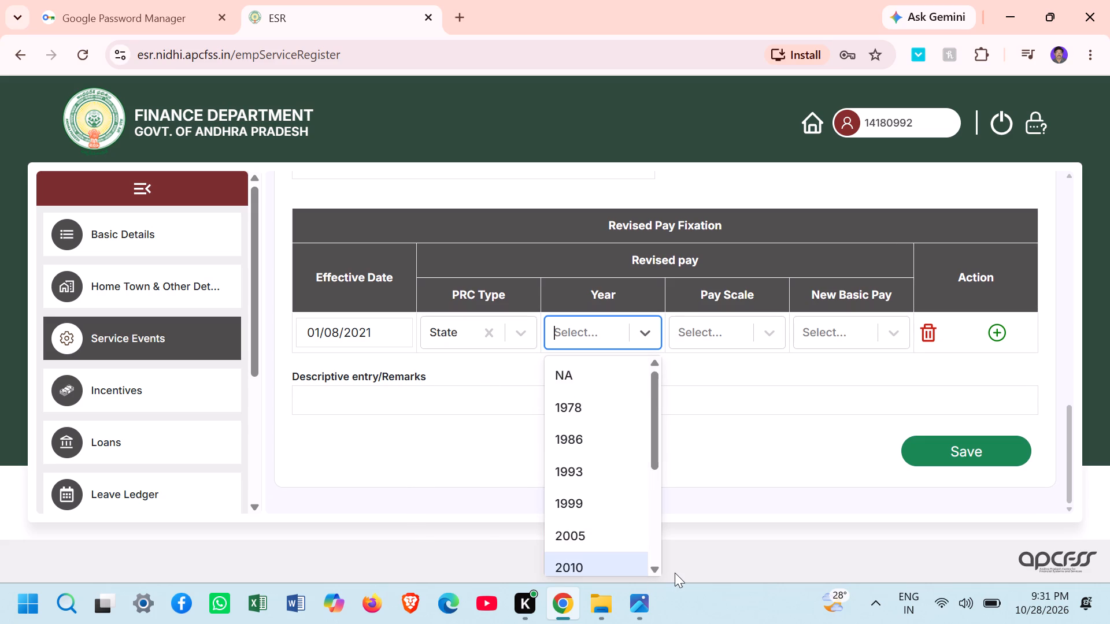
pyautogui.click(656, 564)
pyautogui.click(656, 564)
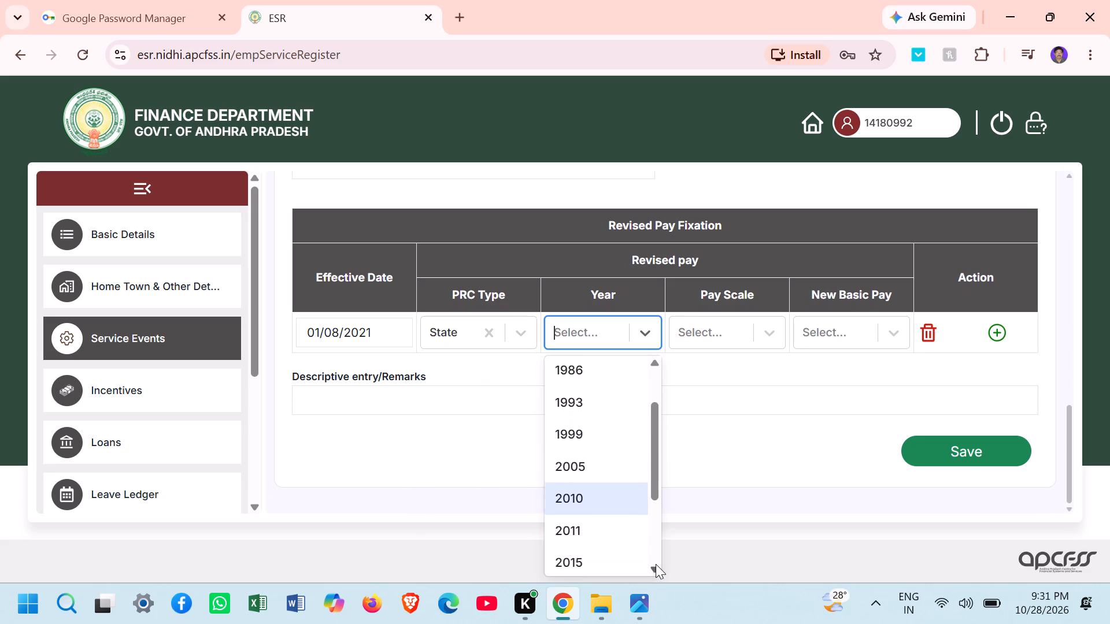
pyautogui.click(656, 564)
pyautogui.click(585, 524)
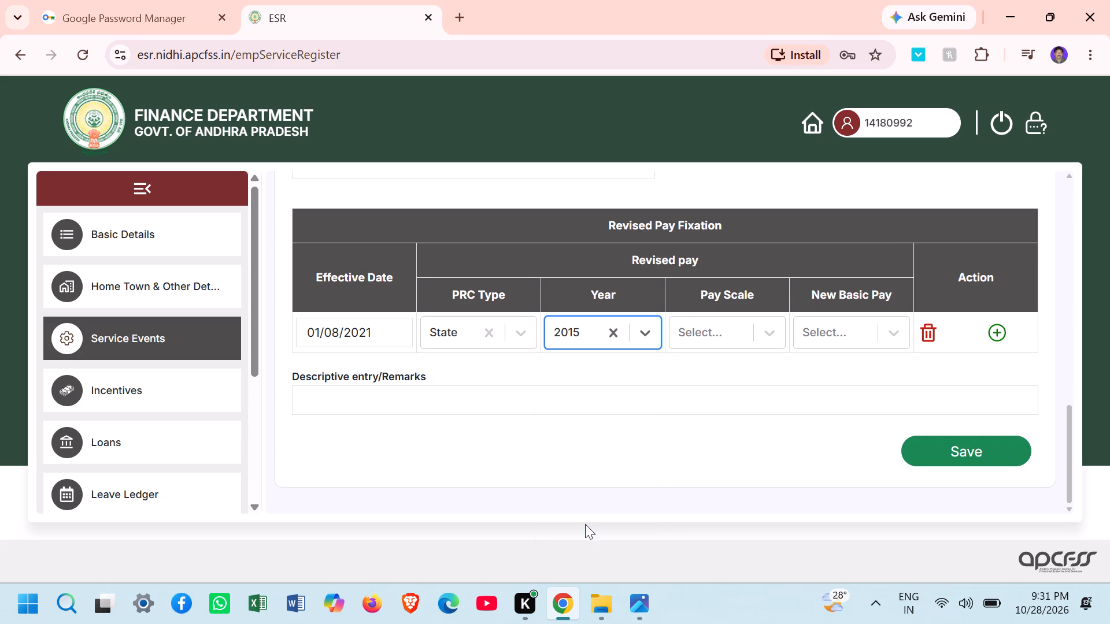
pyautogui.click(768, 337)
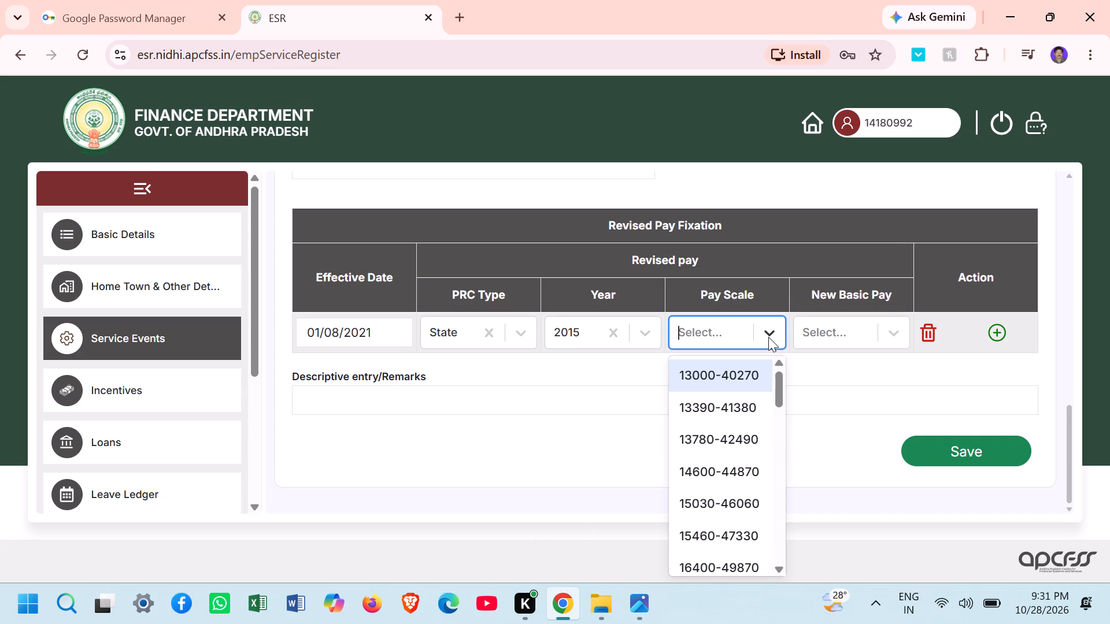
pyautogui.doubleClick(781, 571)
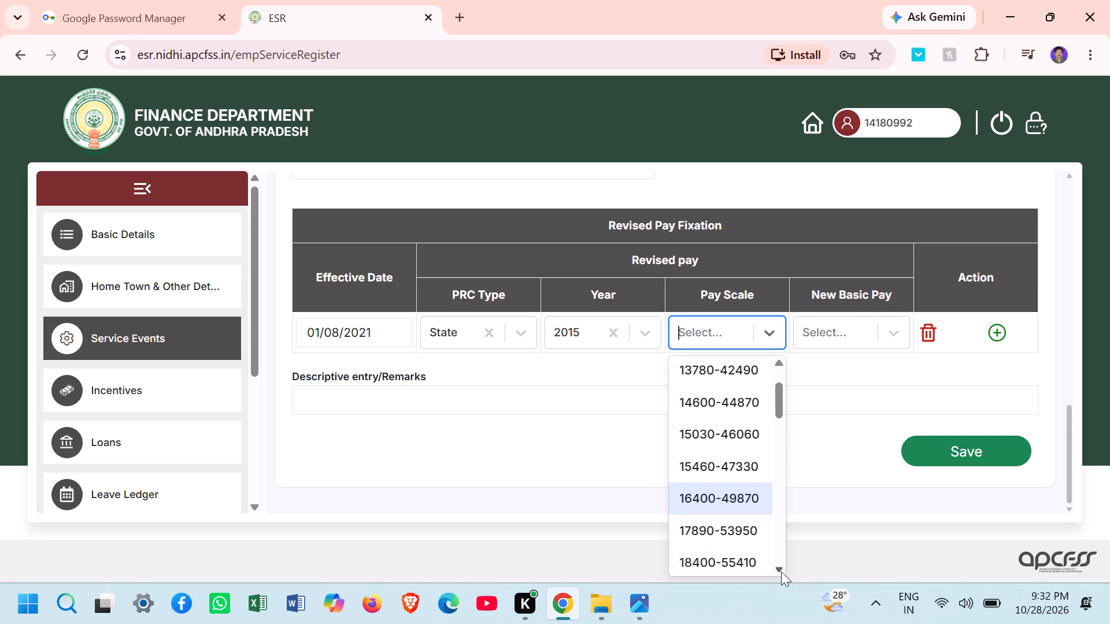
pyautogui.click(781, 571)
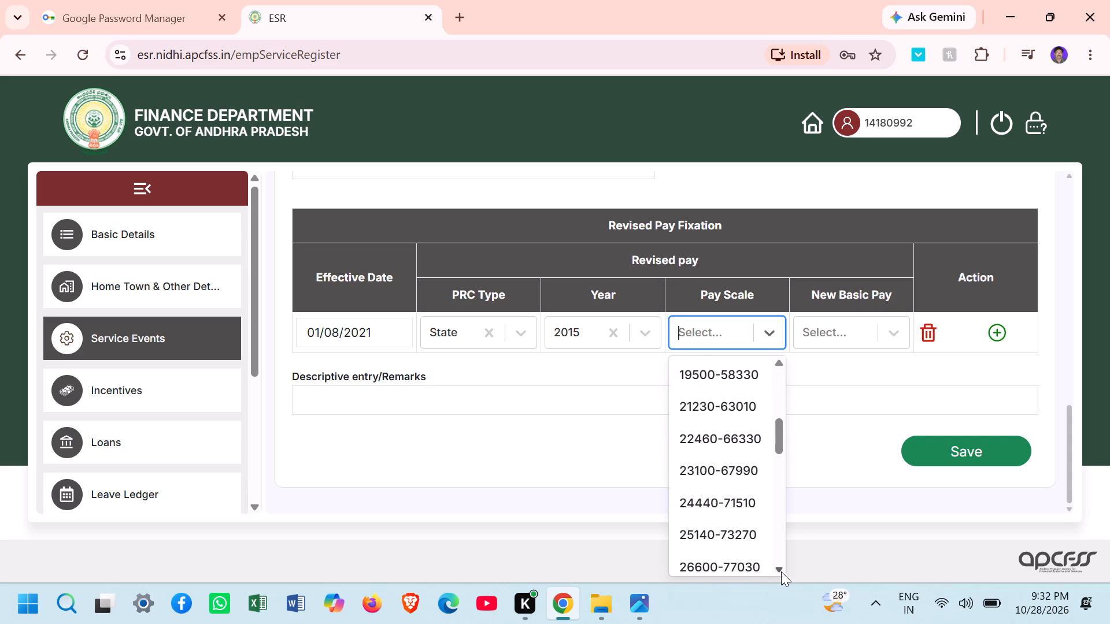
pyautogui.click(781, 571)
pyautogui.click(757, 567)
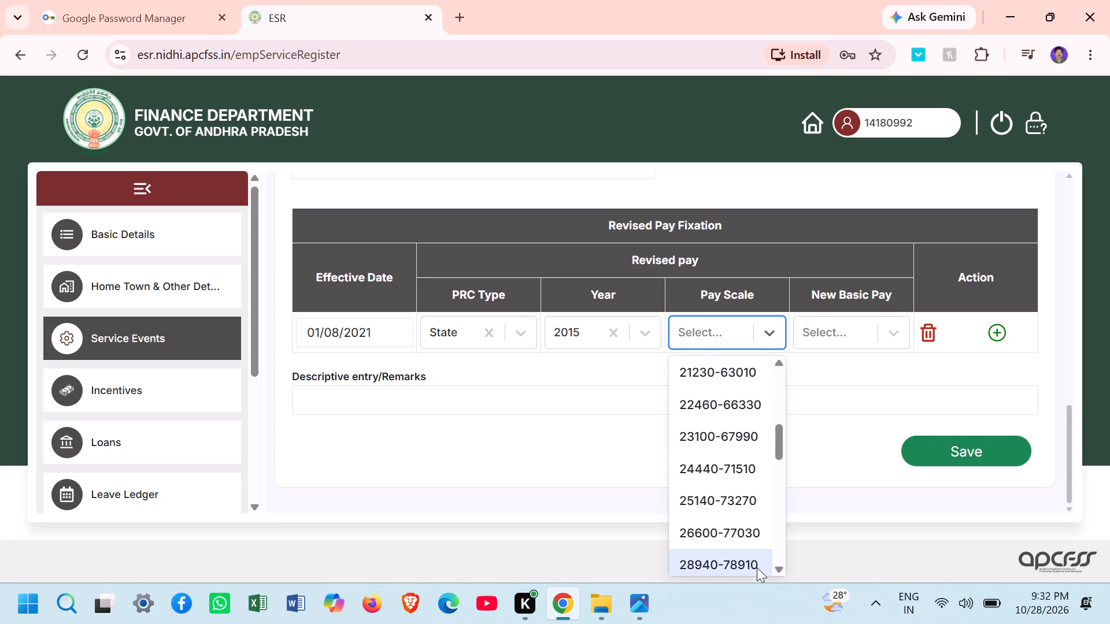
# Set the New Basic Pay in the Revised Pay Fixation row to 43680.
pyautogui.click(899, 337)
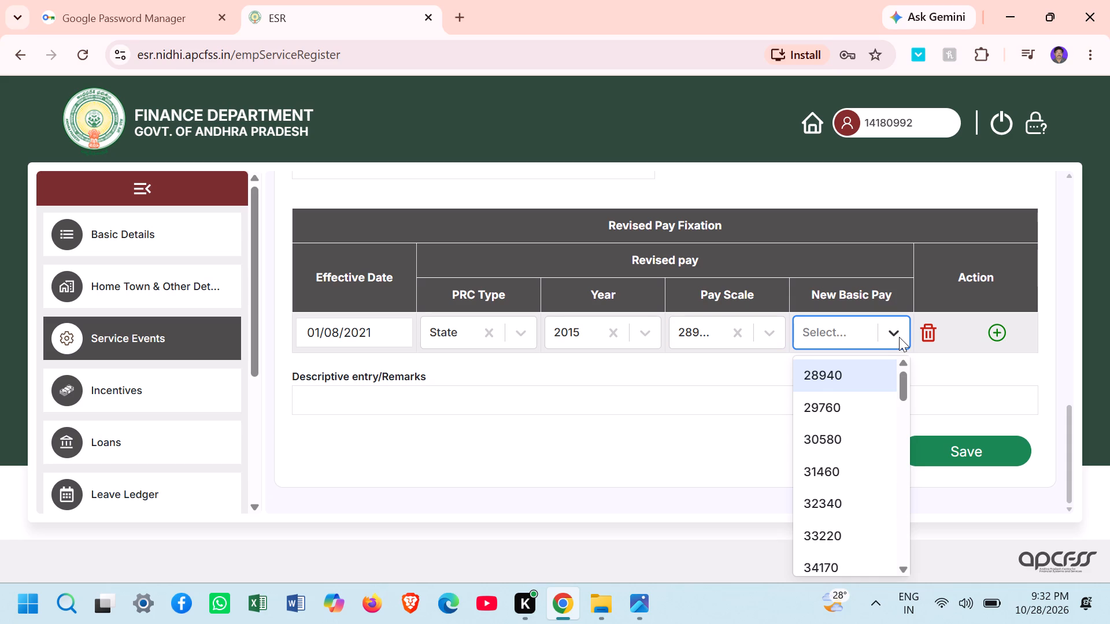
pyautogui.tripleClick(902, 566)
pyautogui.doubleClick(902, 566)
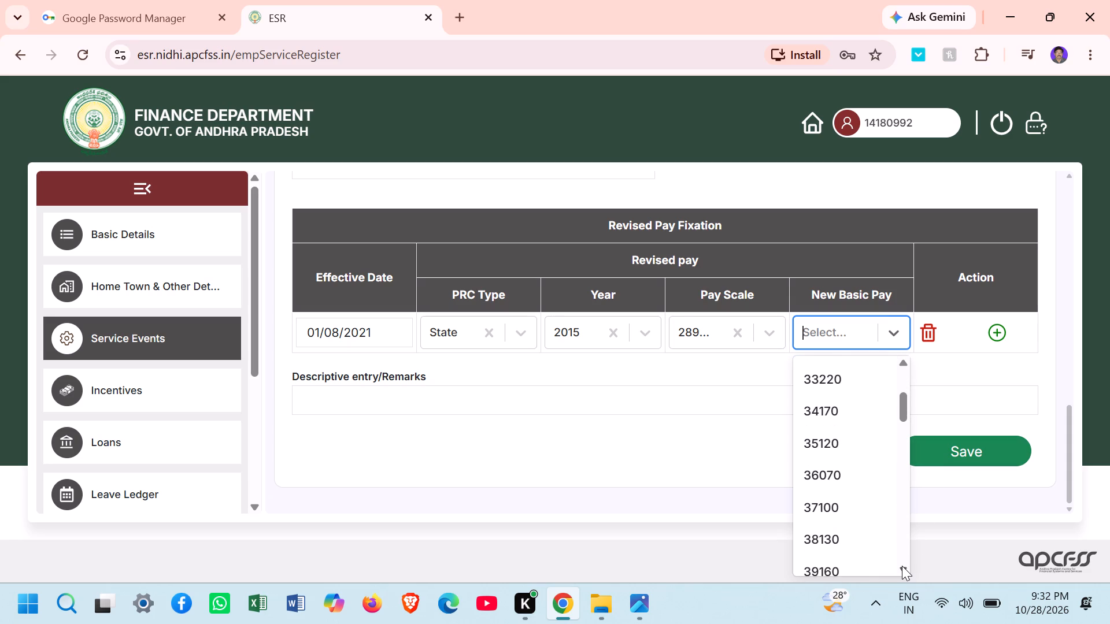
pyautogui.tripleClick(902, 566)
pyautogui.click(902, 566)
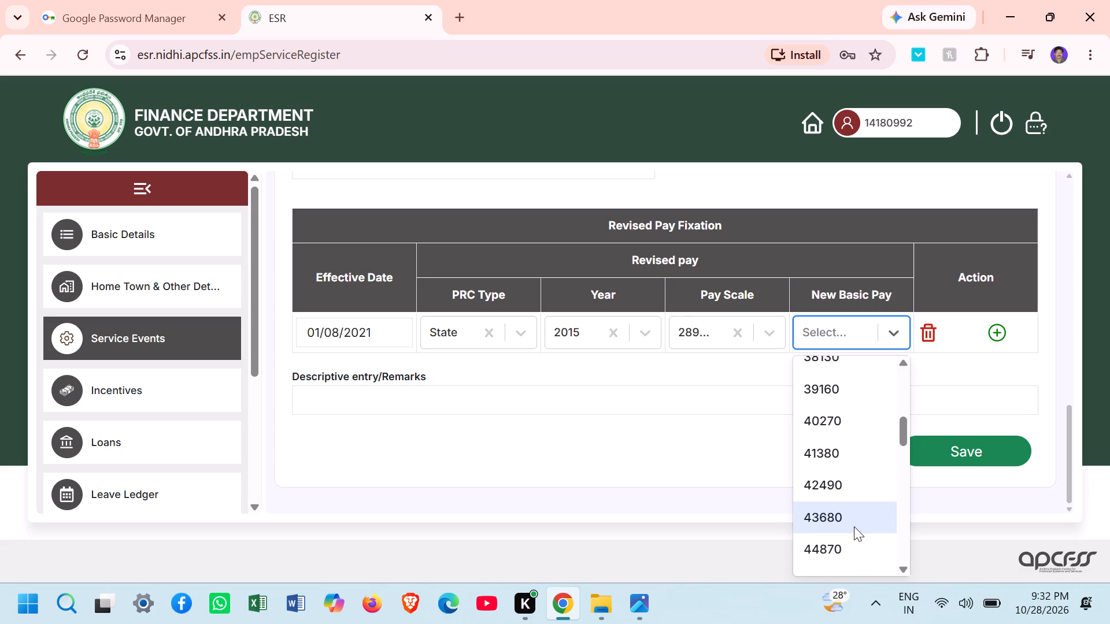
pyautogui.click(853, 517)
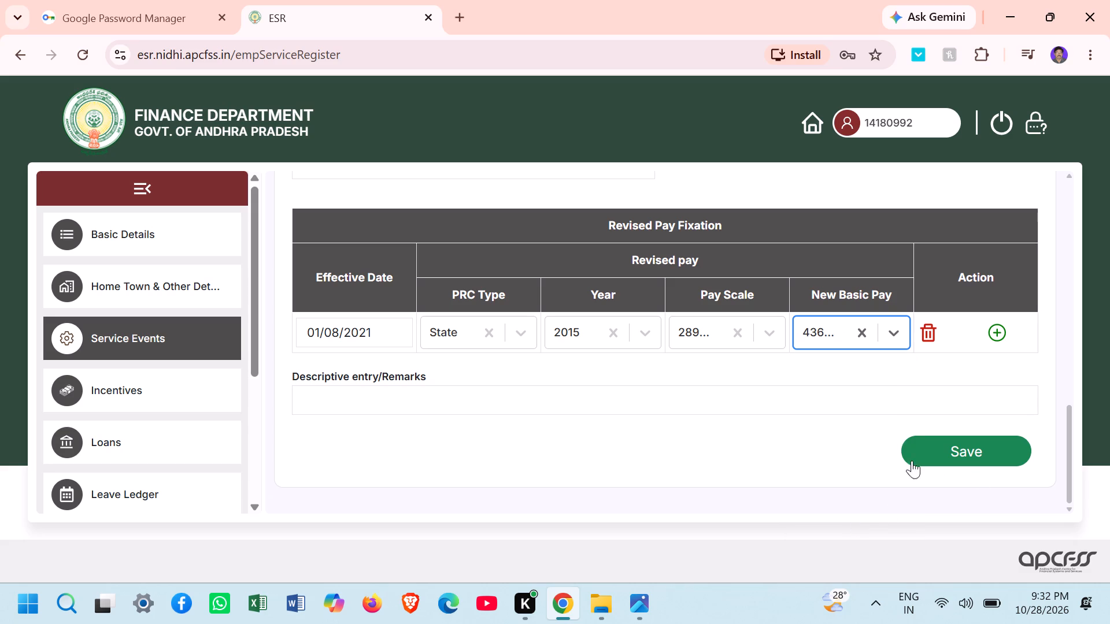
# Enter null as the Descriptive entry/Remarks and save the Change in Pay event.
pyautogui.click(349, 398)
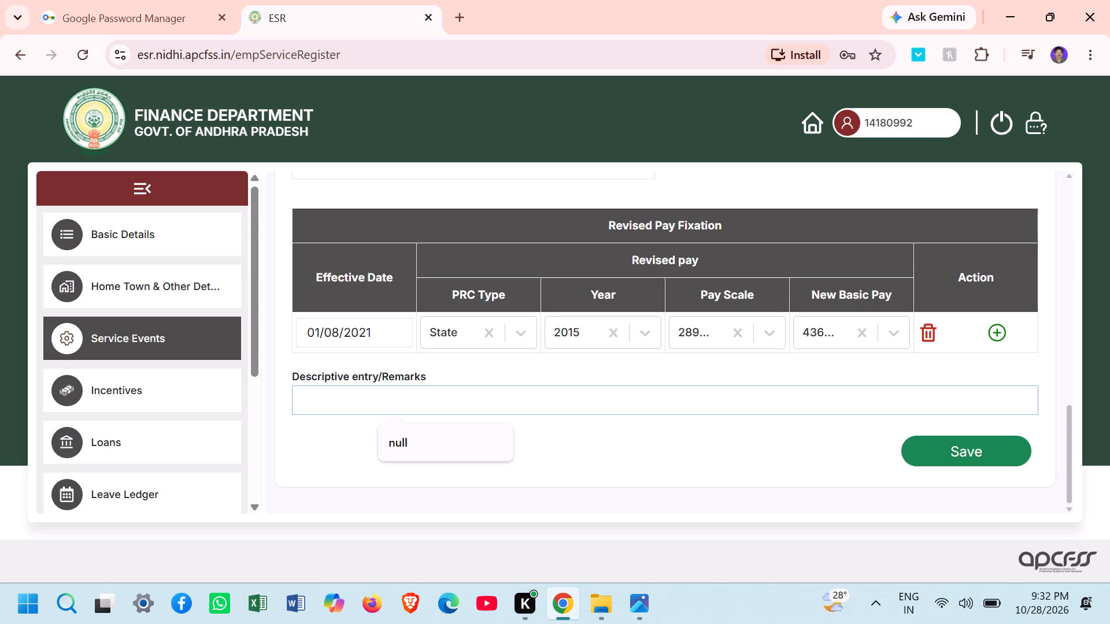
pyautogui.click(400, 441)
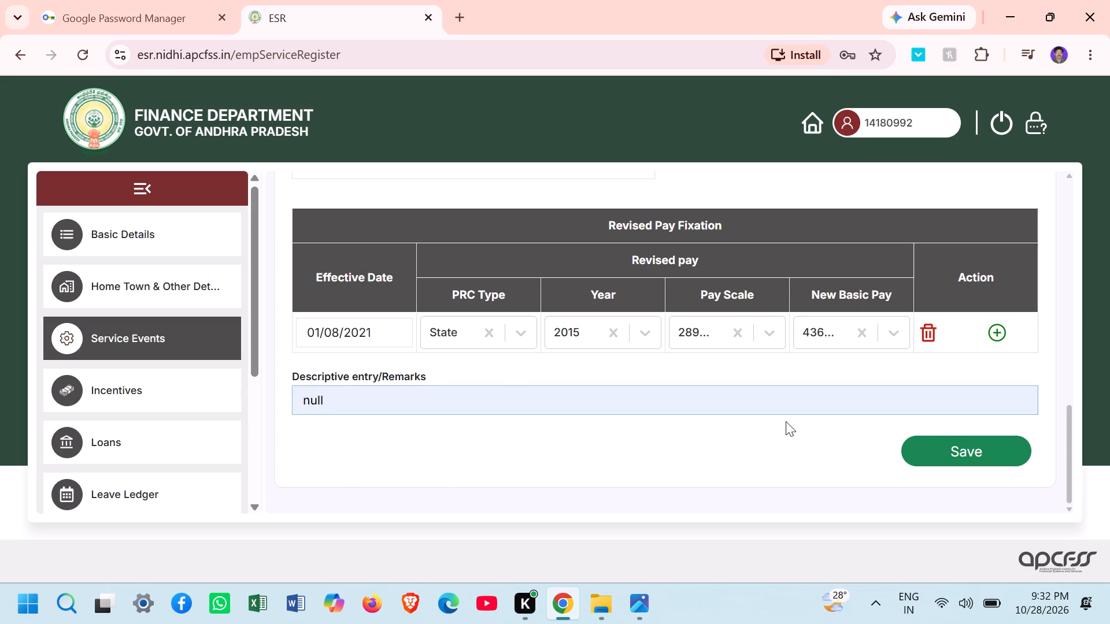
pyautogui.click(975, 445)
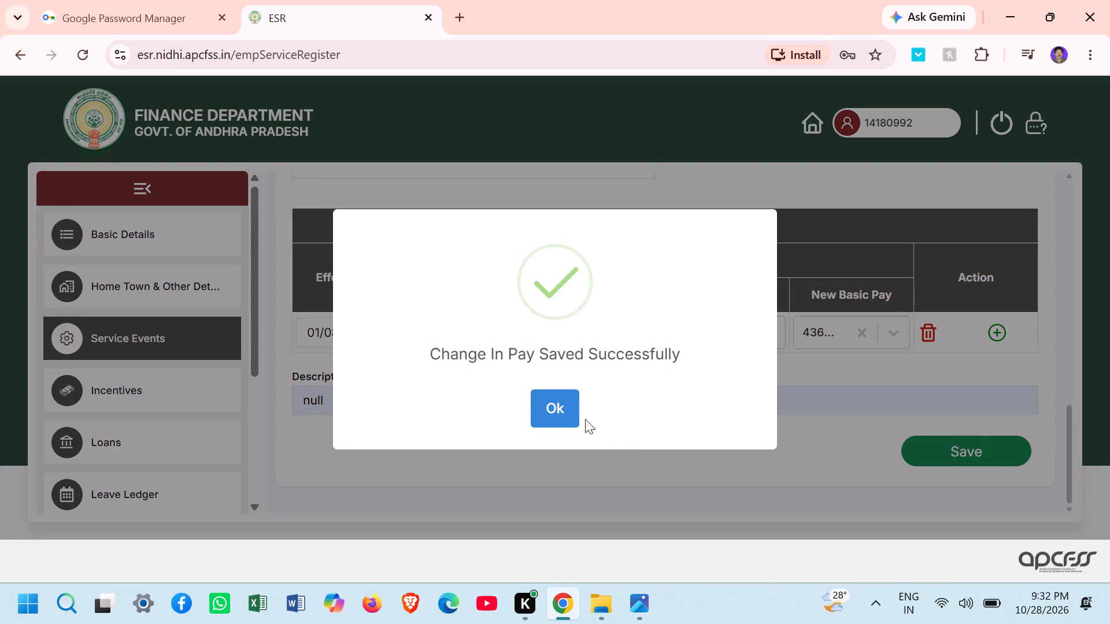
pyautogui.click(561, 407)
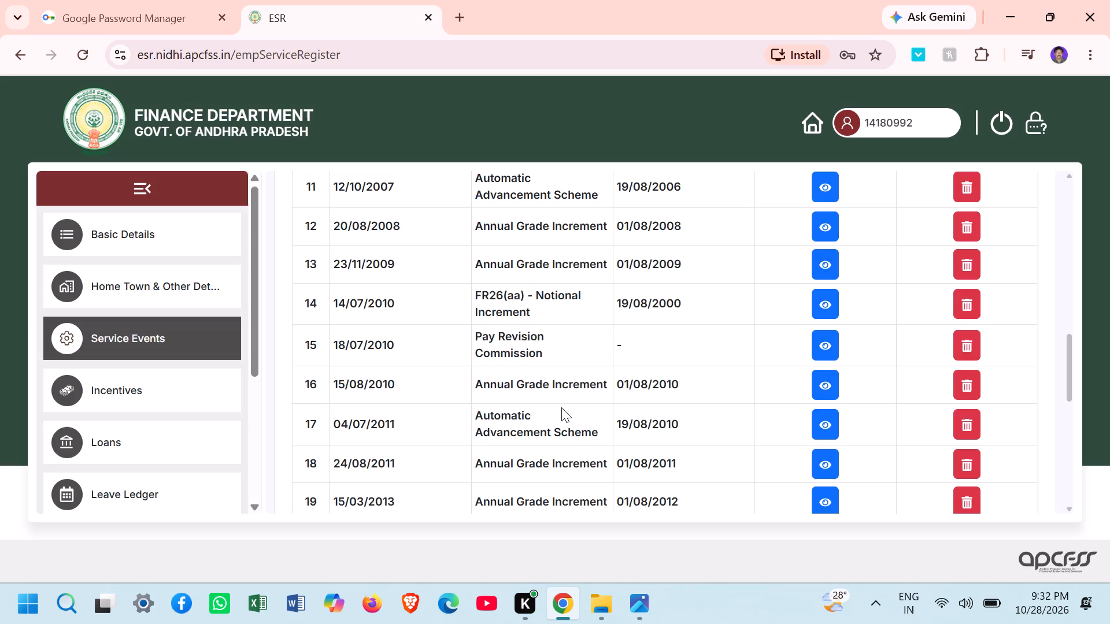
# Open the Annual Grade Increment record effective 01/08/2020, examine its pay fixation details, and return to the Change in Pay list.
pyautogui.click(1070, 508)
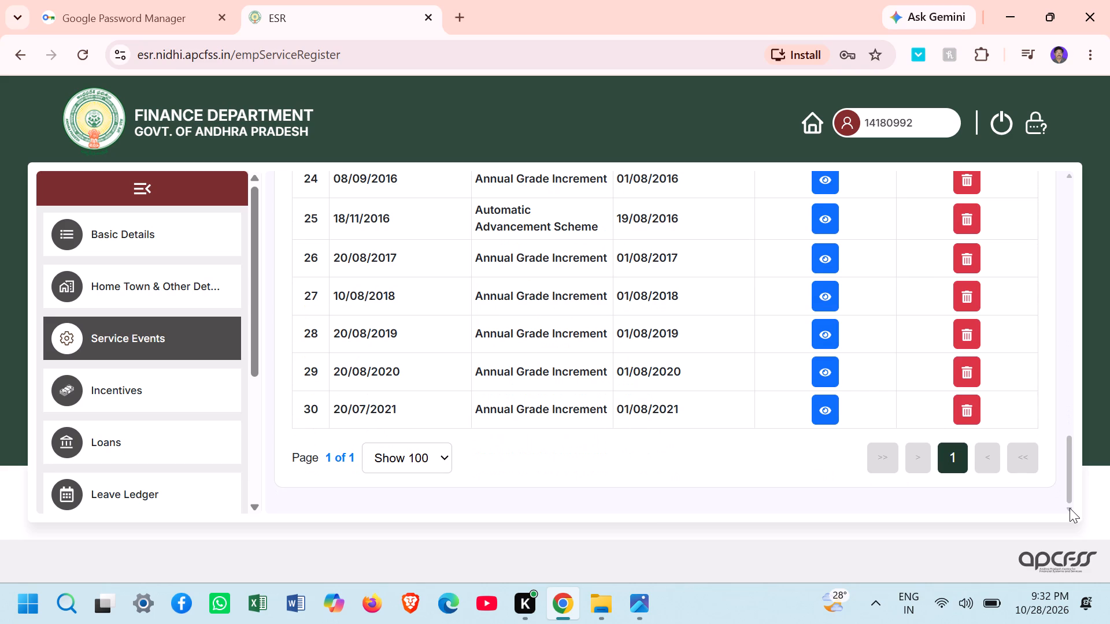
pyautogui.click(823, 374)
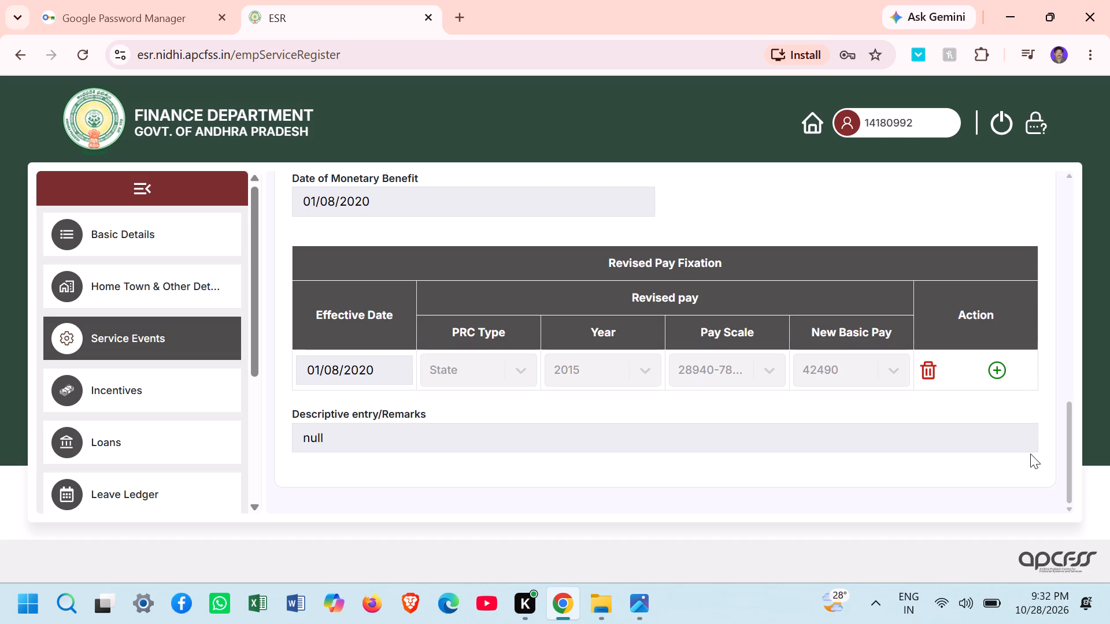
pyautogui.doubleClick(1068, 179)
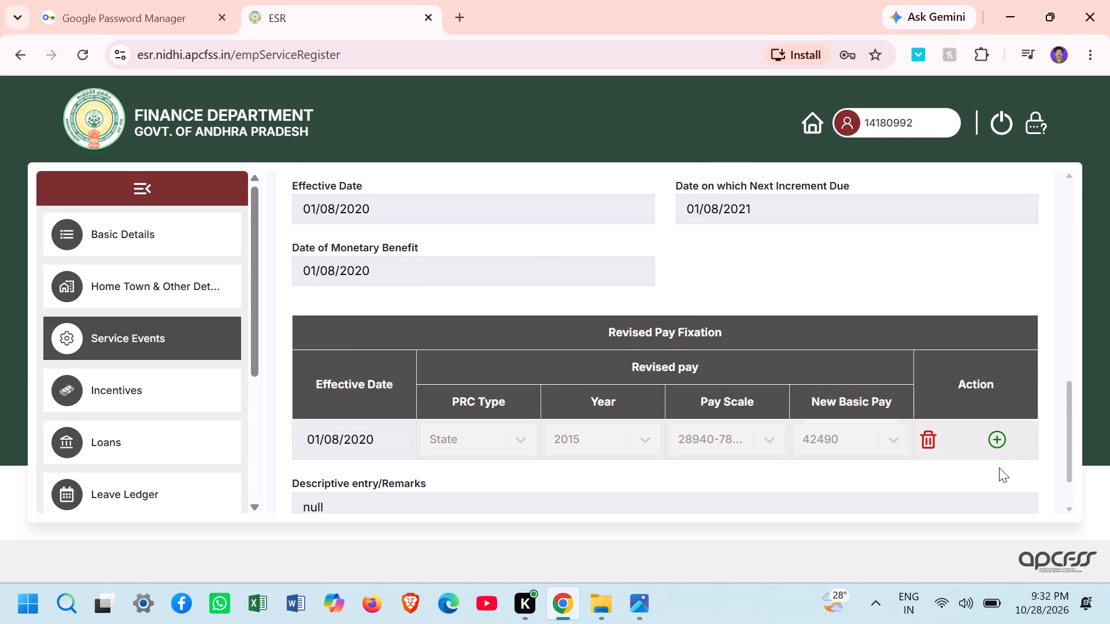
pyautogui.doubleClick(1069, 507)
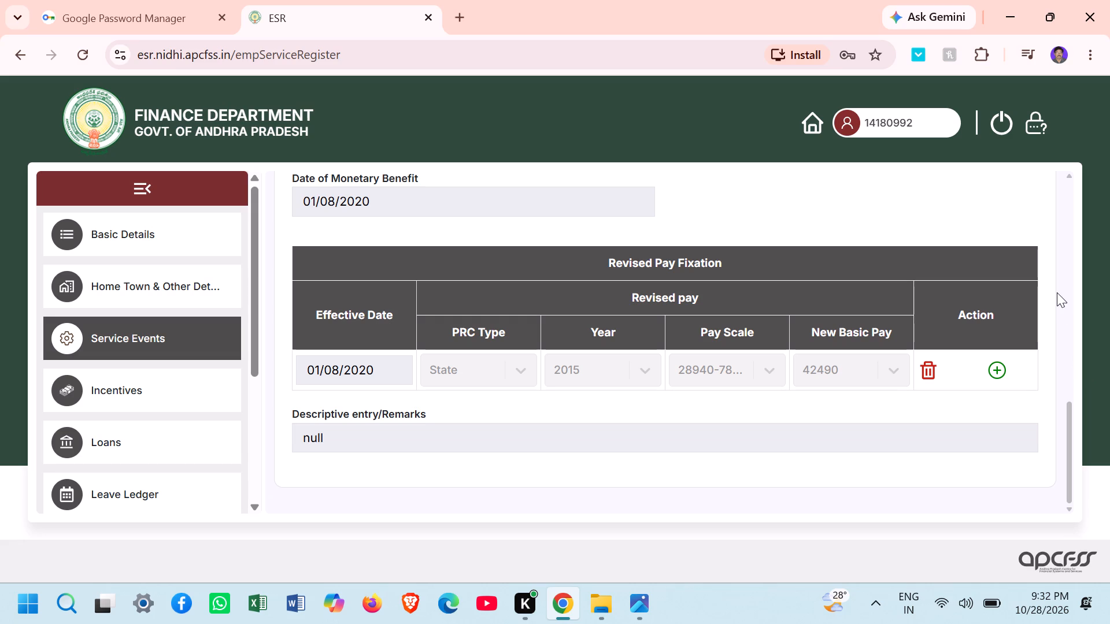
pyautogui.click(1065, 172)
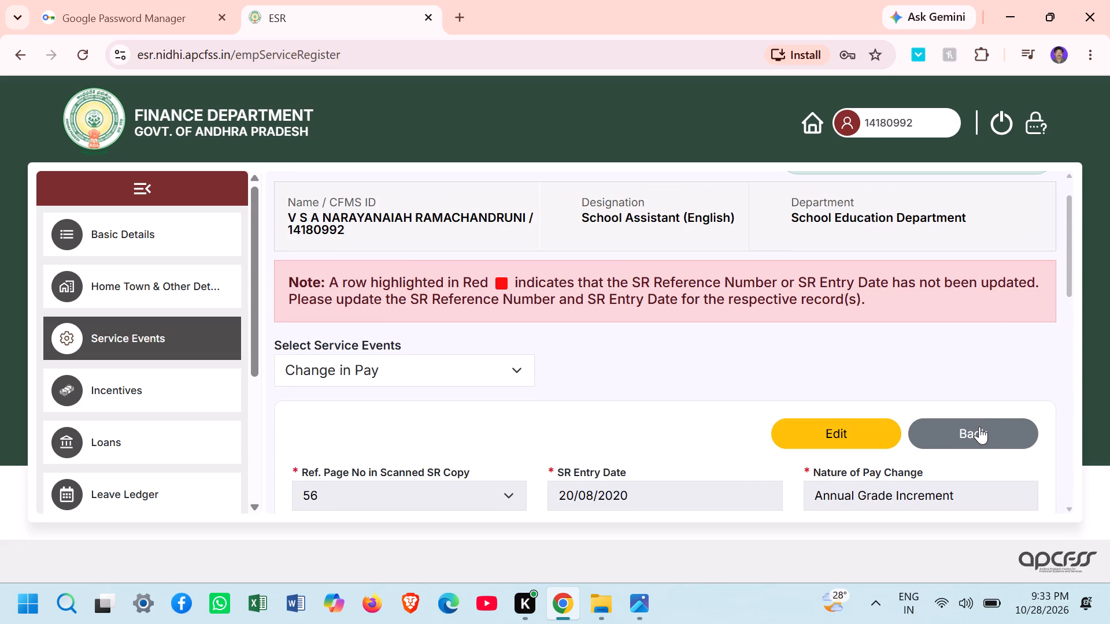
pyautogui.click(979, 426)
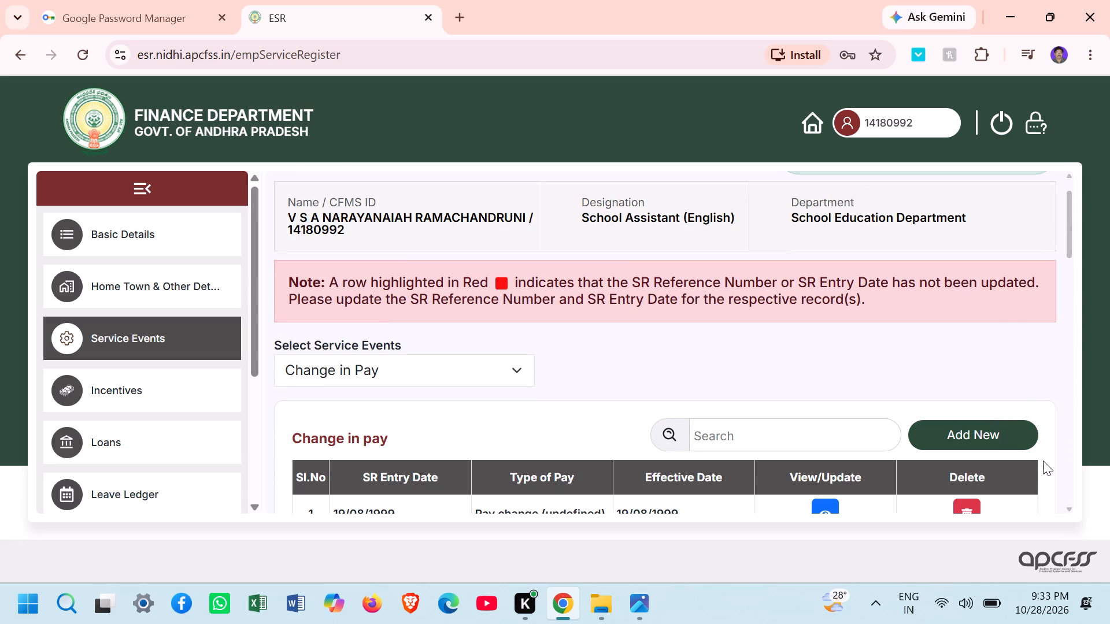
# Add a new Change in Pay event and set its Ref. Page No in Scanned SR Copy to 60.
pyautogui.click(1071, 506)
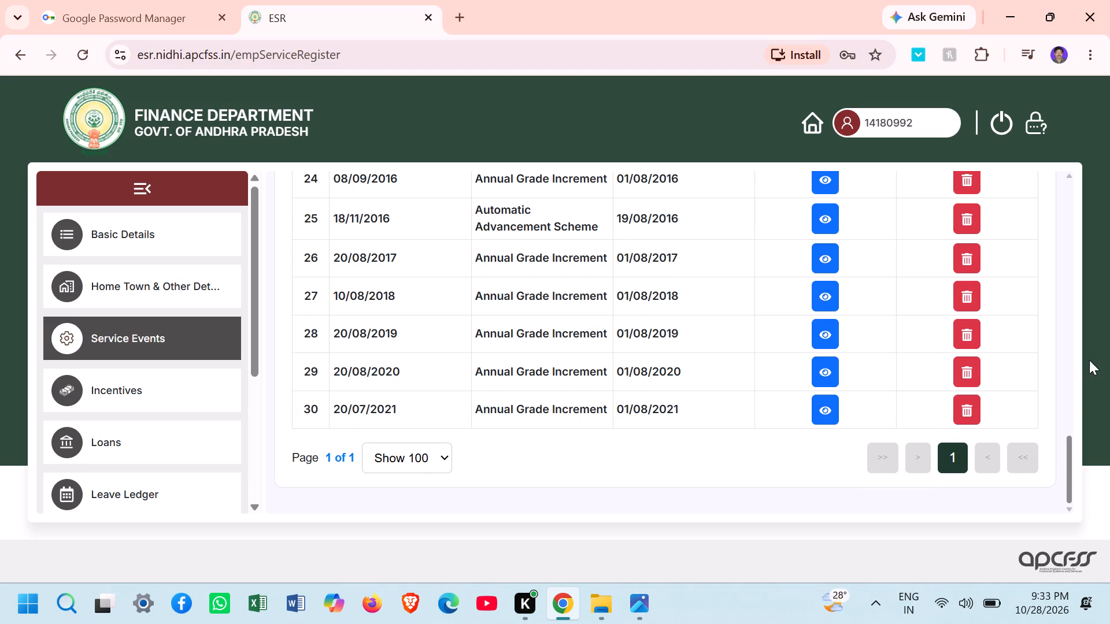
pyautogui.tripleClick(1072, 170)
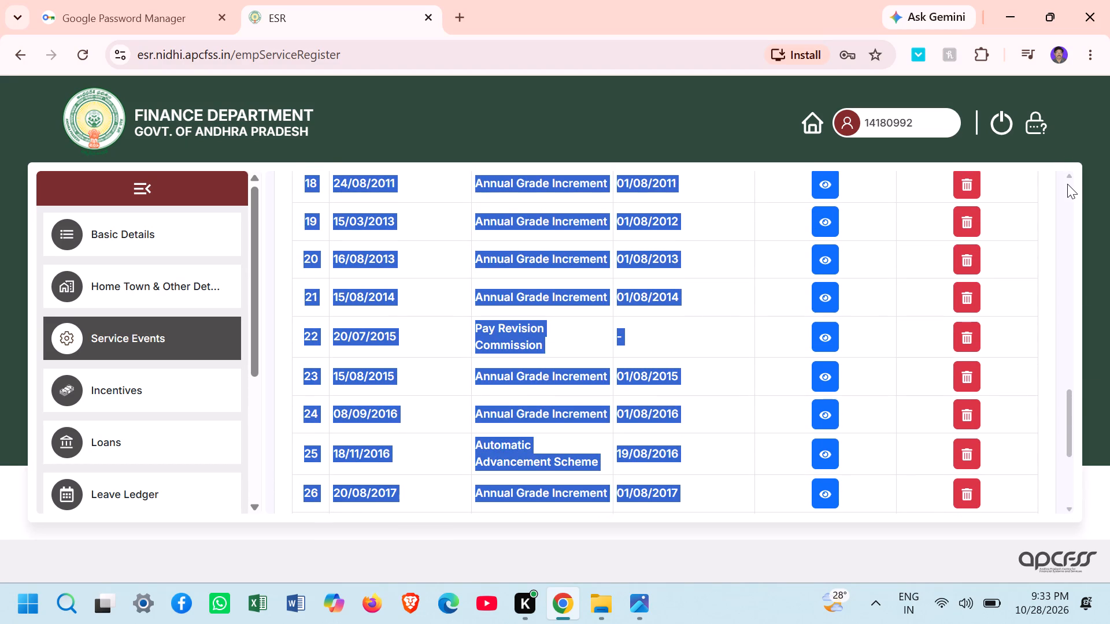
pyautogui.click(1070, 170)
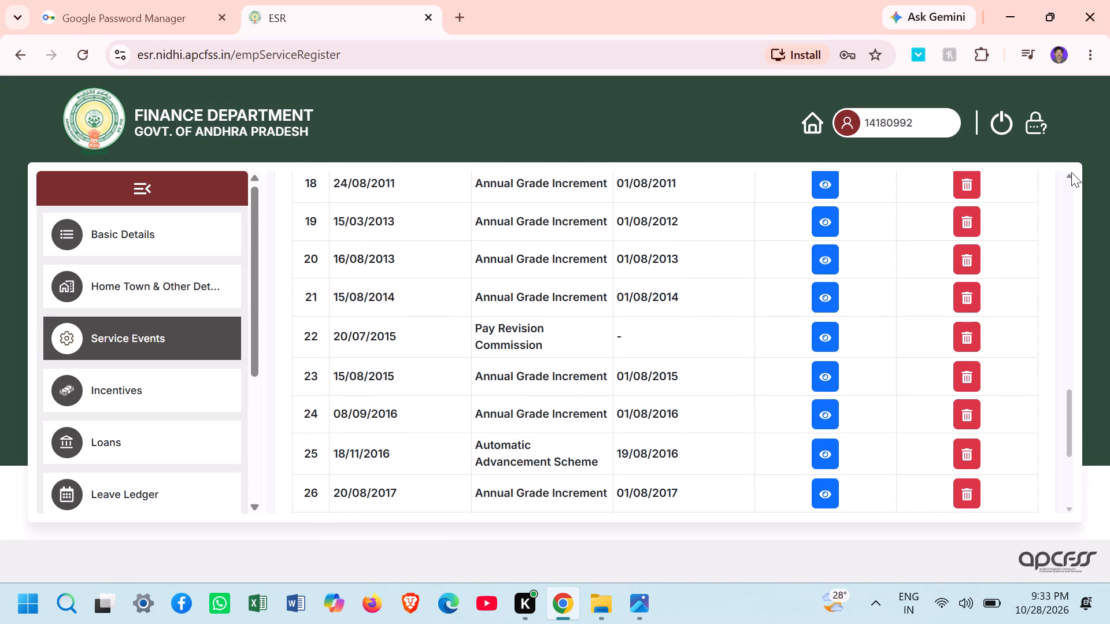
pyautogui.click(1073, 507)
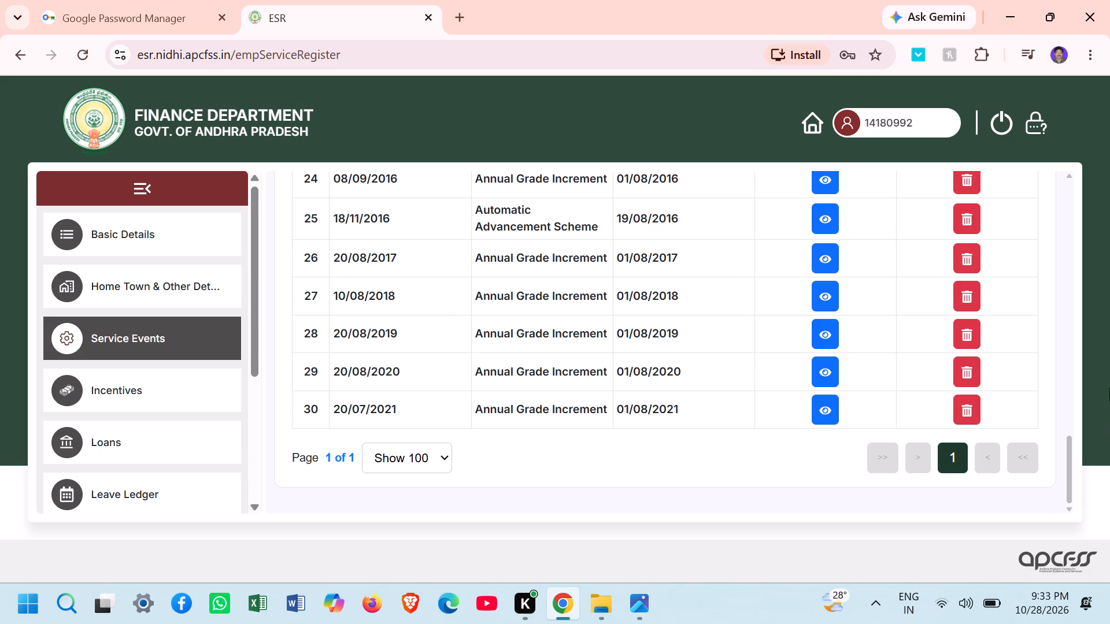
pyautogui.click(1070, 177)
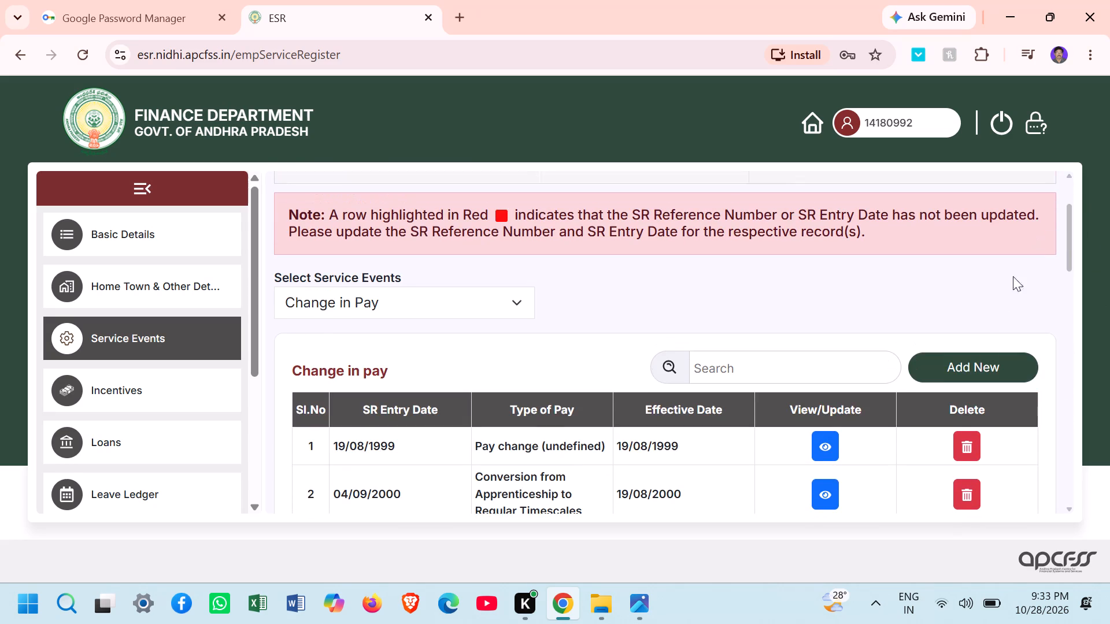
pyautogui.click(983, 366)
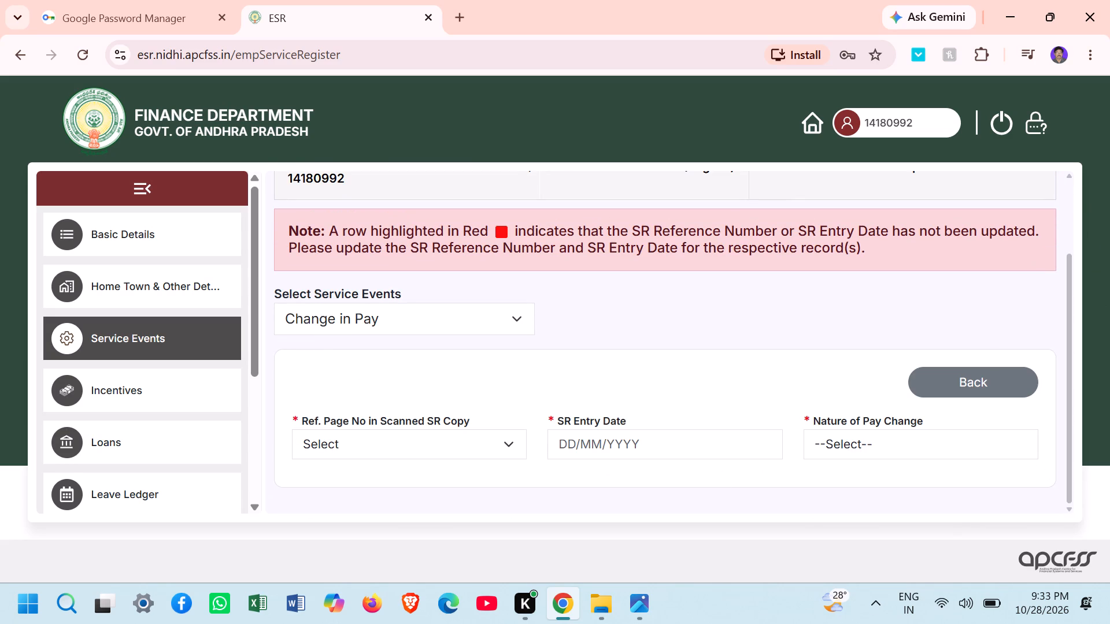
pyautogui.click(508, 448)
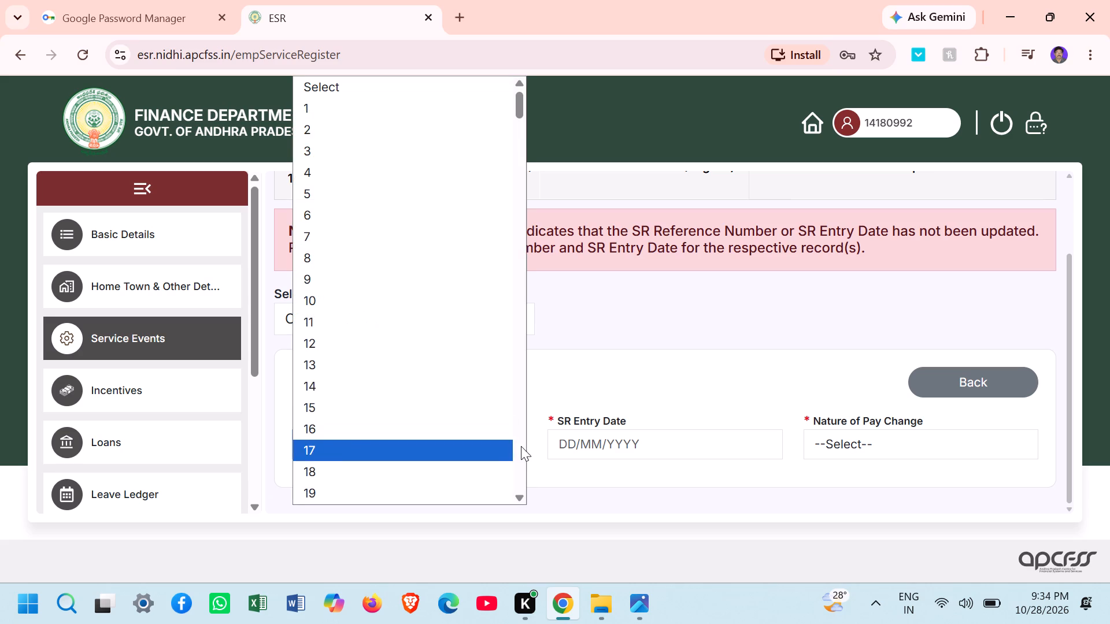
pyautogui.tripleClick(521, 446)
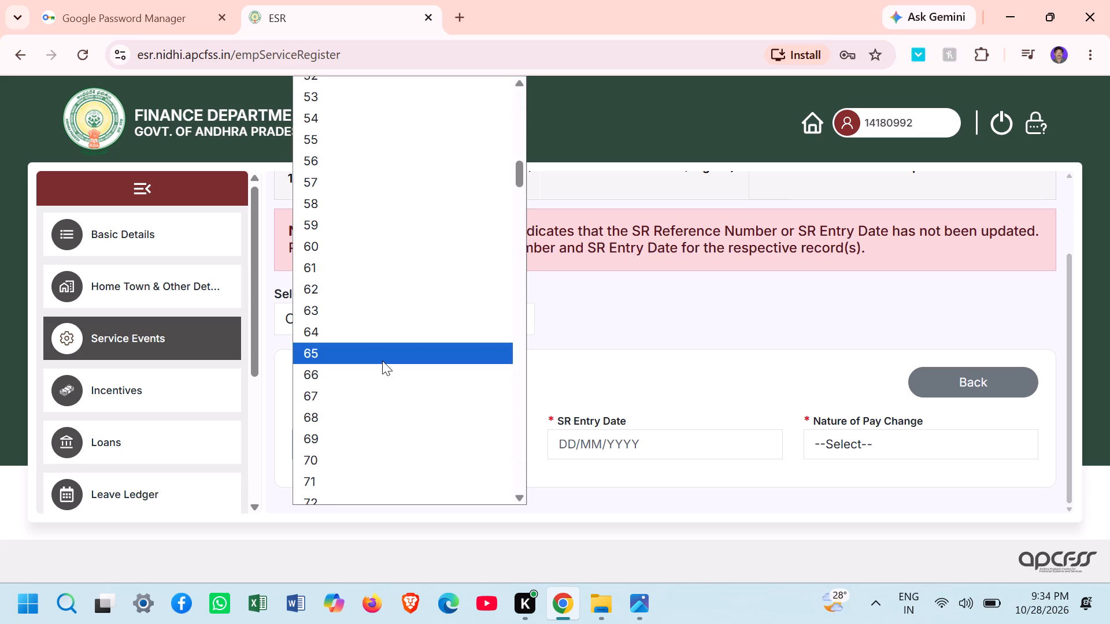
pyautogui.click(346, 251)
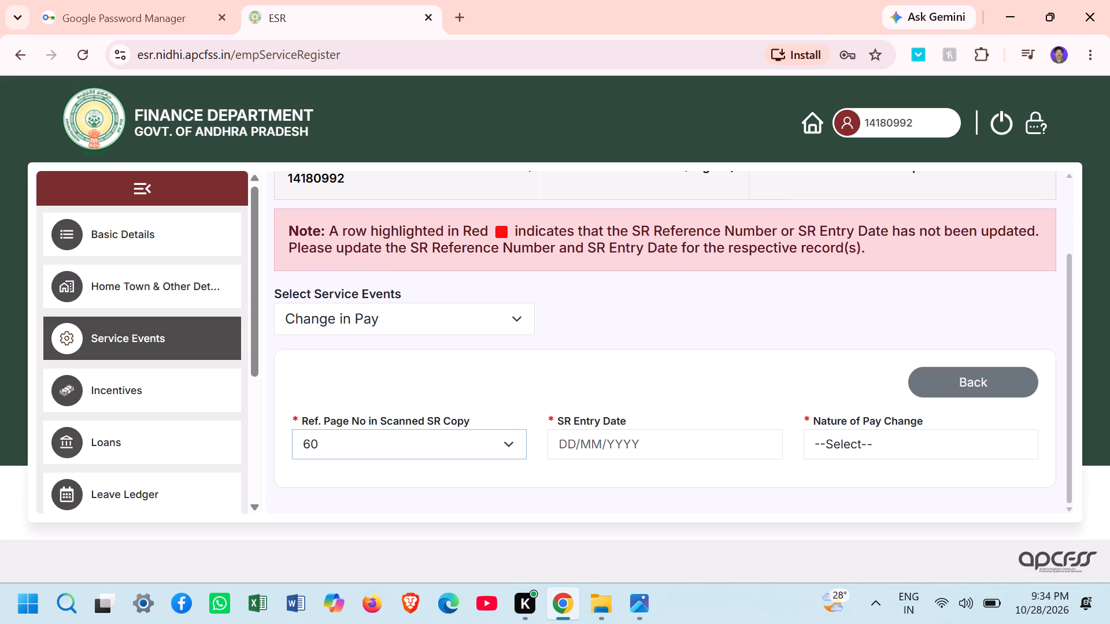
# Set the SR Entry Date to 30/08/2022 and the Nature of Pay Change to Annual Grade Increment.
pyautogui.click(668, 445)
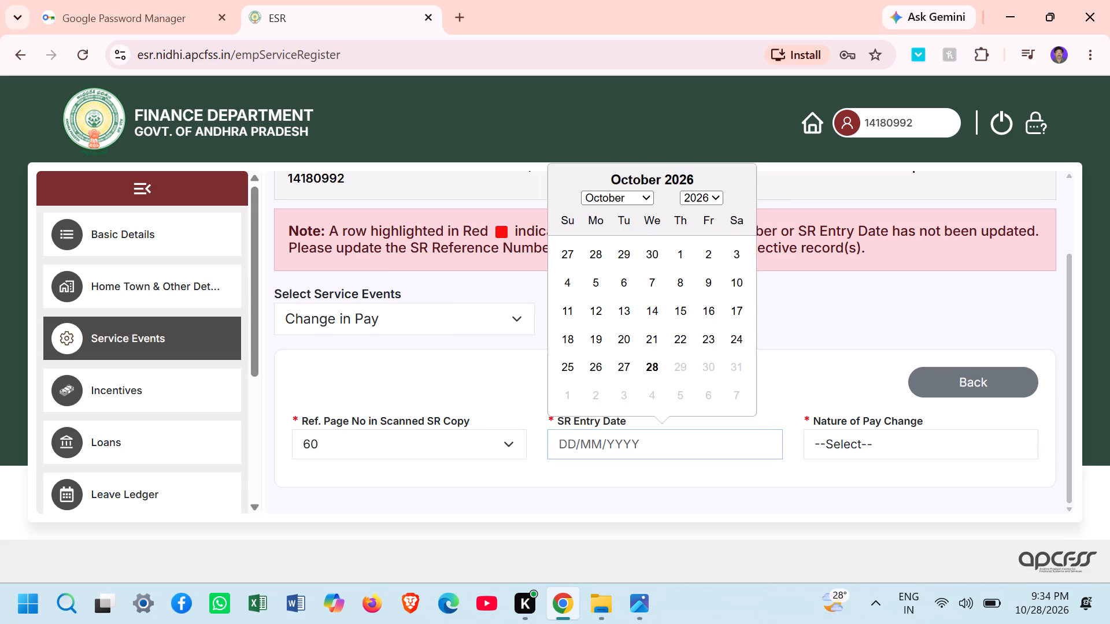
pyautogui.click(717, 196)
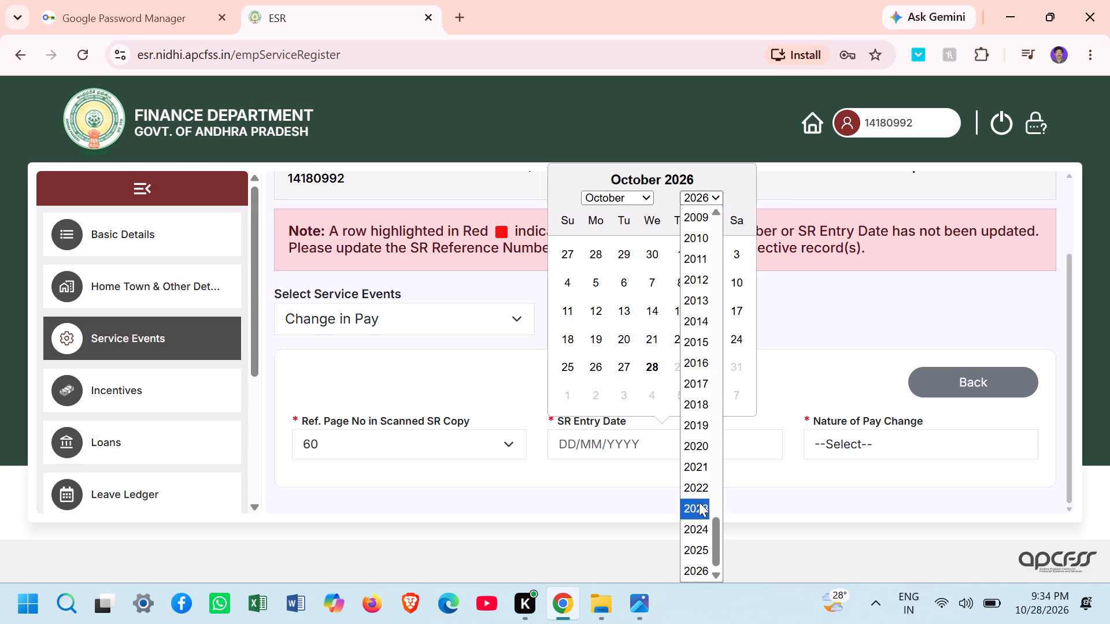
pyautogui.click(699, 494)
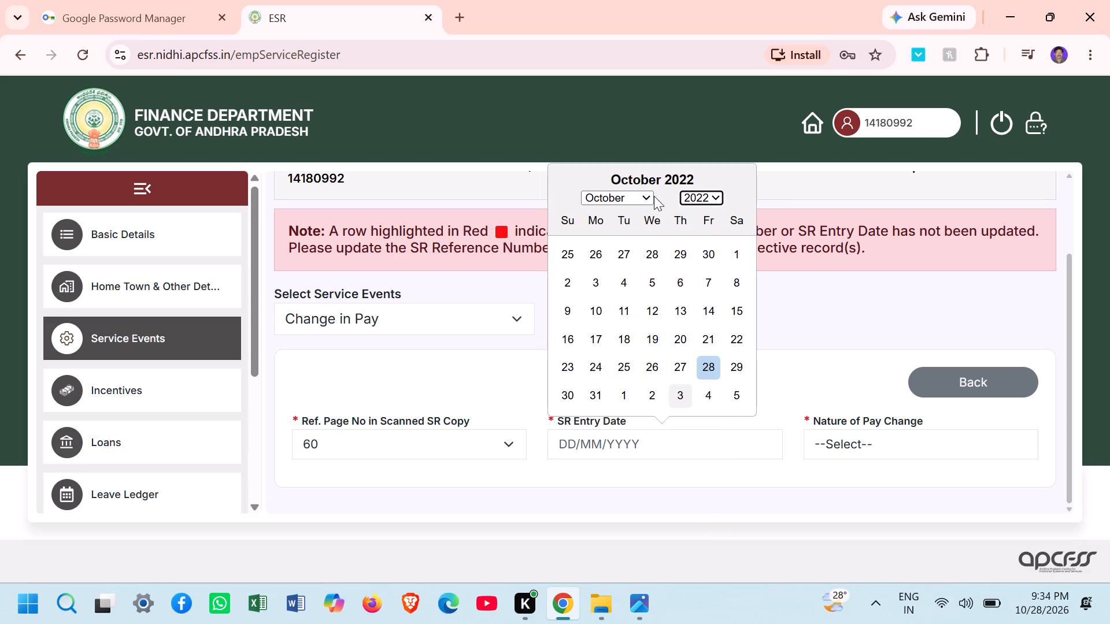
pyautogui.click(650, 196)
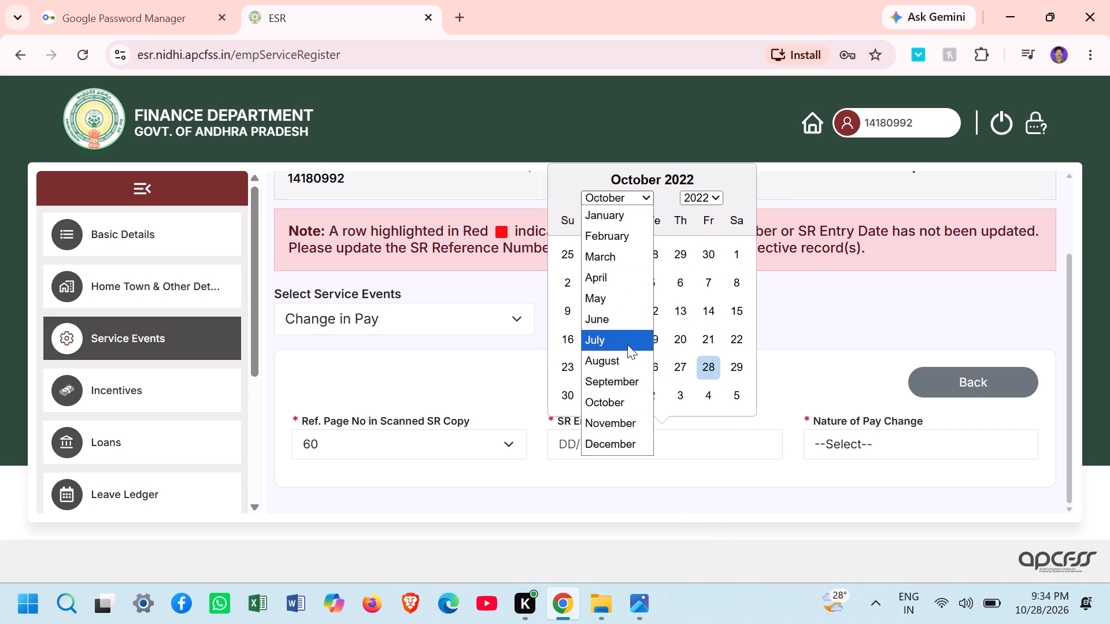
pyautogui.click(627, 359)
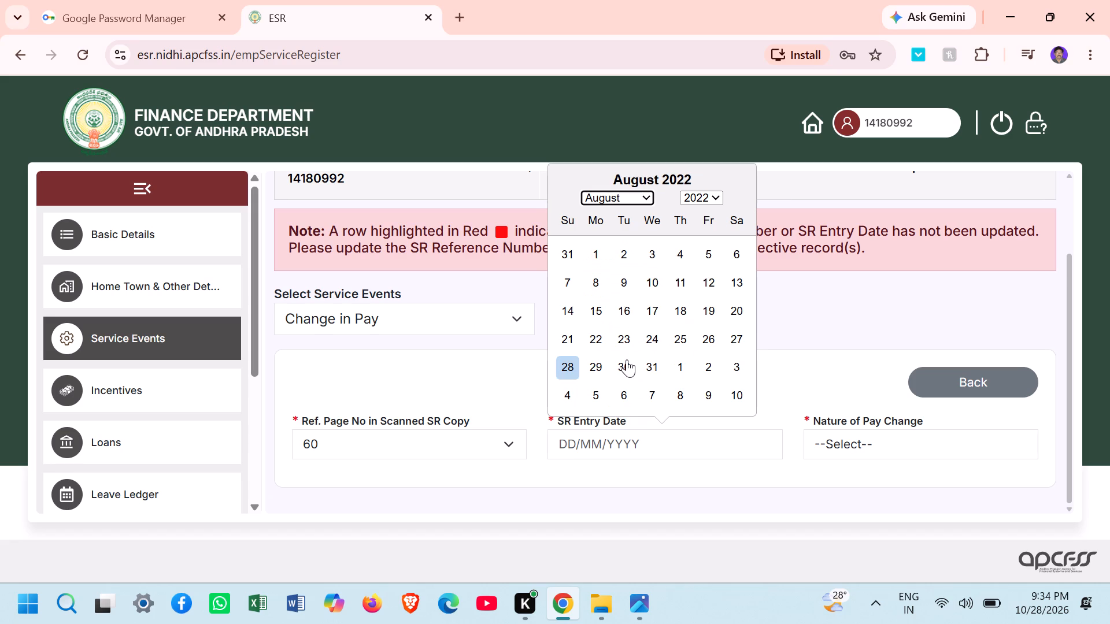
pyautogui.click(621, 365)
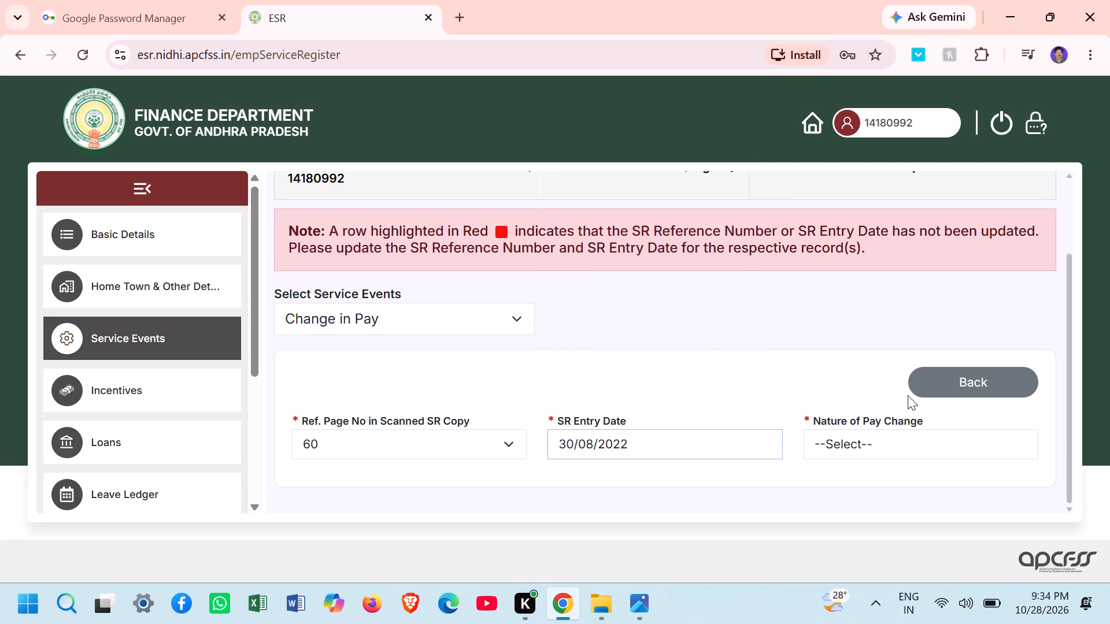
pyautogui.click(983, 440)
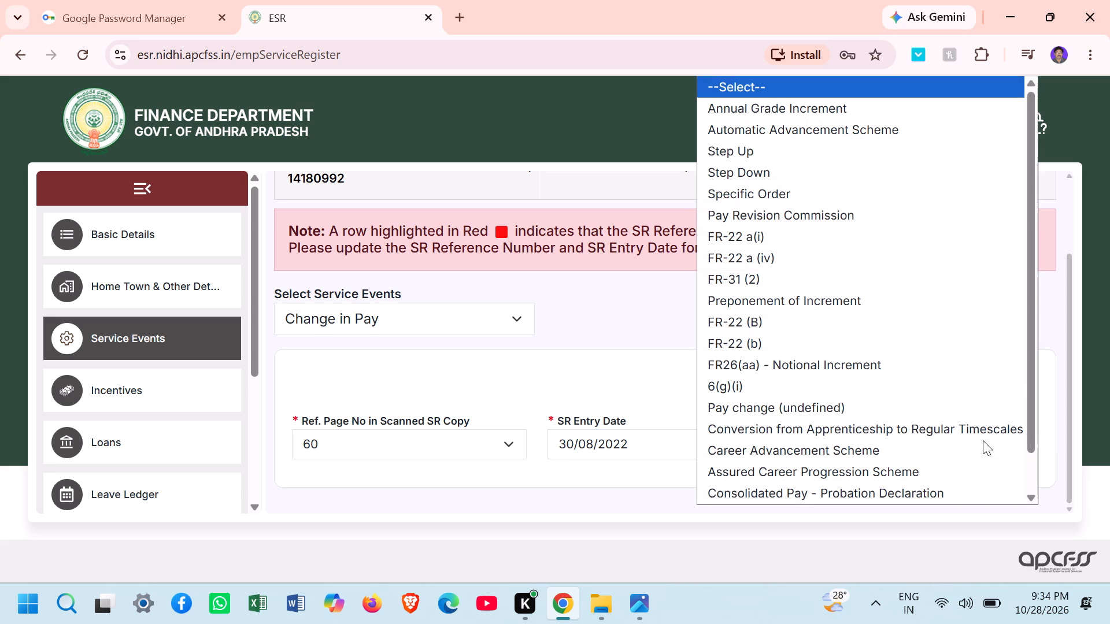
pyautogui.click(853, 103)
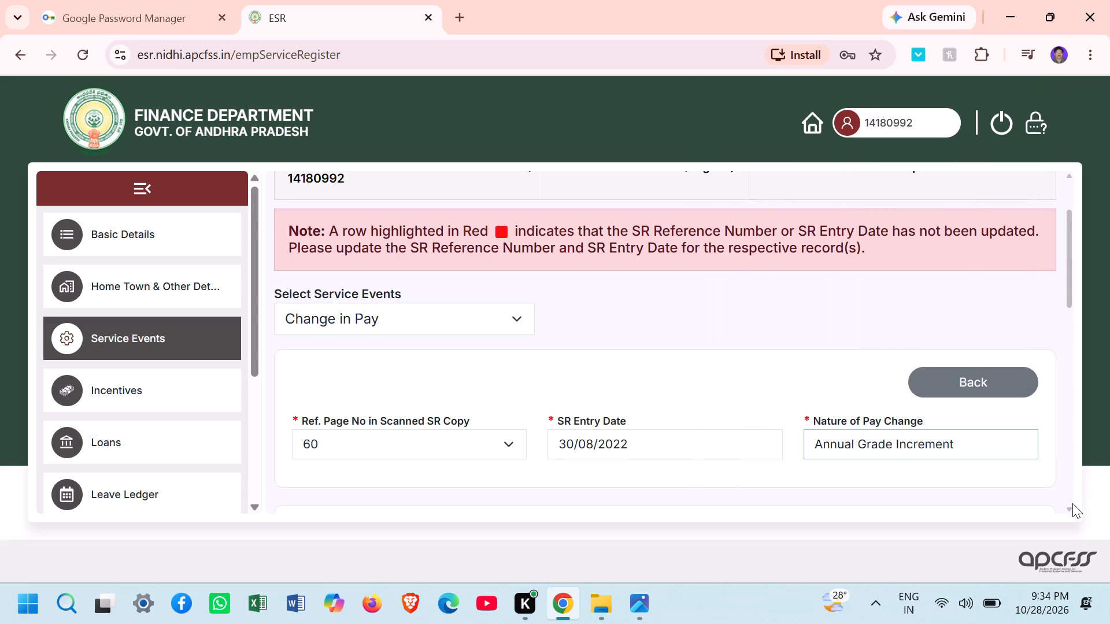
# Set the Current Basic Pay in the Annual Increment section to 67190.
pyautogui.doubleClick(1072, 503)
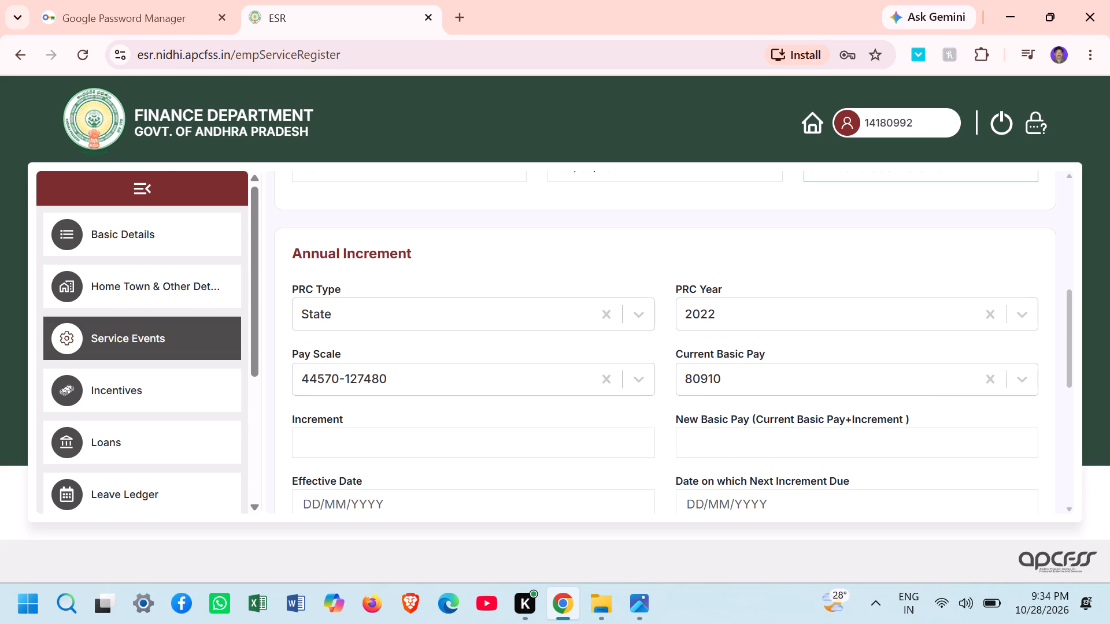
pyautogui.click(1022, 376)
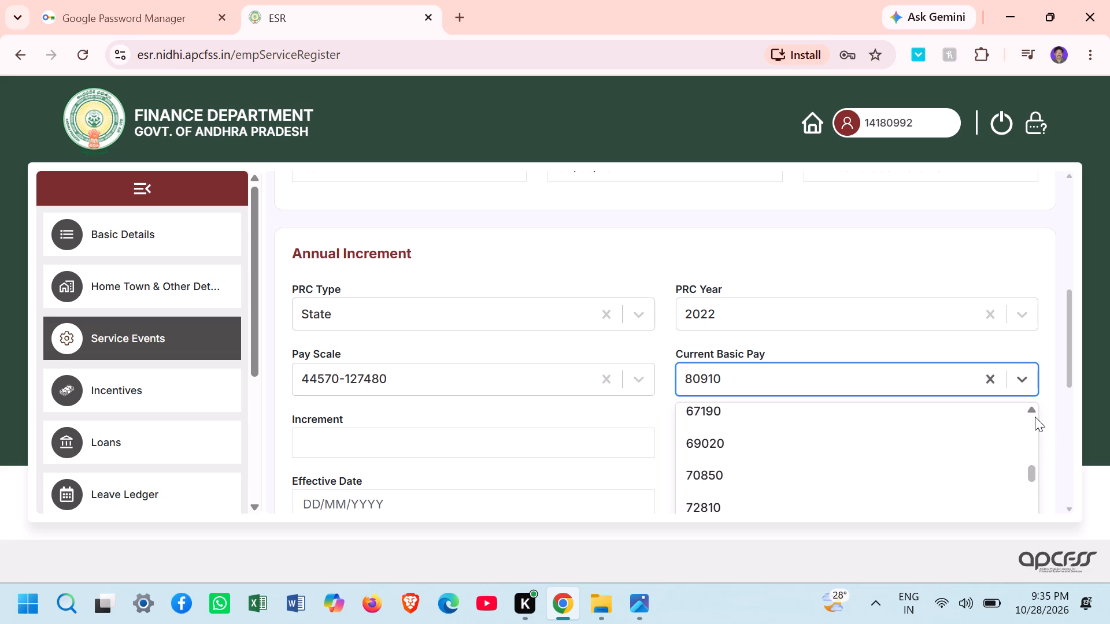
pyautogui.click(875, 399)
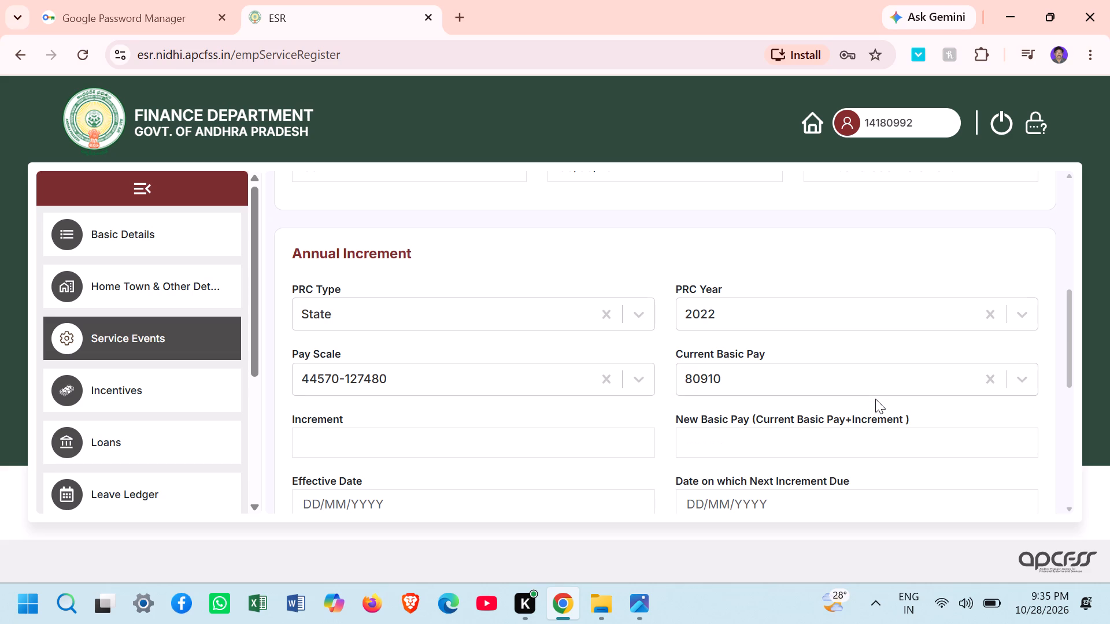
pyautogui.click(1023, 374)
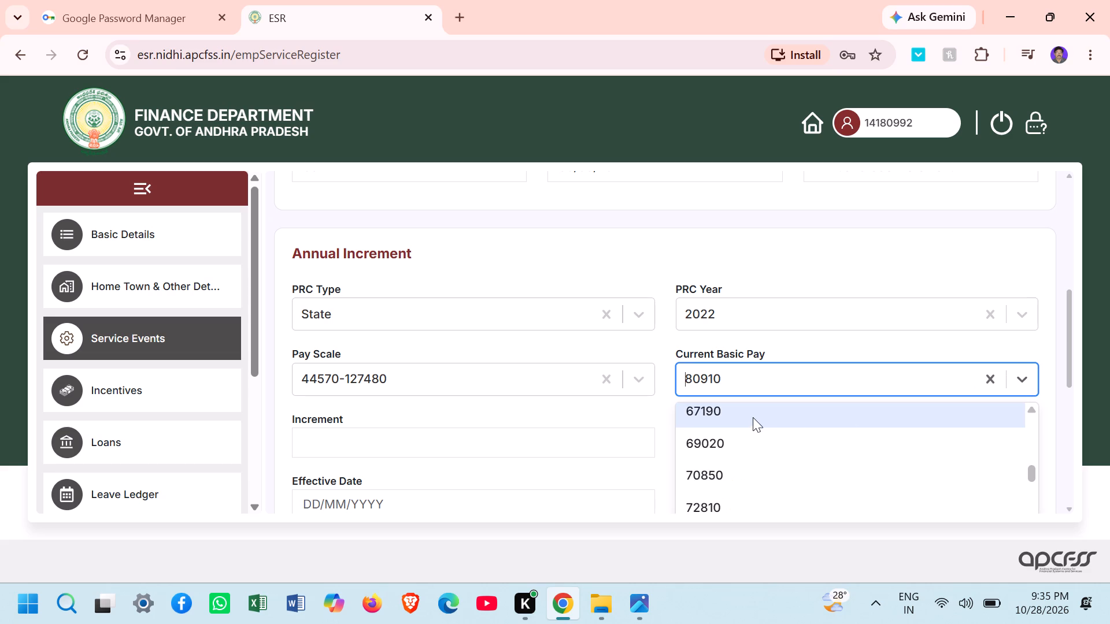
pyautogui.click(751, 416)
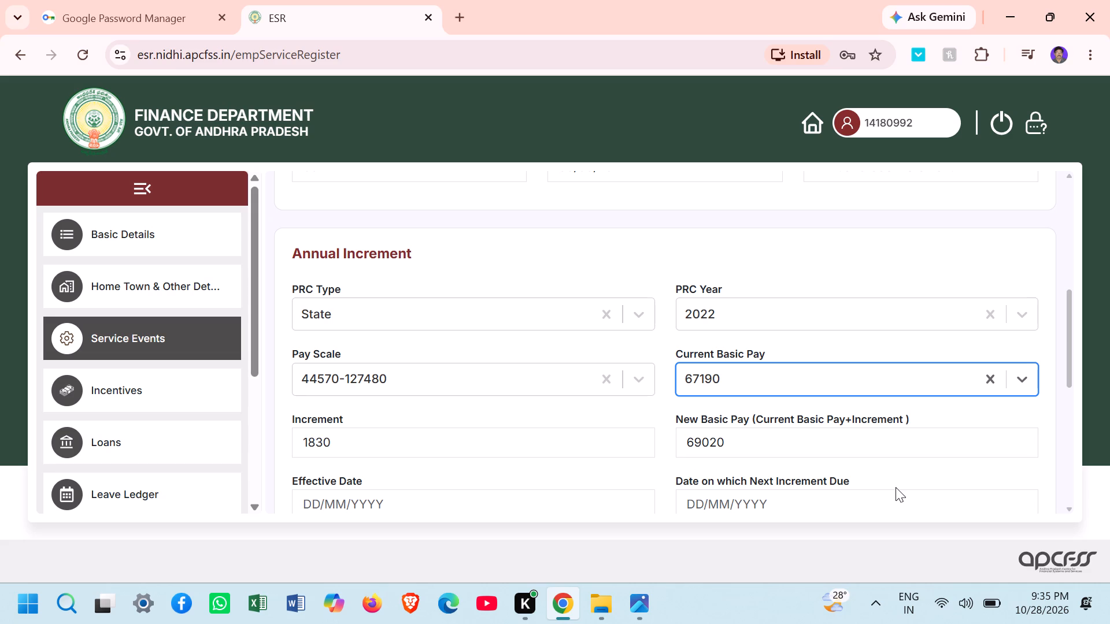
# Set the Effective Date in the Annual Increment section to 01/08/2022.
pyautogui.tripleClick(1069, 508)
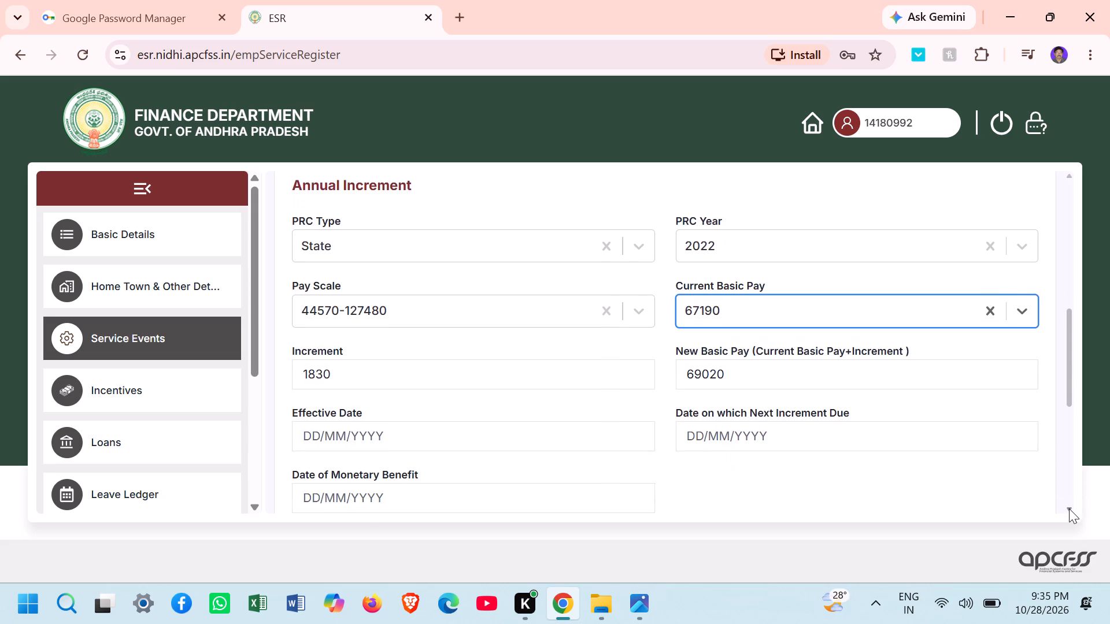
pyautogui.click(1069, 508)
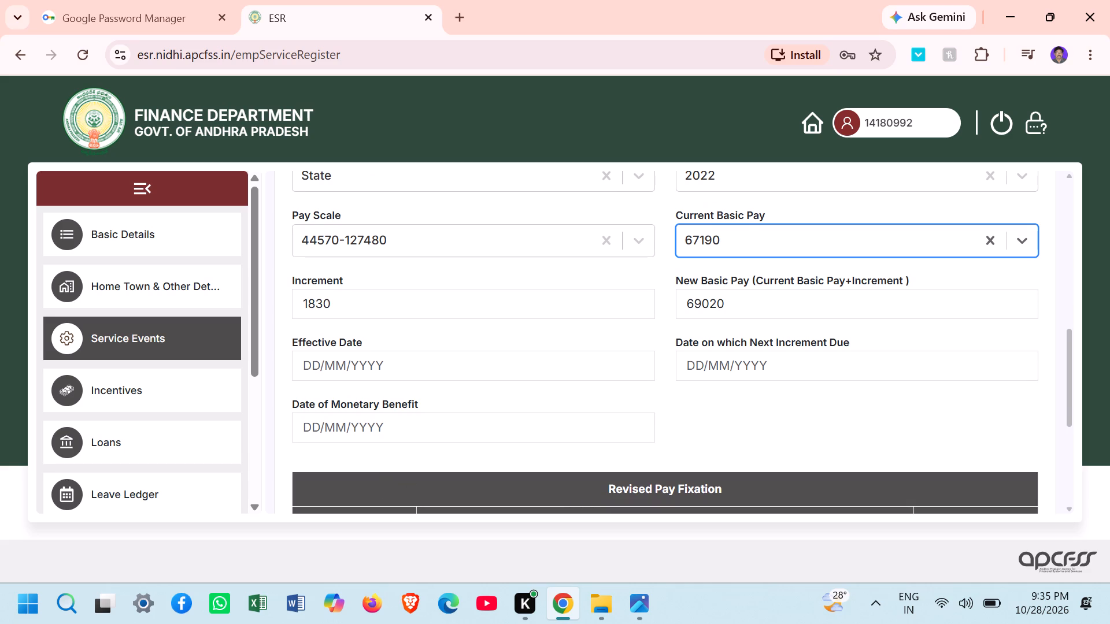
pyautogui.click(372, 365)
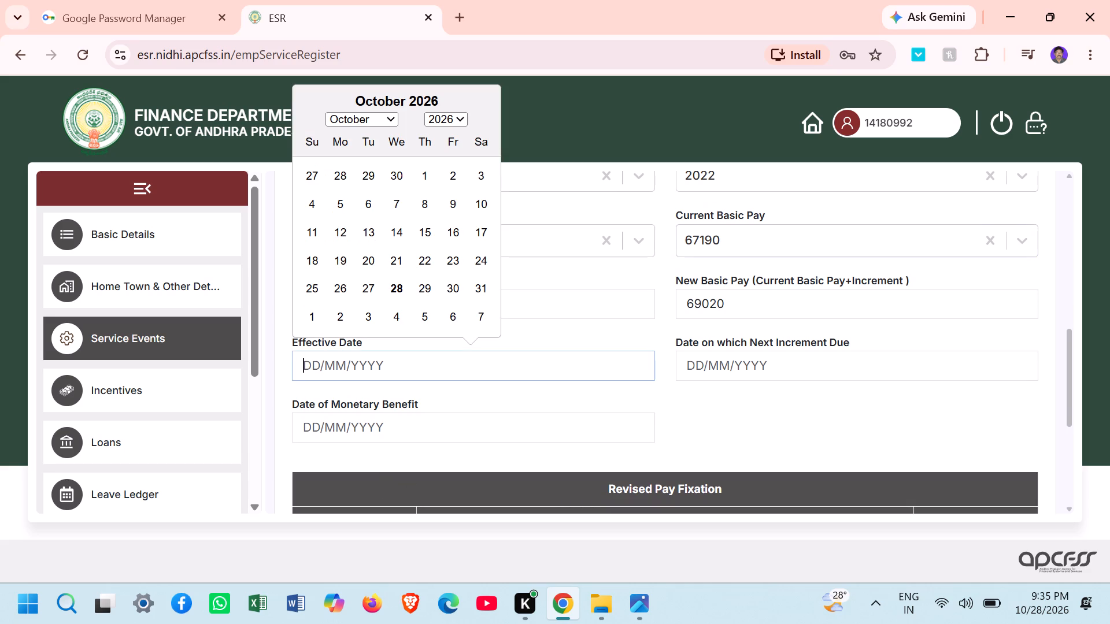
pyautogui.click(464, 121)
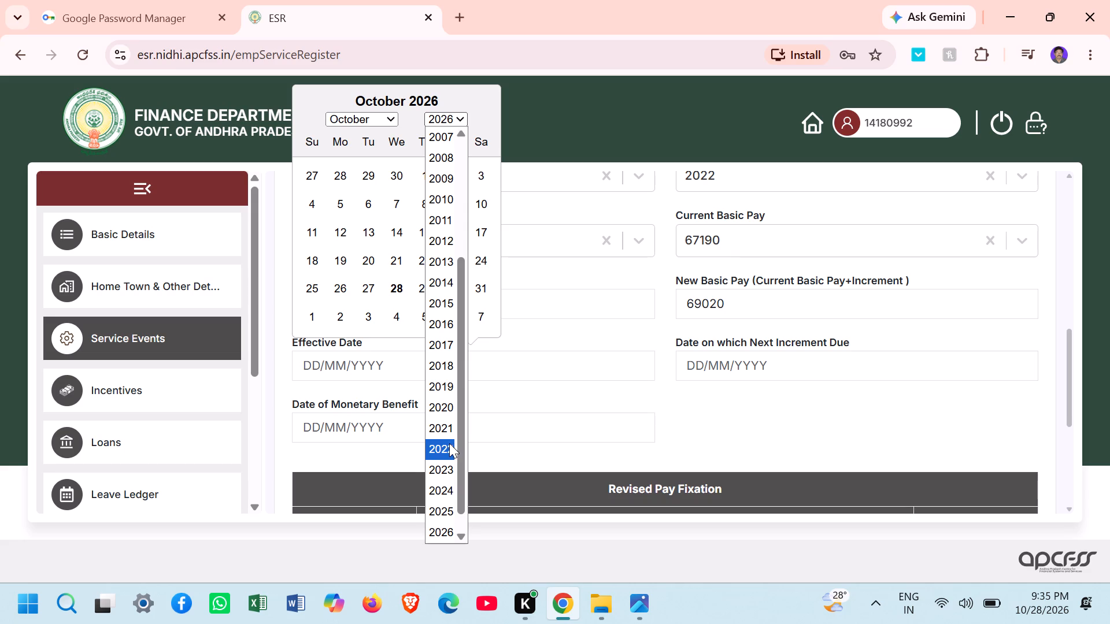
pyautogui.click(449, 443)
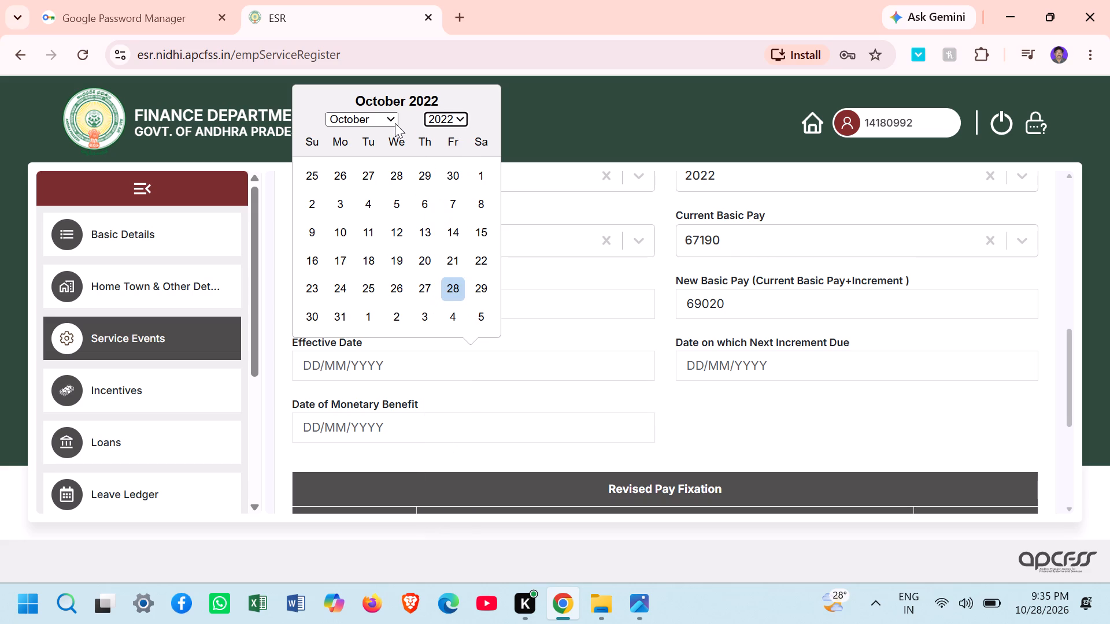
pyautogui.click(393, 122)
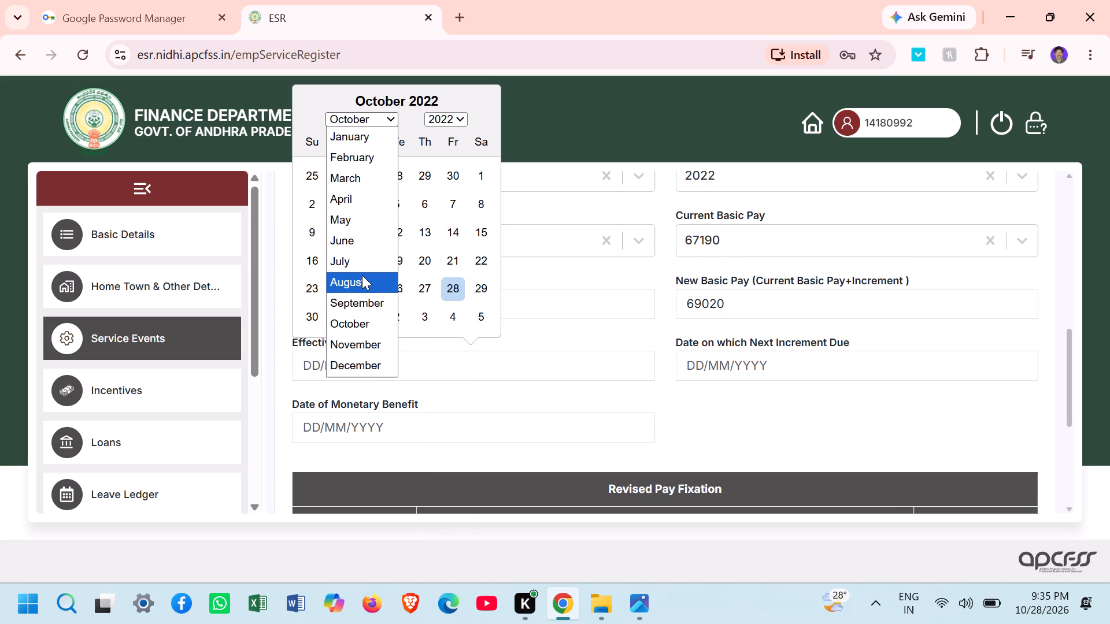
pyautogui.click(361, 275)
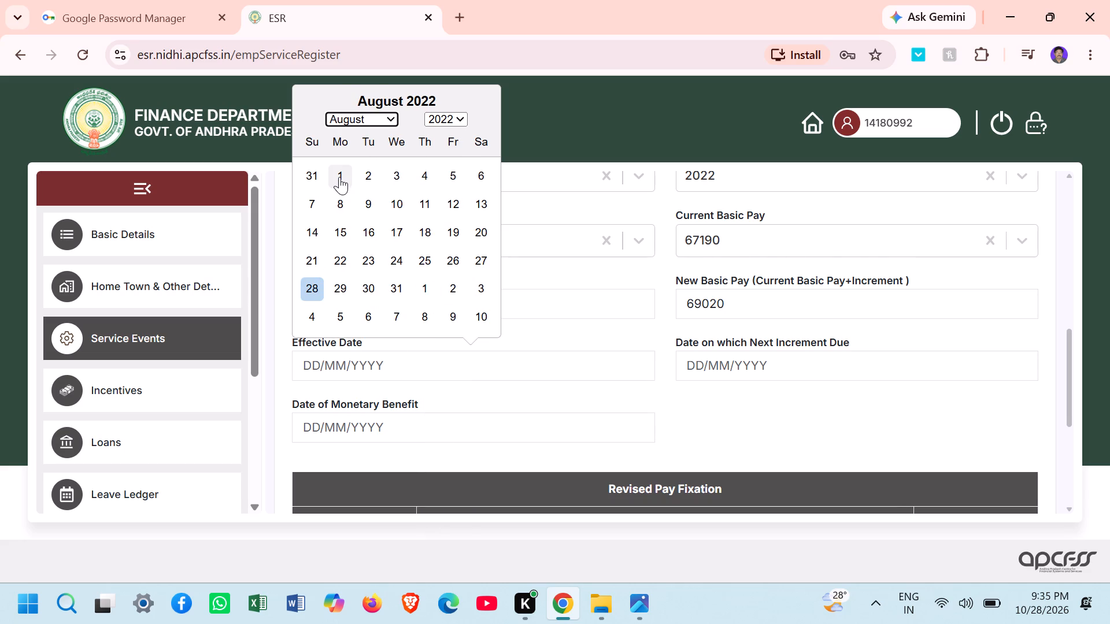
pyautogui.click(339, 177)
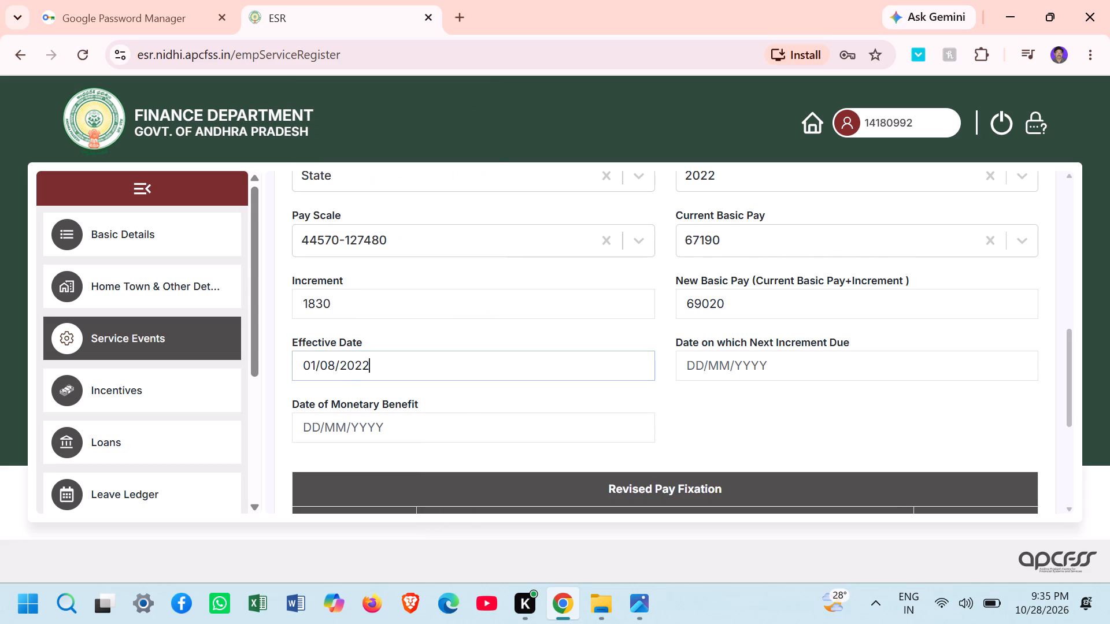
# Set the Date of Monetary Benefit in the Annual Increment section to 01/08/2022.
pyautogui.click(375, 426)
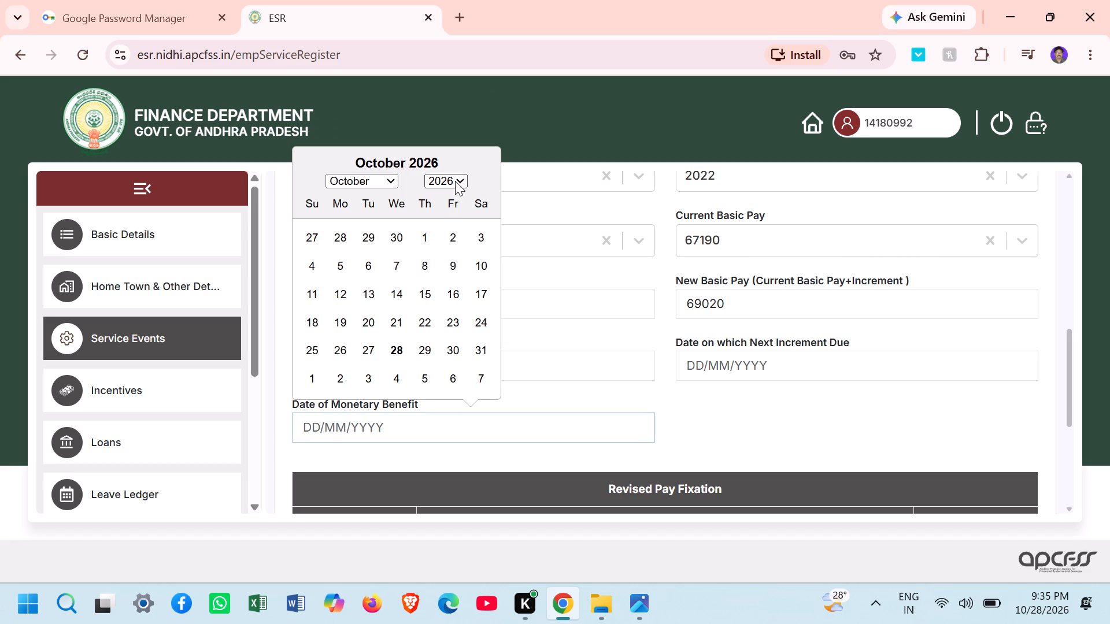
pyautogui.click(455, 181)
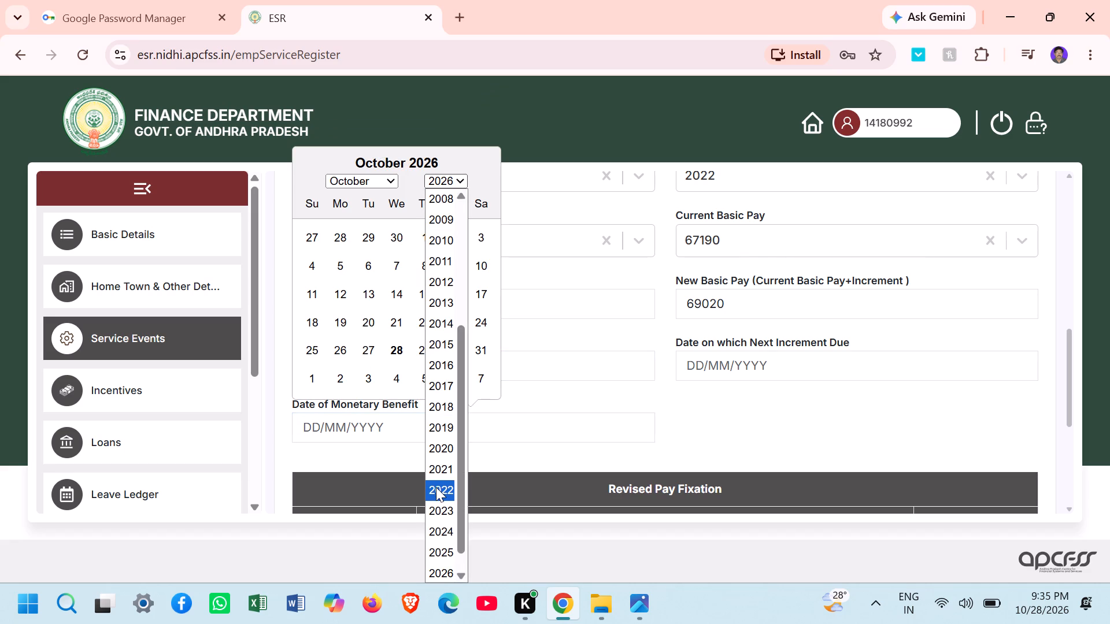
pyautogui.click(436, 487)
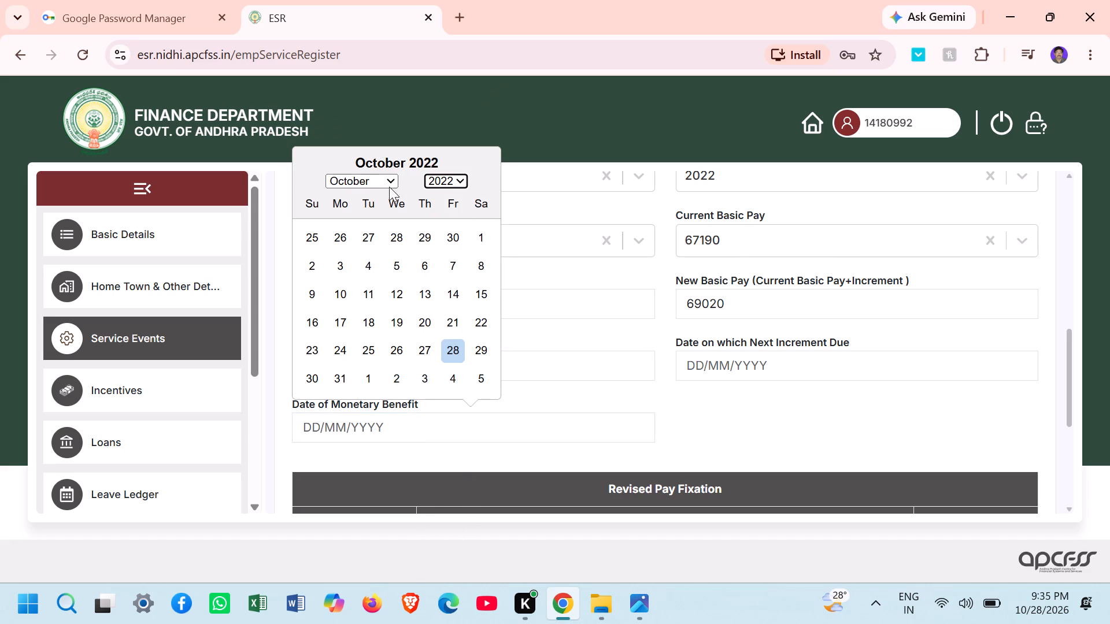
pyautogui.click(389, 183)
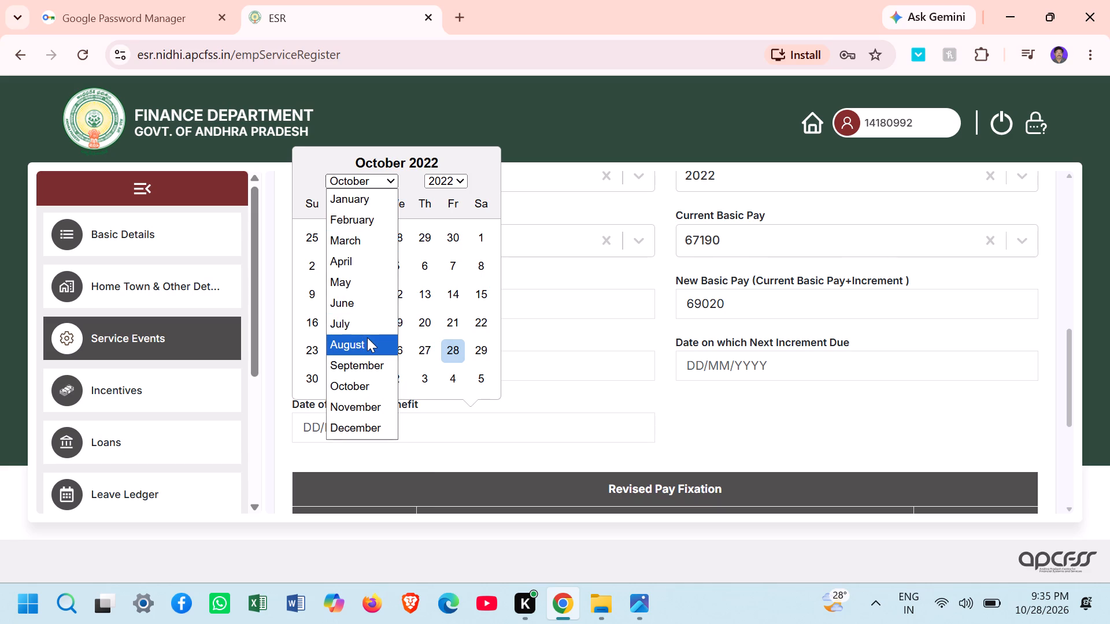
pyautogui.click(367, 337)
pyautogui.click(343, 237)
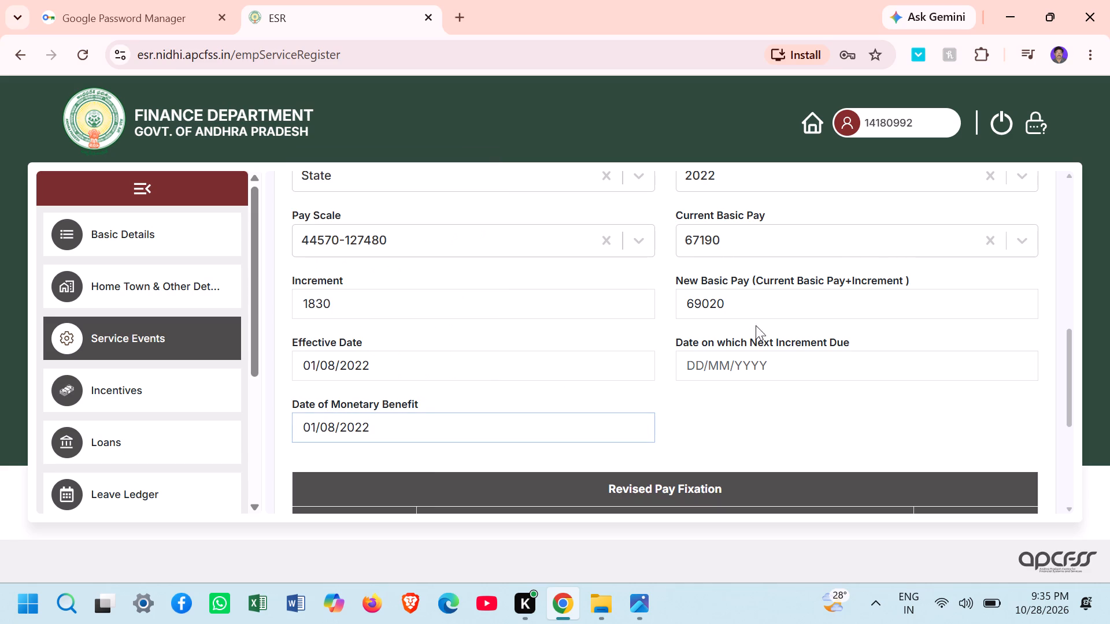
# Set the Date on which Next Increment Due to 01/08/2023.
pyautogui.click(732, 365)
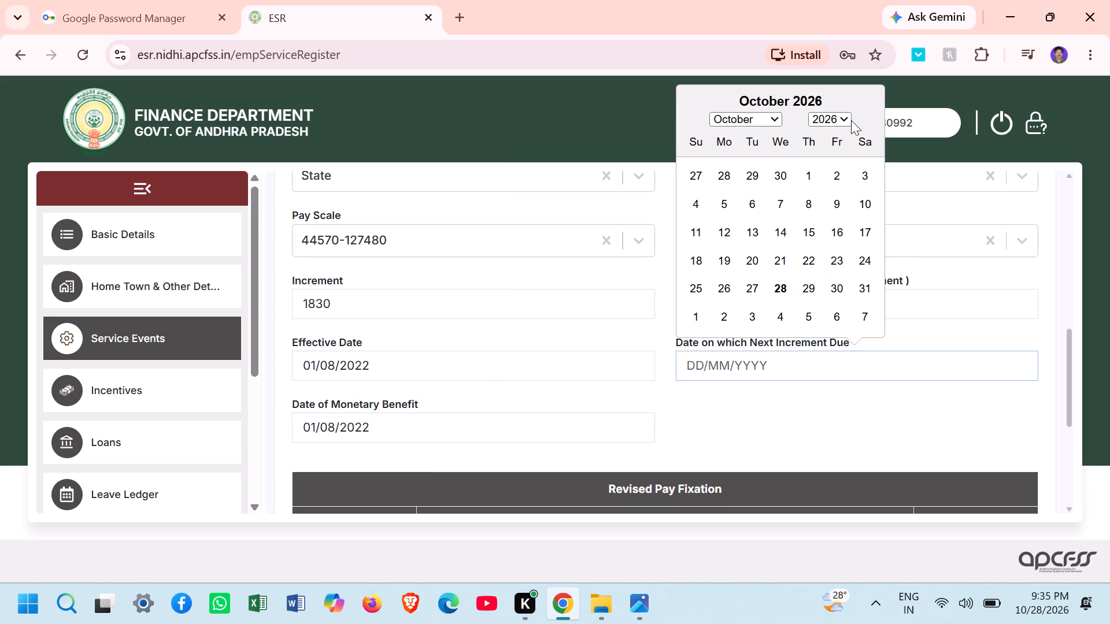
pyautogui.click(848, 121)
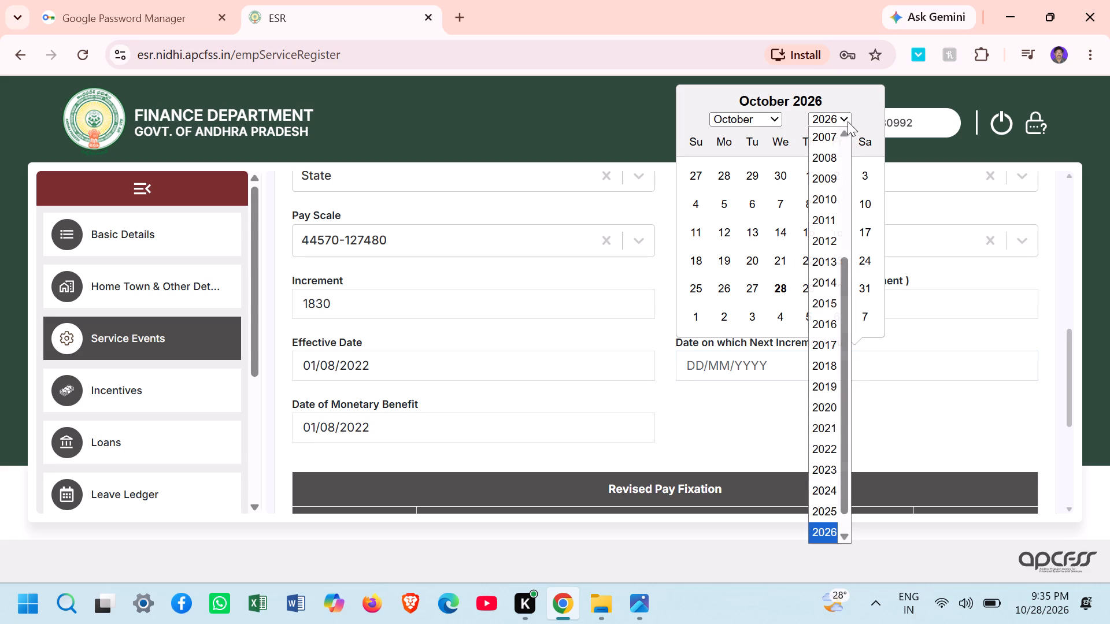
pyautogui.click(831, 469)
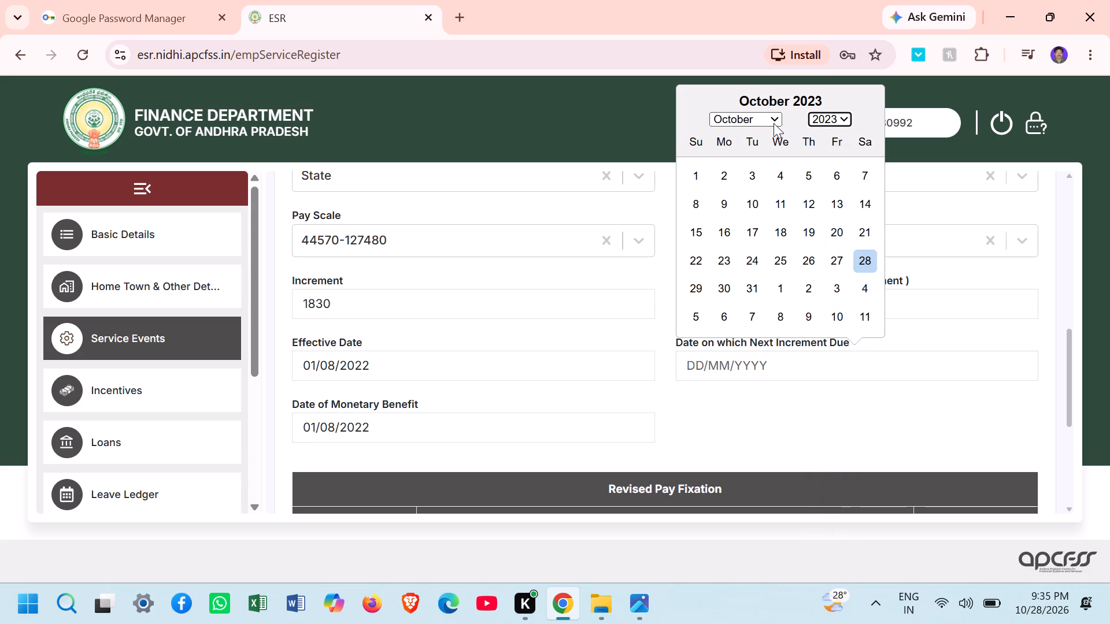
pyautogui.click(774, 120)
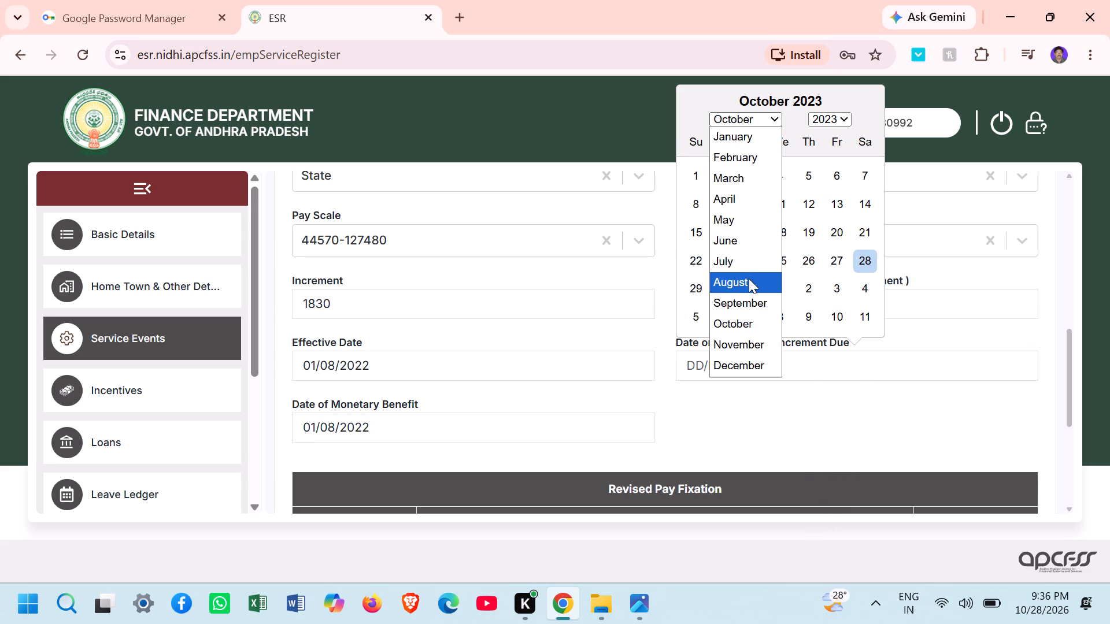
pyautogui.click(749, 278)
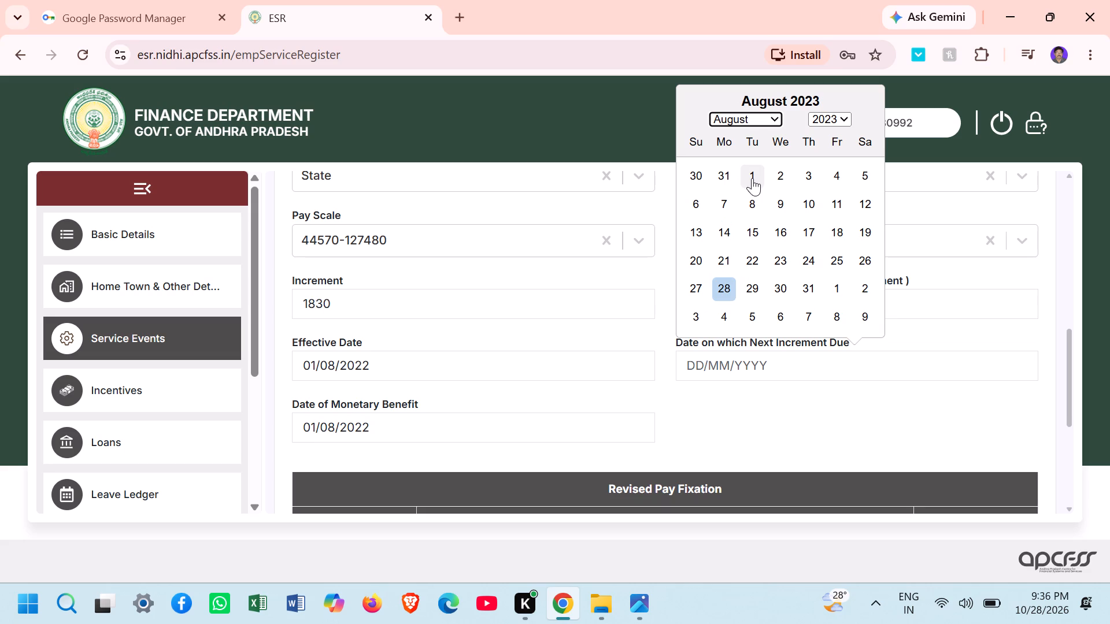
pyautogui.click(752, 178)
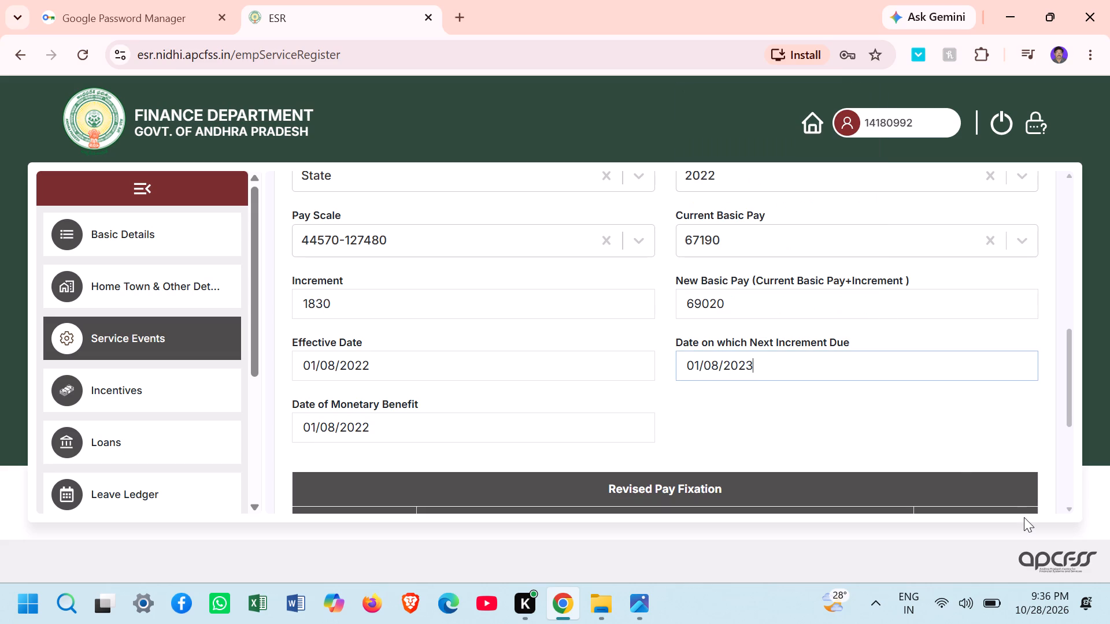
# Set the Effective Date in the Revised Pay Fixation row to 01/08/2022.
pyautogui.doubleClick(1067, 506)
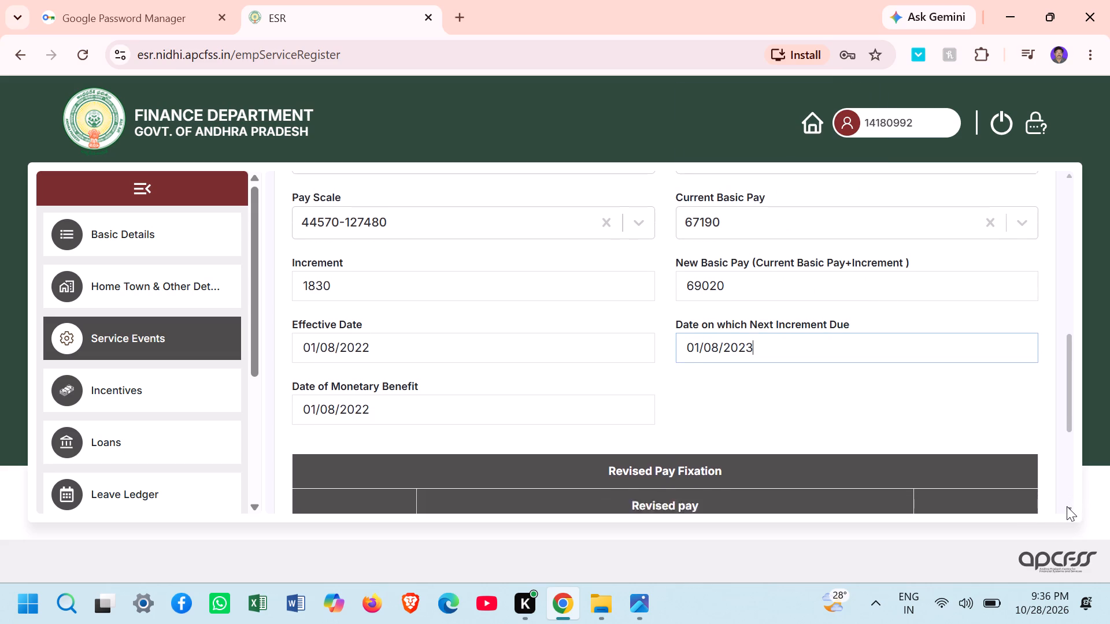
pyautogui.tripleClick(1067, 506)
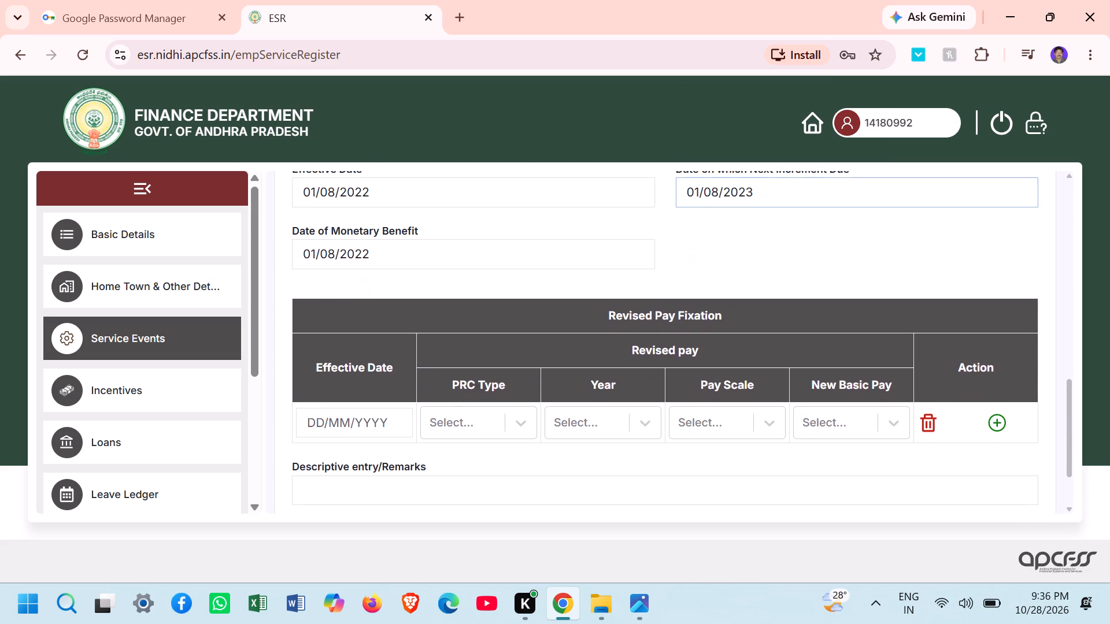
pyautogui.click(1072, 509)
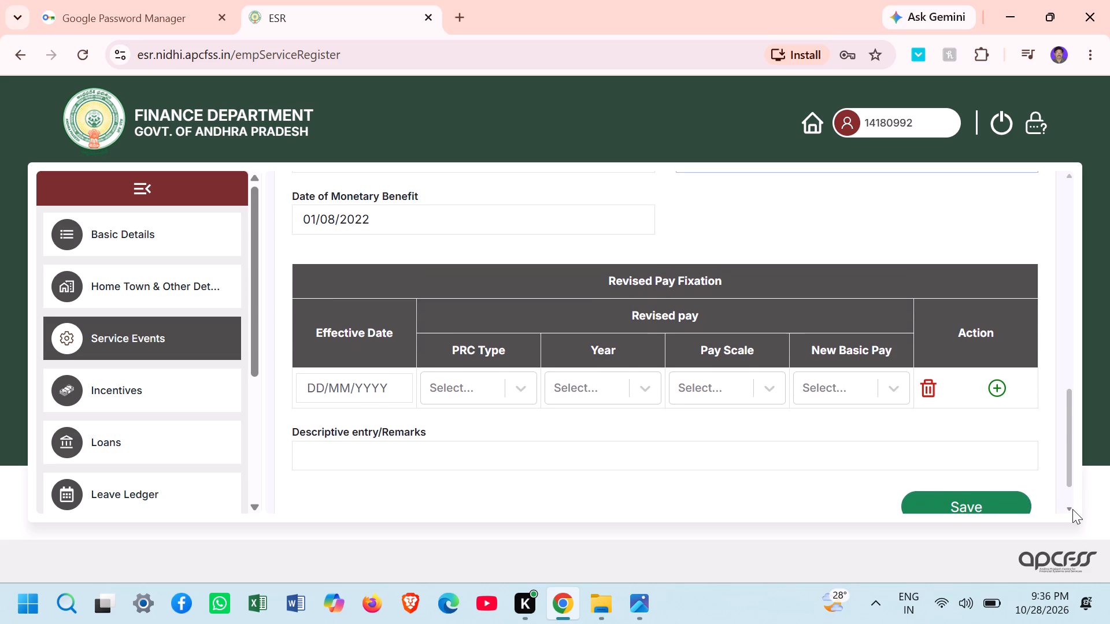
pyautogui.click(393, 328)
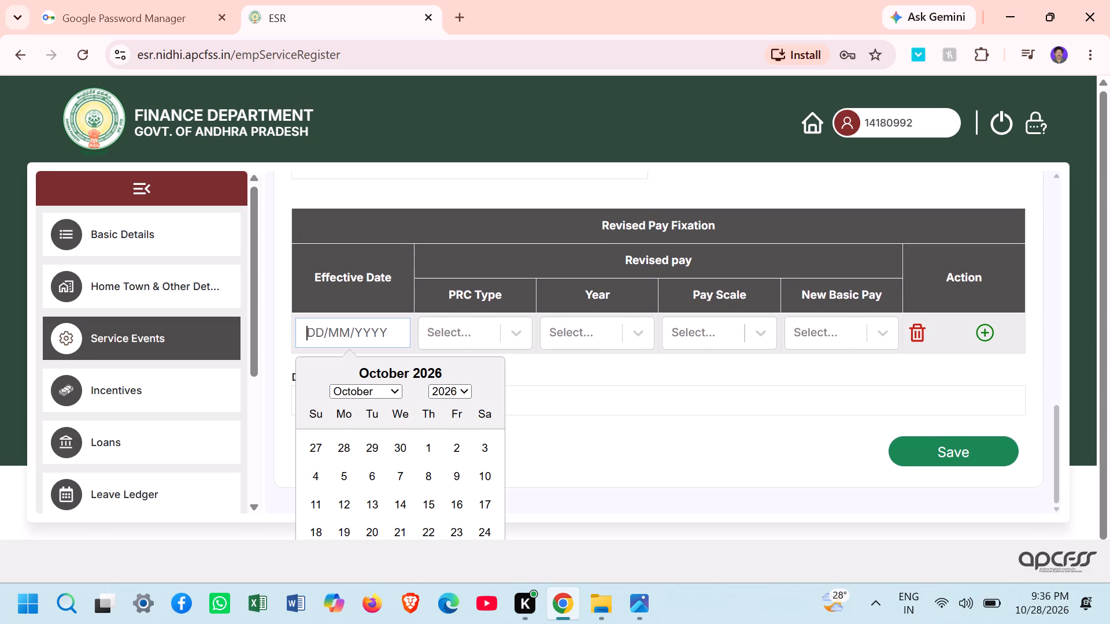
pyautogui.click(464, 393)
pyautogui.click(446, 360)
pyautogui.click(391, 396)
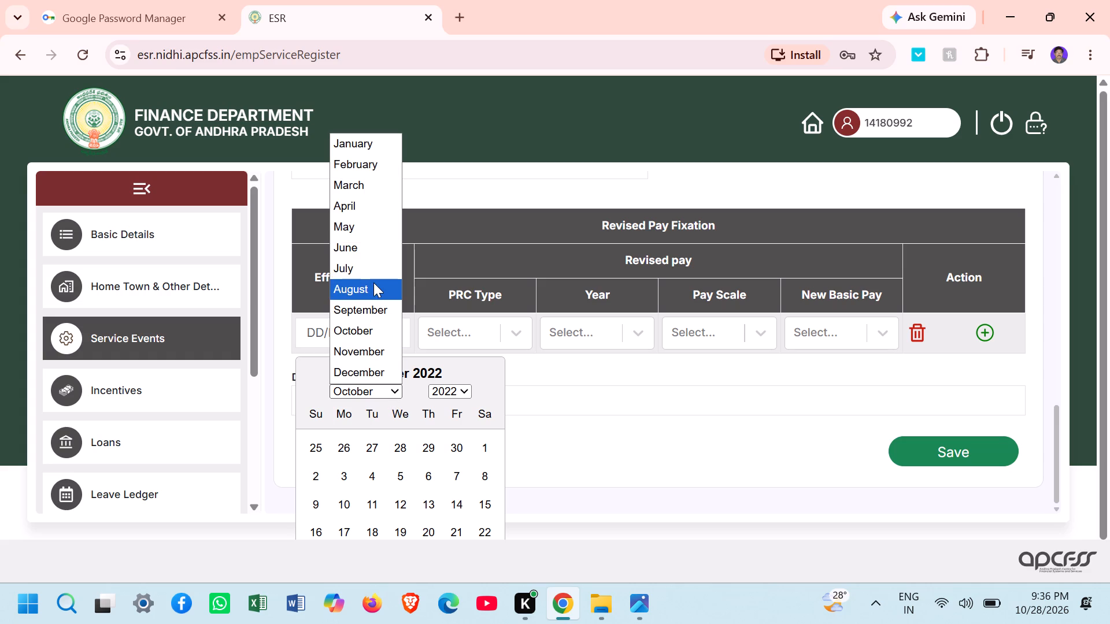
pyautogui.click(373, 283)
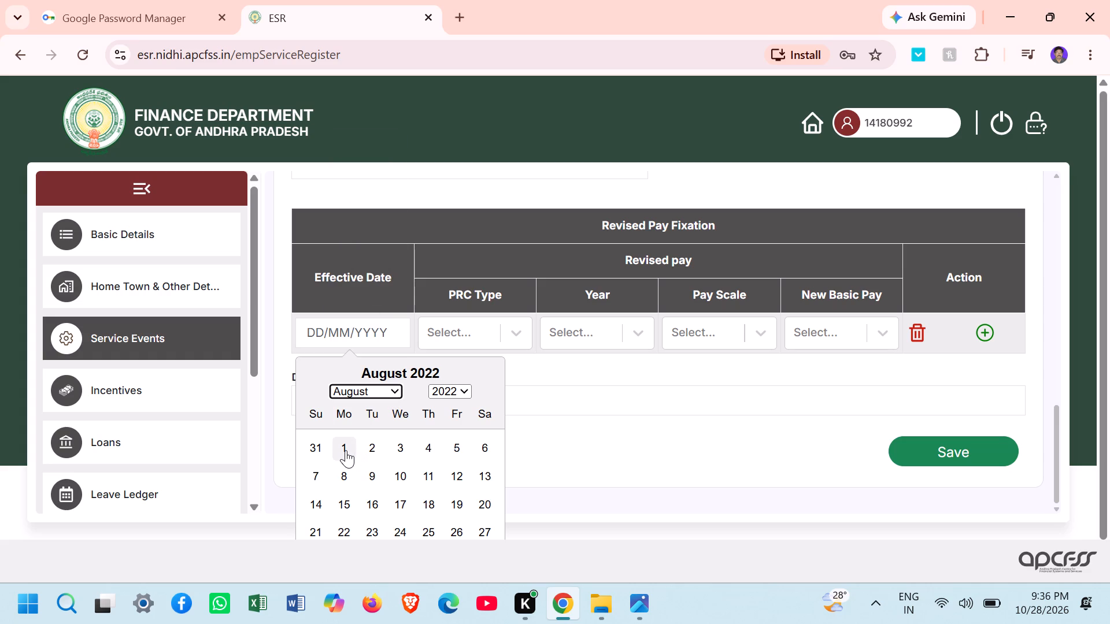
pyautogui.click(346, 450)
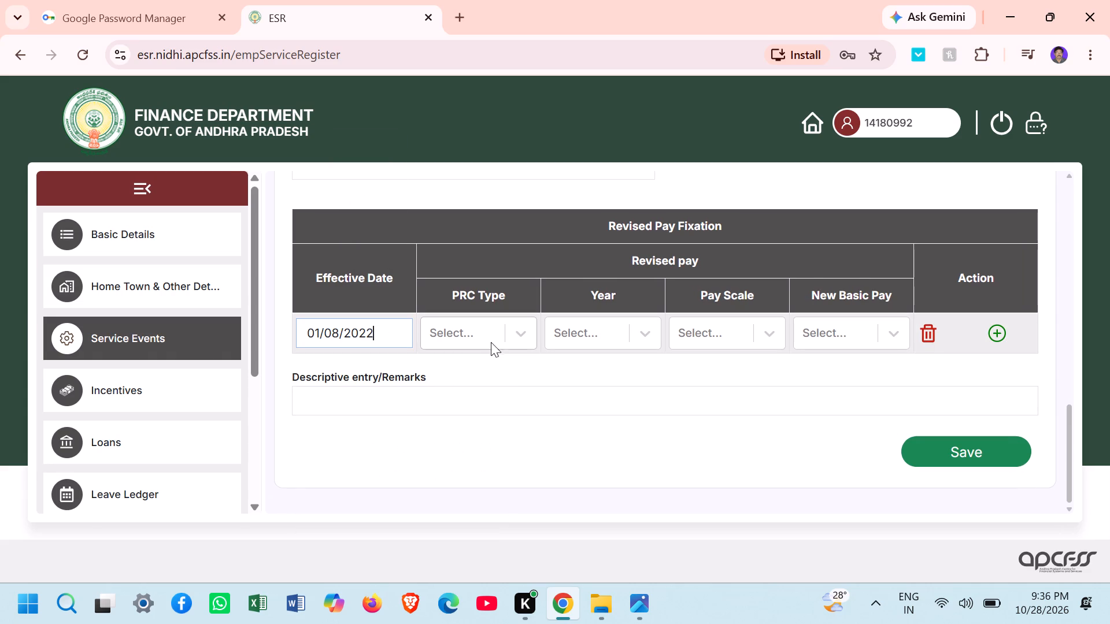
# Set the PRC Type to State and the Year to 2022 in the Revised Pay Fixation row.
pyautogui.click(520, 337)
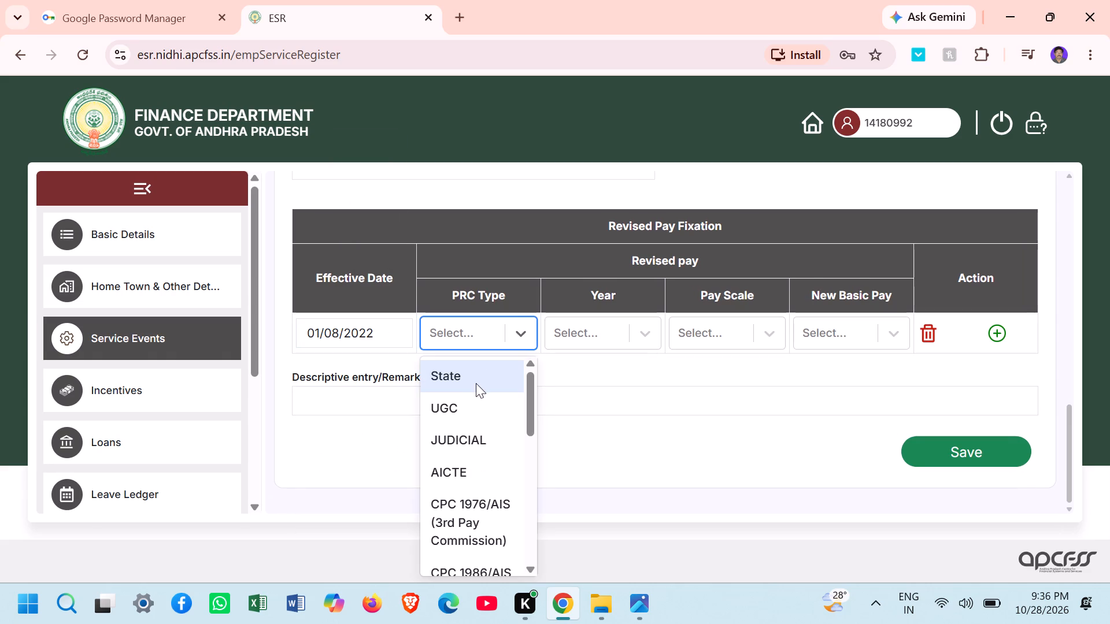
pyautogui.click(476, 383)
pyautogui.click(638, 333)
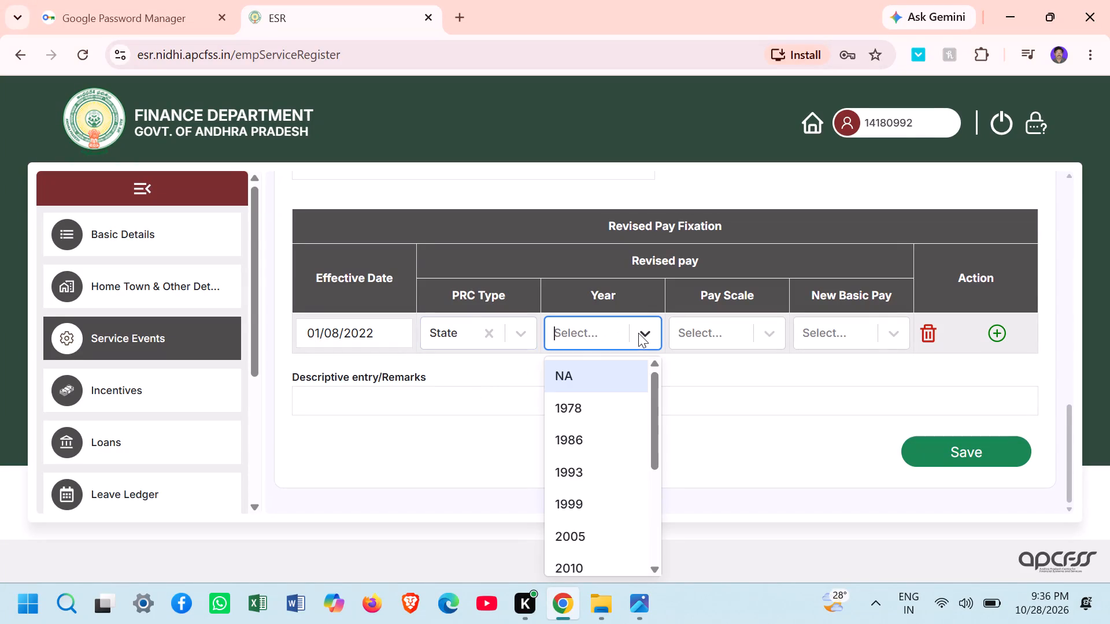
pyautogui.tripleClick(655, 567)
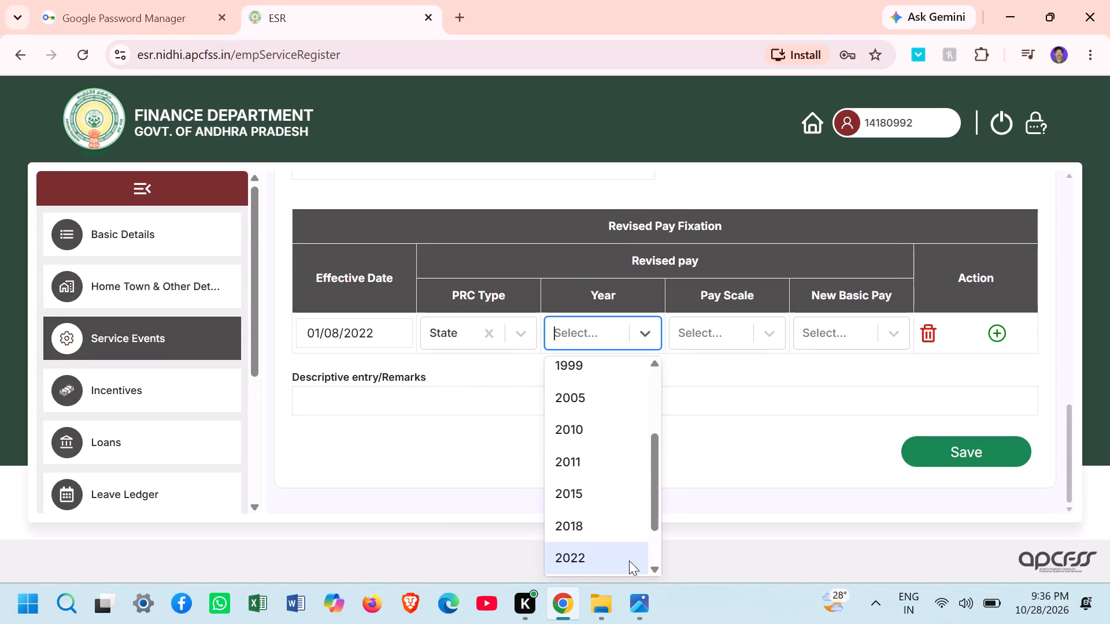
pyautogui.click(602, 555)
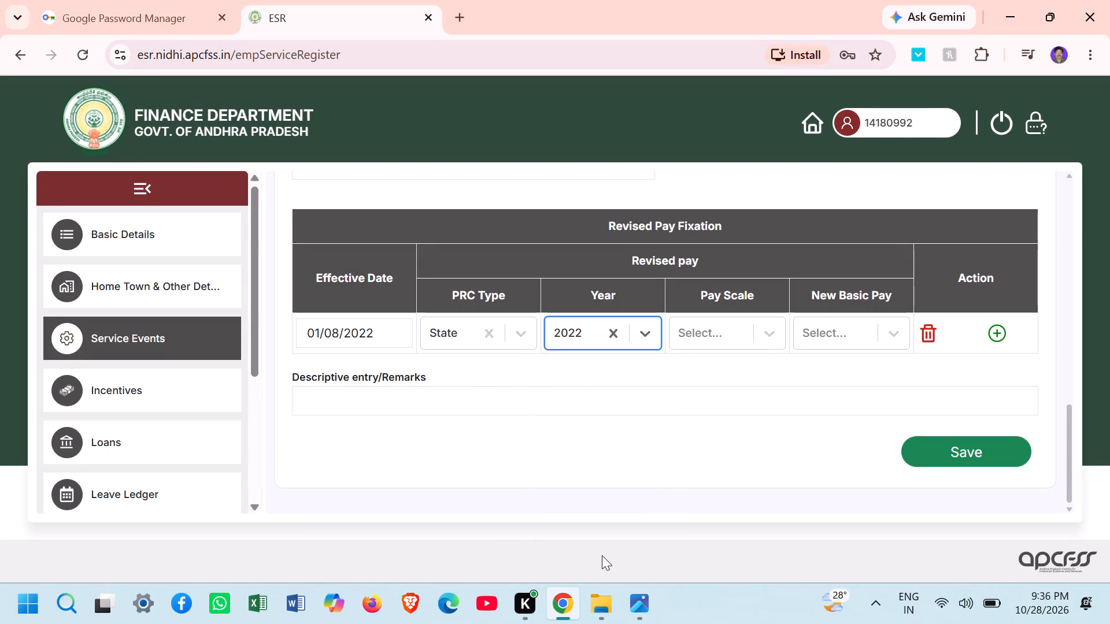
pyautogui.click(763, 337)
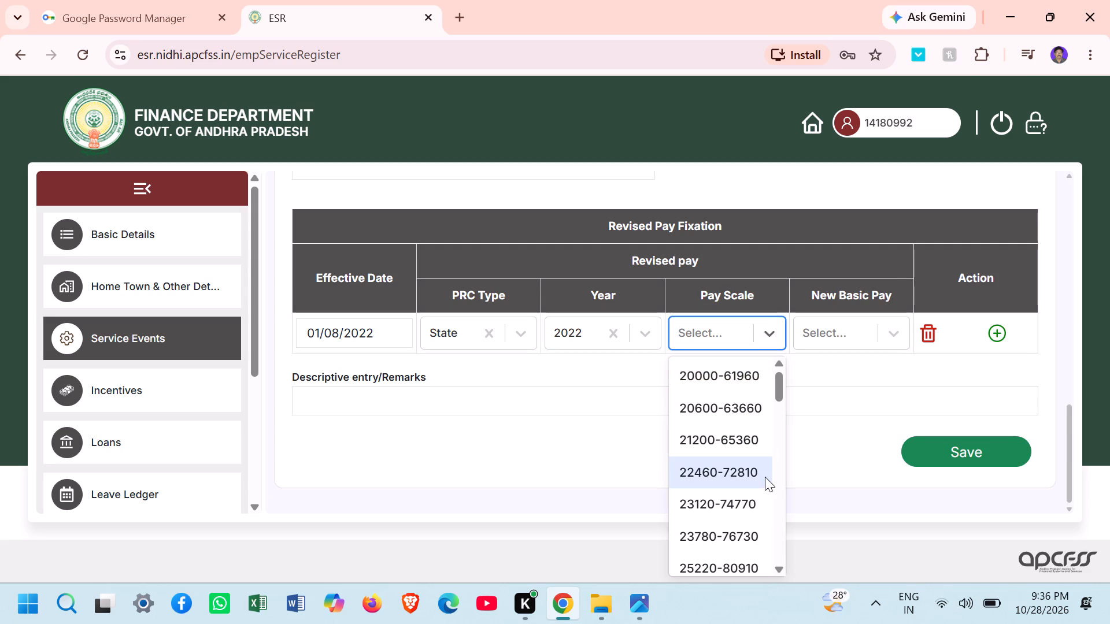
pyautogui.click(778, 569)
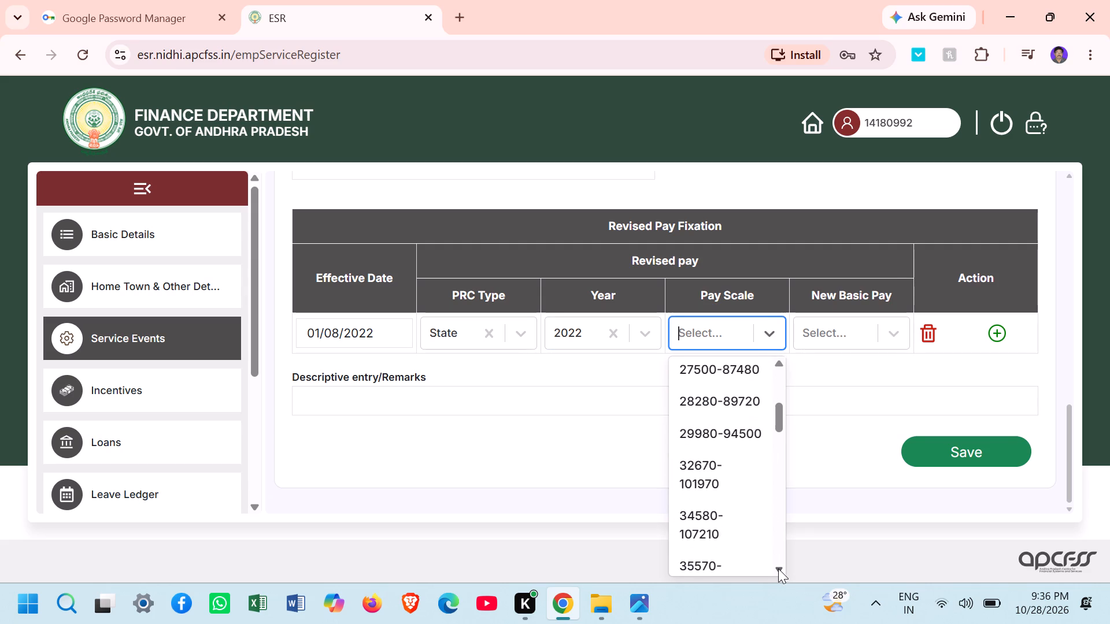
pyautogui.click(778, 569)
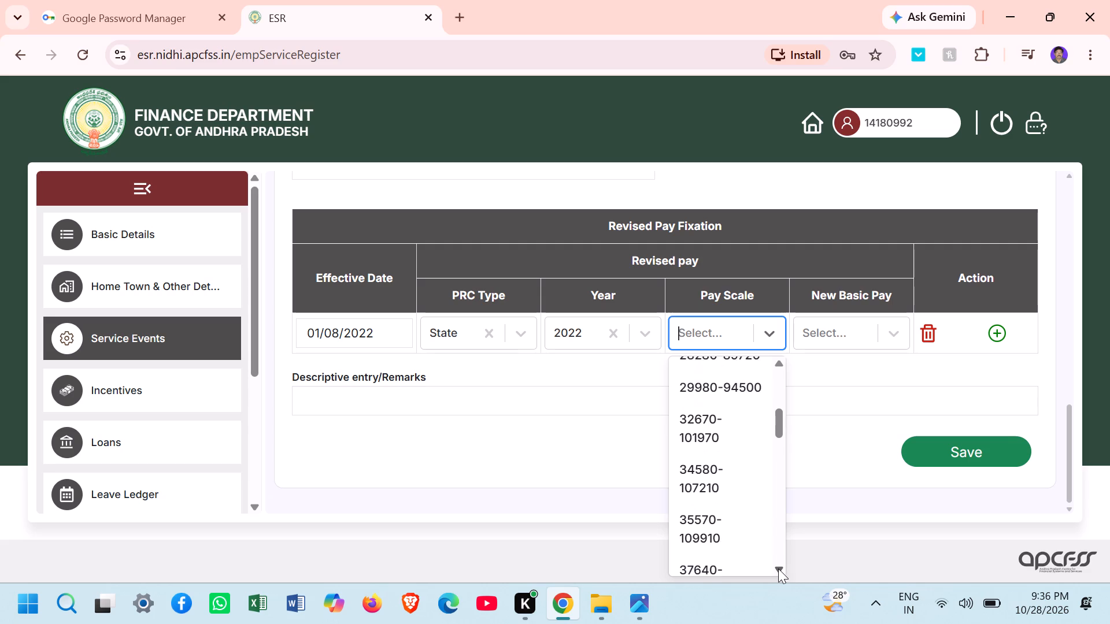
pyautogui.tripleClick(778, 569)
pyautogui.doubleClick(778, 569)
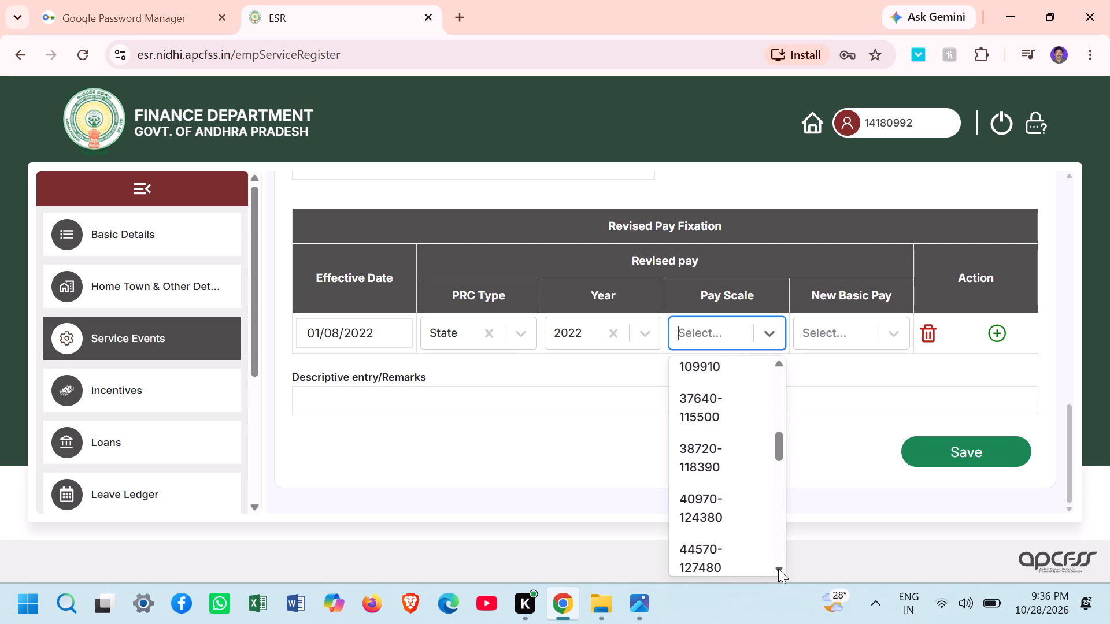
pyautogui.doubleClick(778, 569)
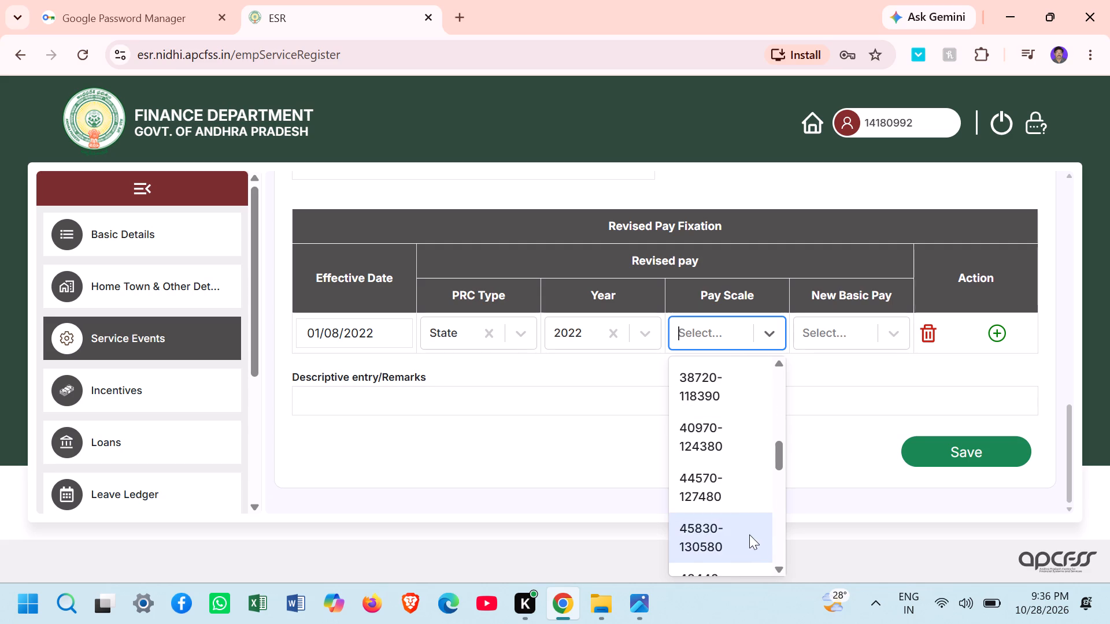
pyautogui.click(728, 492)
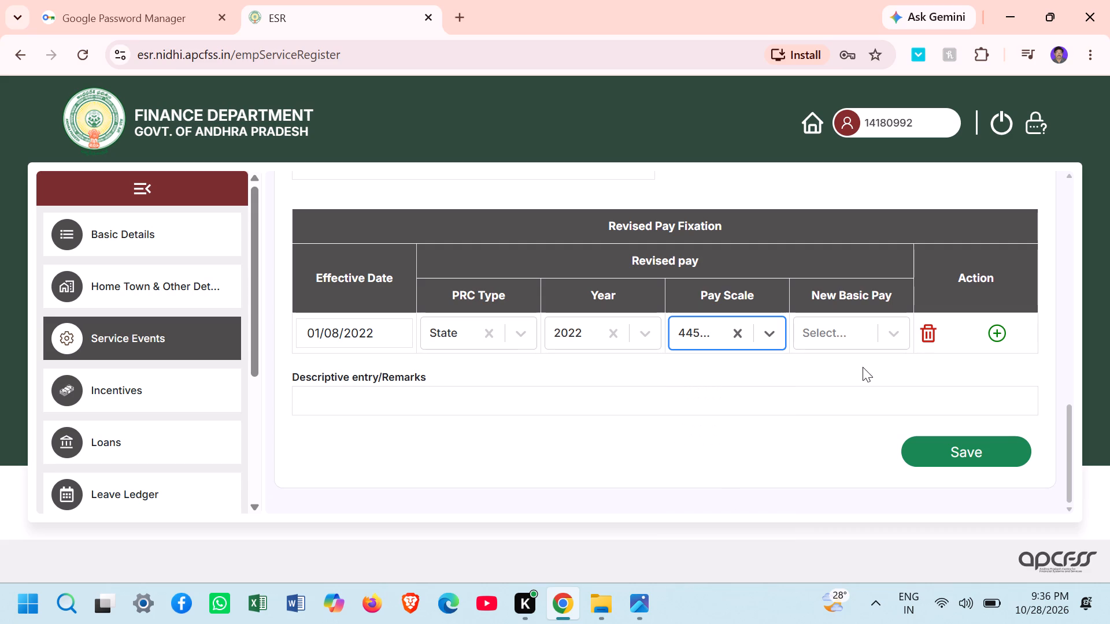
# Set the New Basic Pay in the Revised Pay Fixation row to 69020.
pyautogui.click(891, 341)
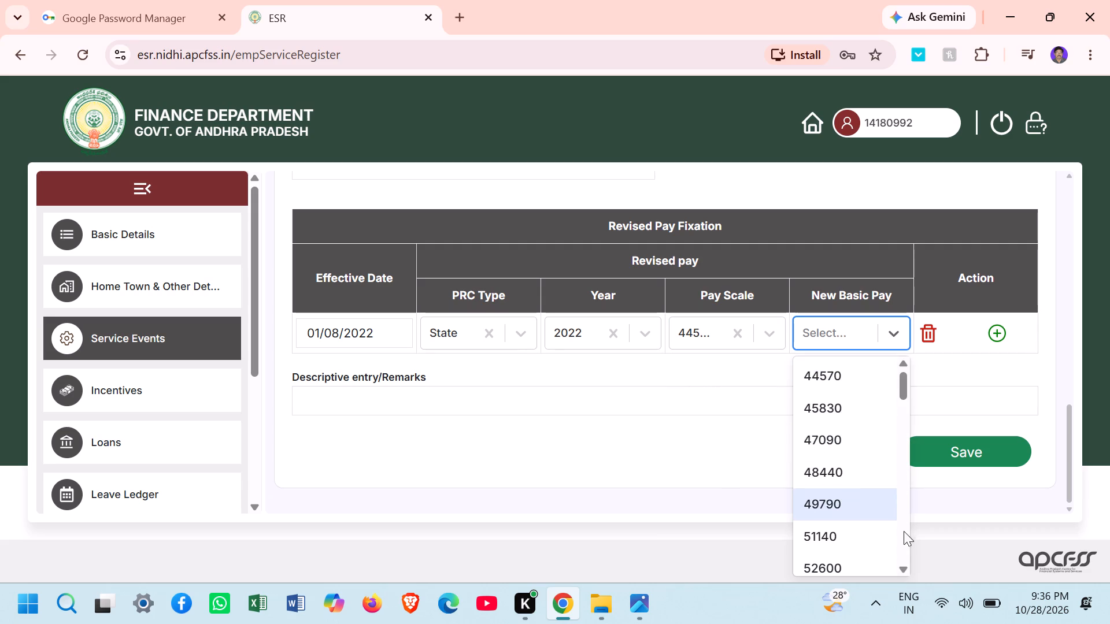
pyautogui.tripleClick(900, 563)
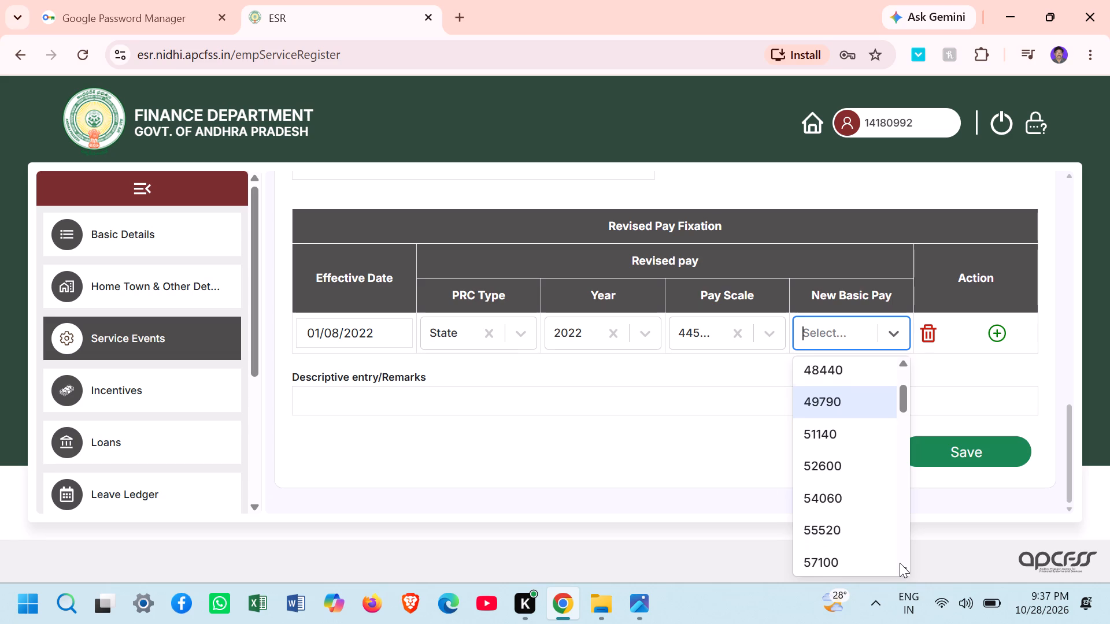
pyautogui.tripleClick(900, 563)
pyautogui.click(900, 563)
pyautogui.tripleClick(900, 563)
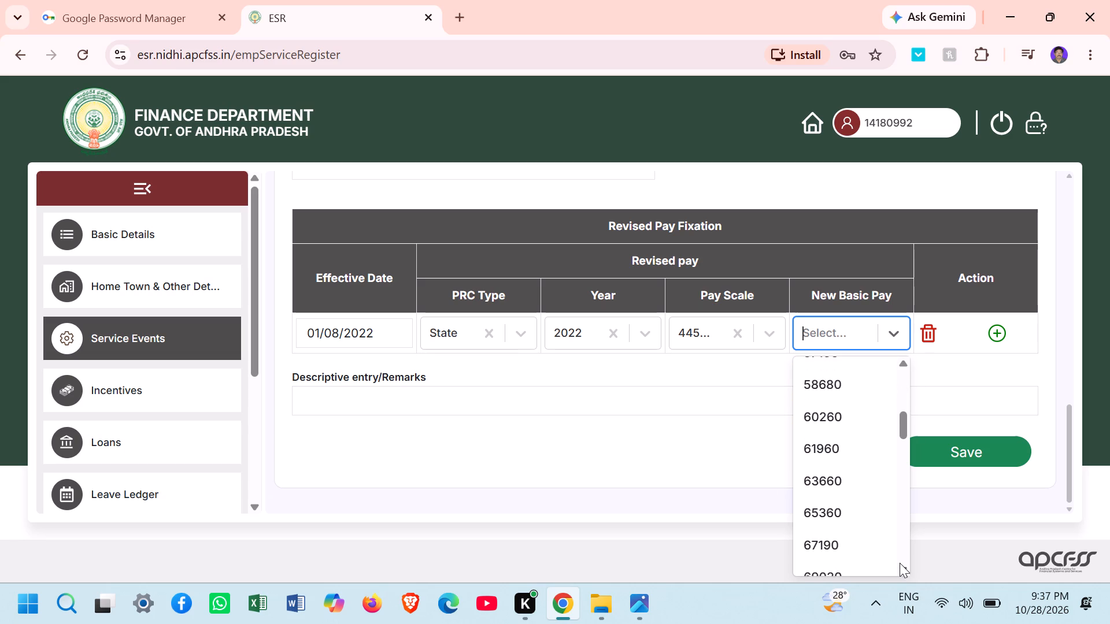
pyautogui.click(900, 563)
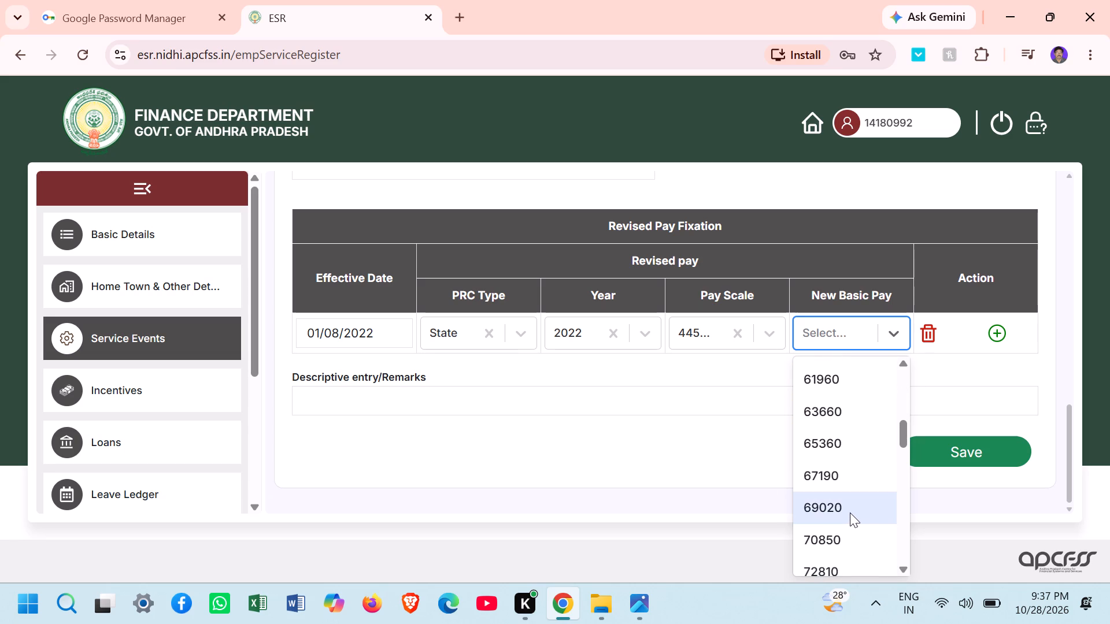
pyautogui.click(850, 512)
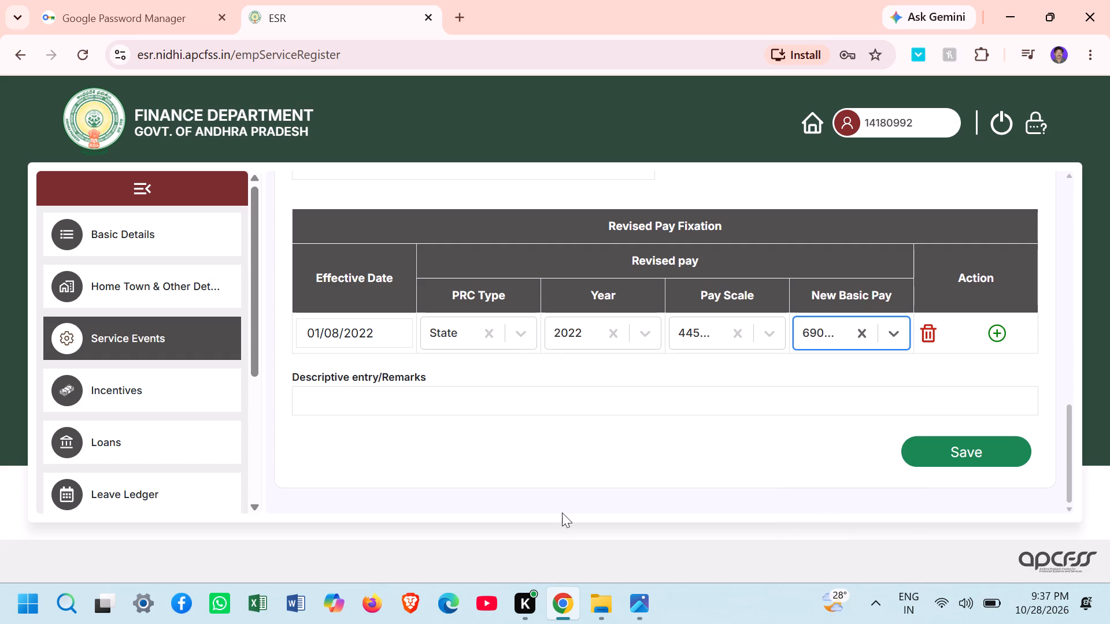
# Enter null as the Descriptive entry/Remarks and save the increment record.
pyautogui.click(416, 396)
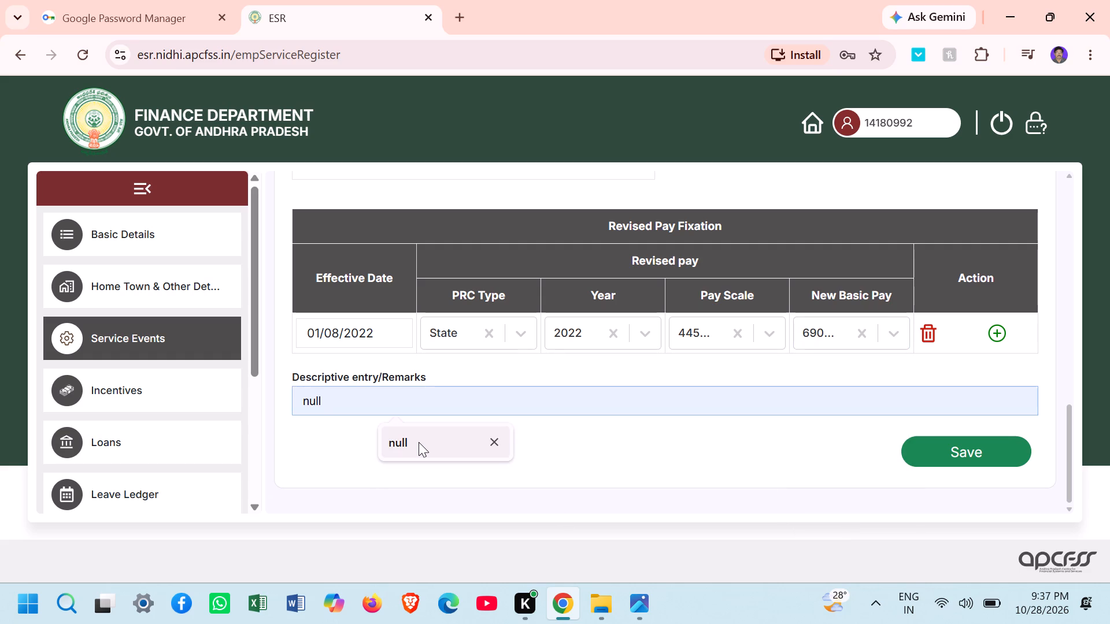
pyautogui.click(419, 442)
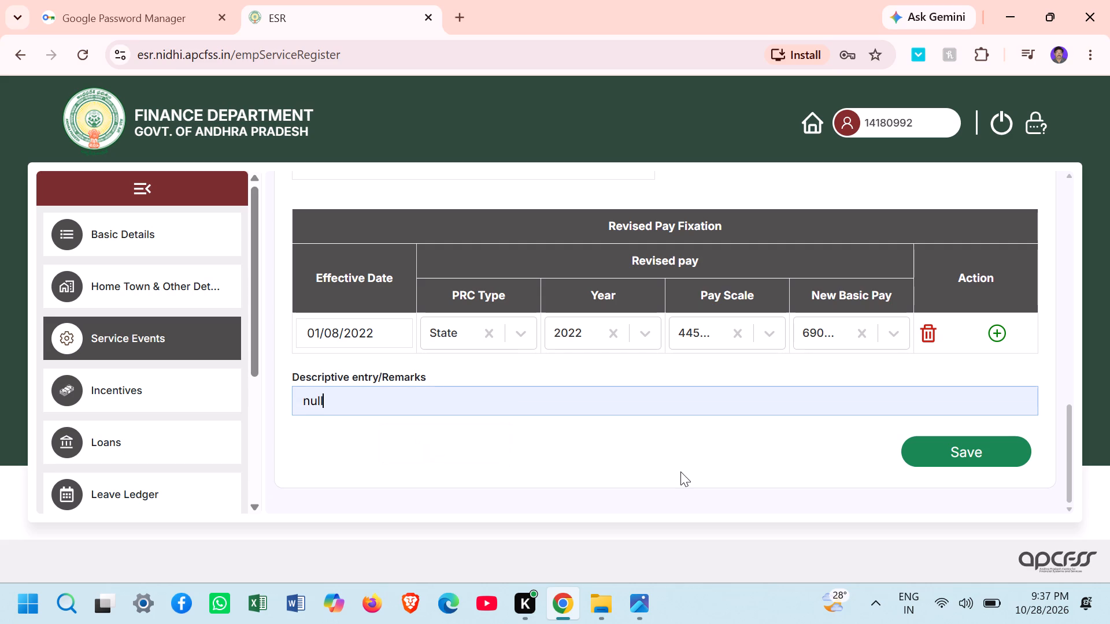
pyautogui.click(959, 451)
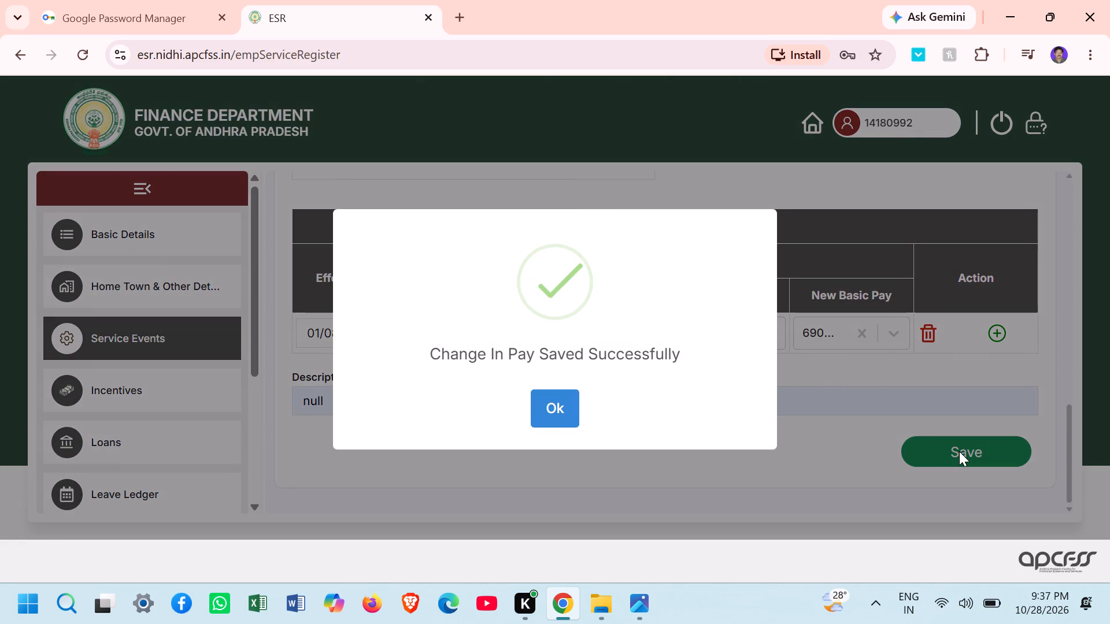
pyautogui.click(560, 415)
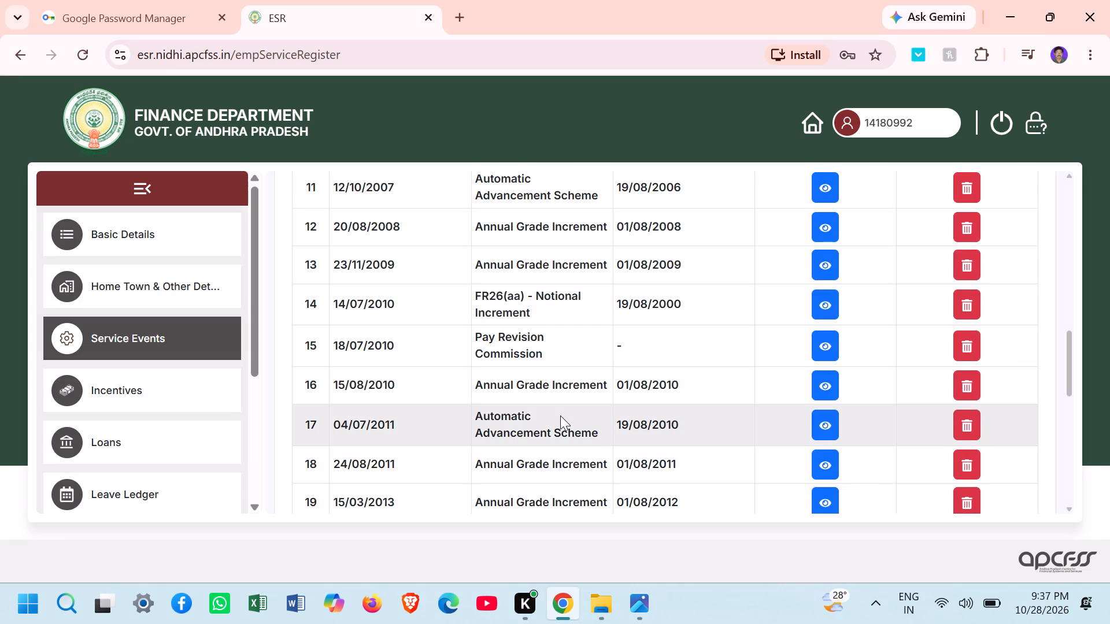
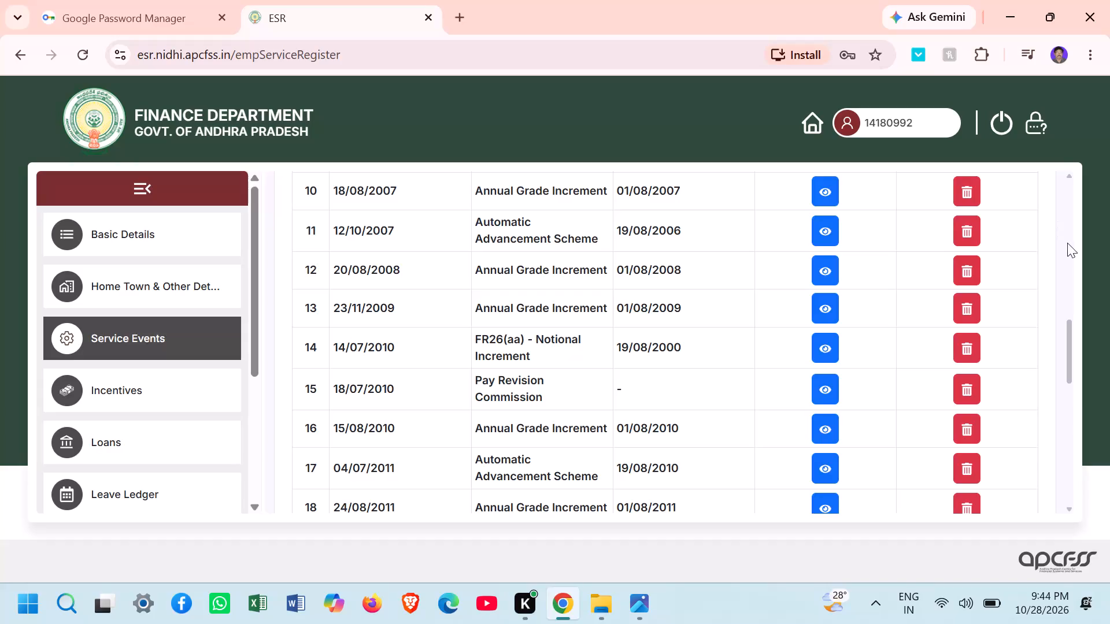
# Add a new Change in Pay record and set its Ref. Page No in Scanned SR Copy to 64.
pyautogui.doubleClick(1070, 174)
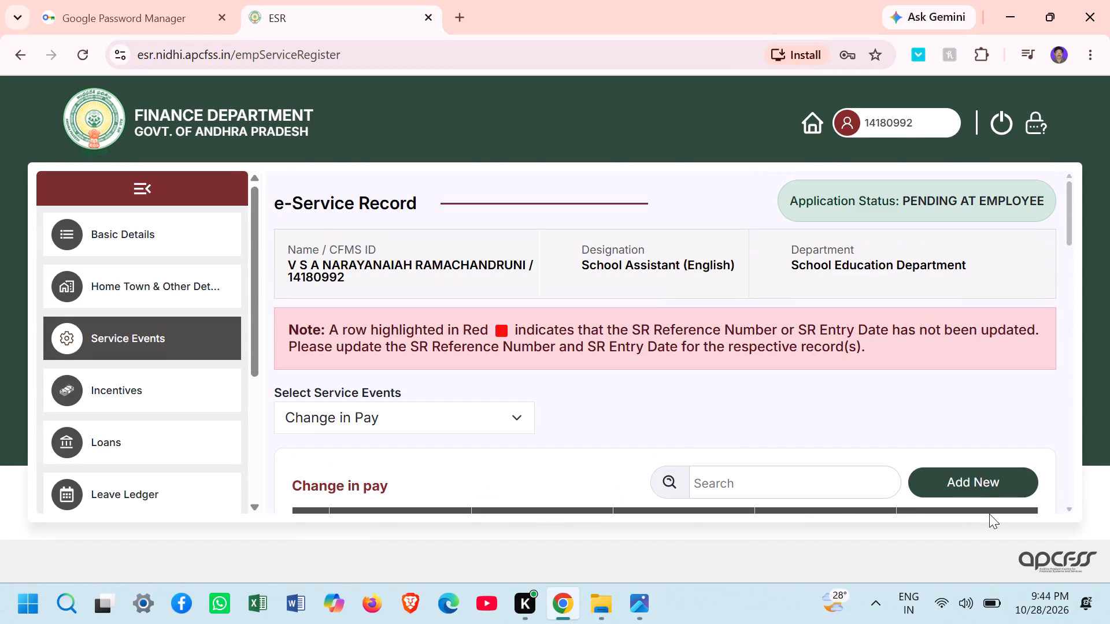
pyautogui.click(982, 478)
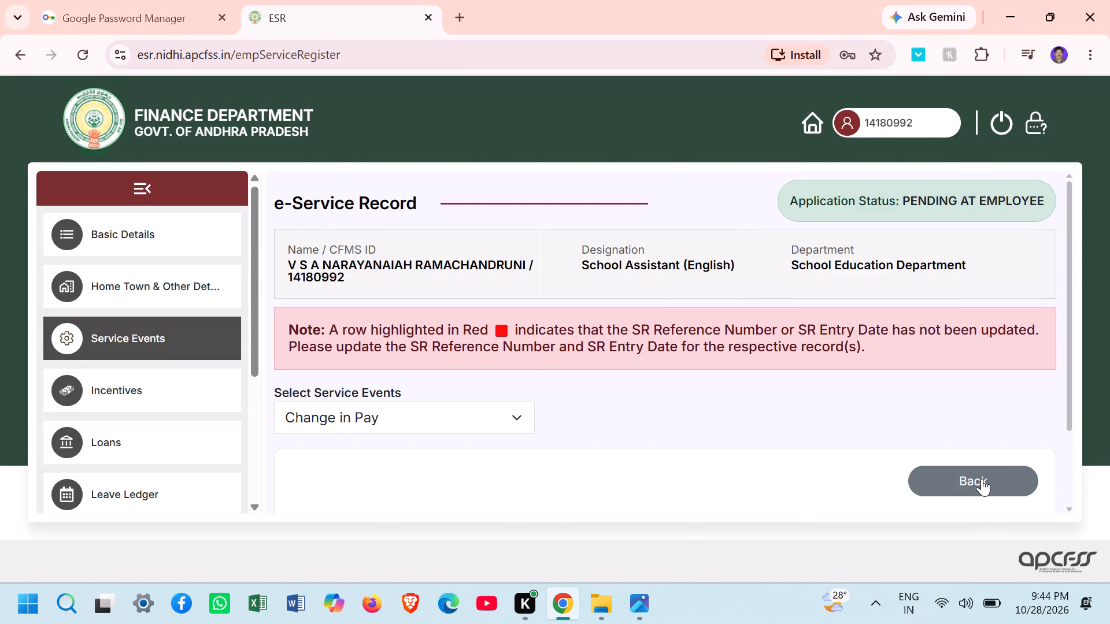
pyautogui.click(1069, 504)
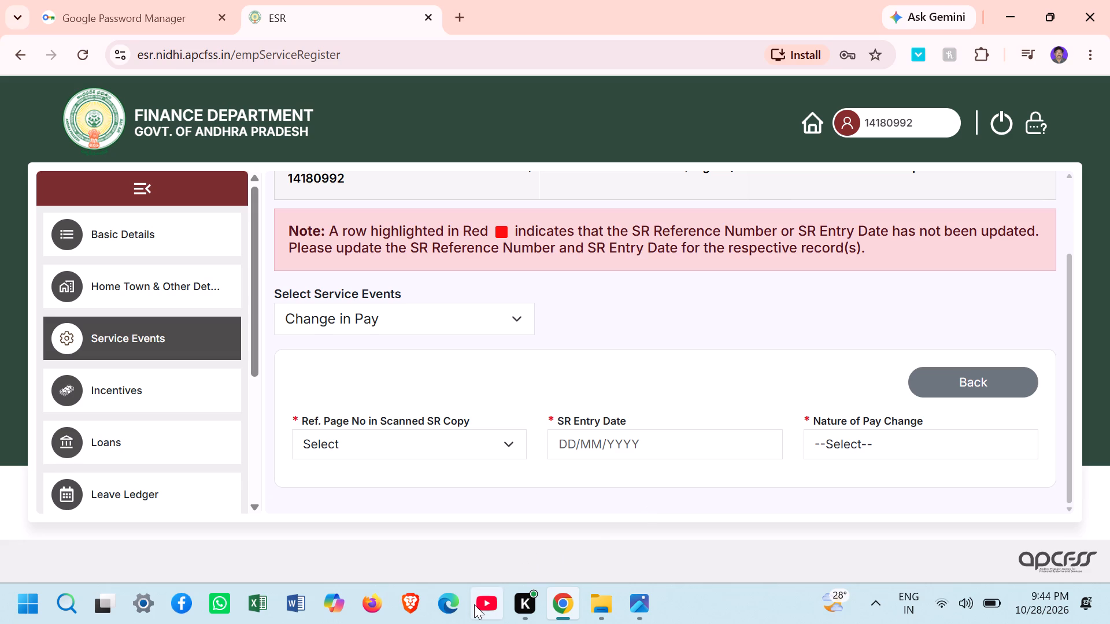
pyautogui.click(508, 444)
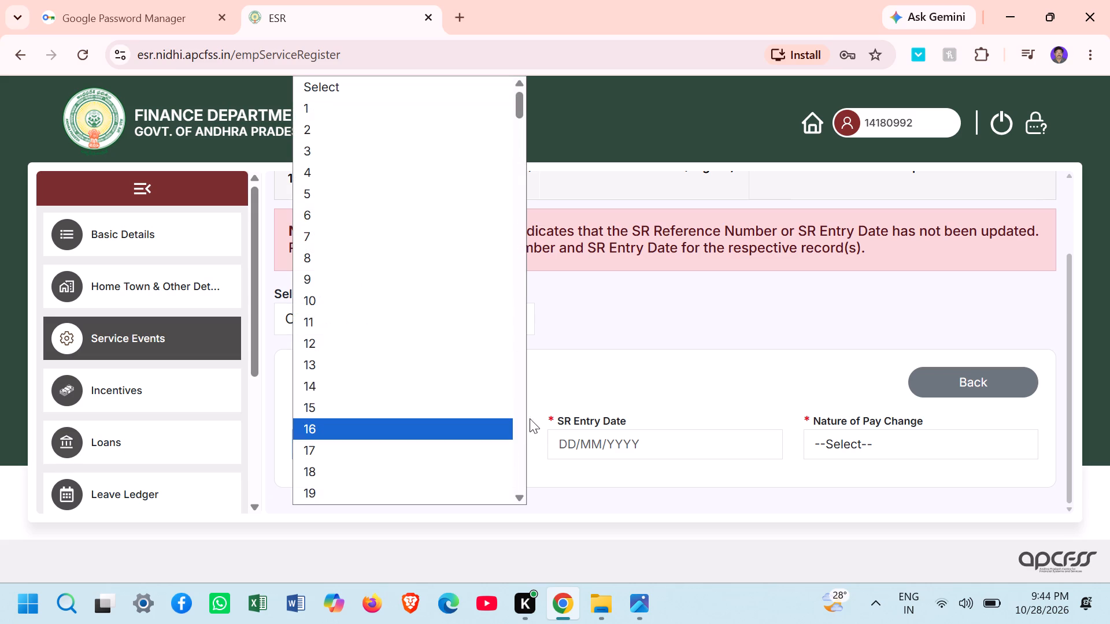
pyautogui.click(516, 462)
pyautogui.click(516, 462)
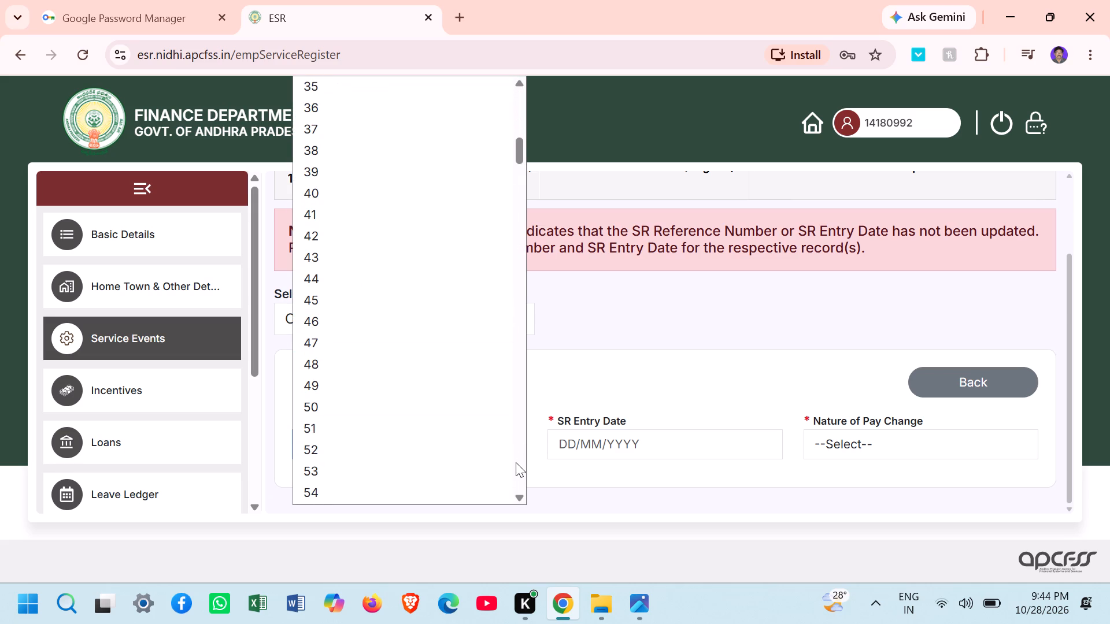
pyautogui.click(516, 462)
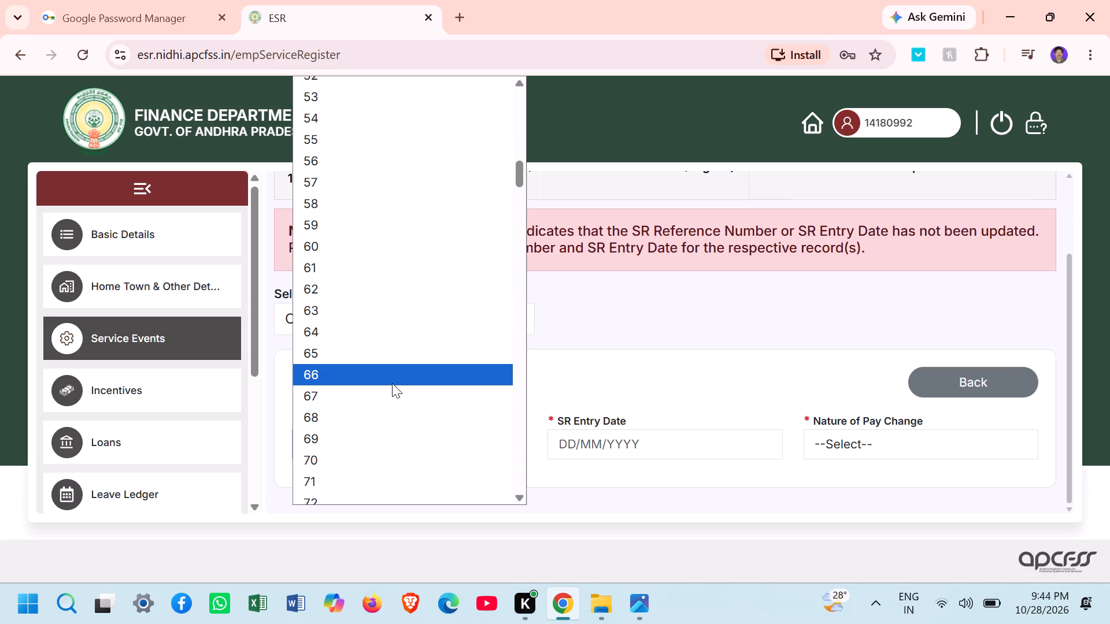
pyautogui.click(350, 333)
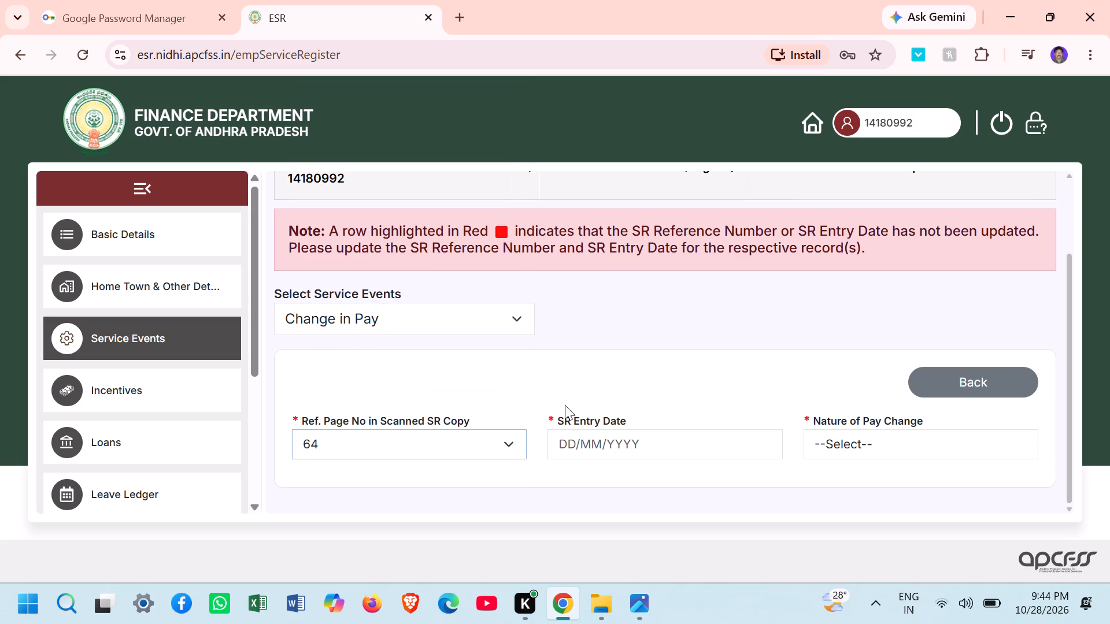
# Set the SR Entry Date of the new pay change record to 15/08/2024.
pyautogui.click(630, 445)
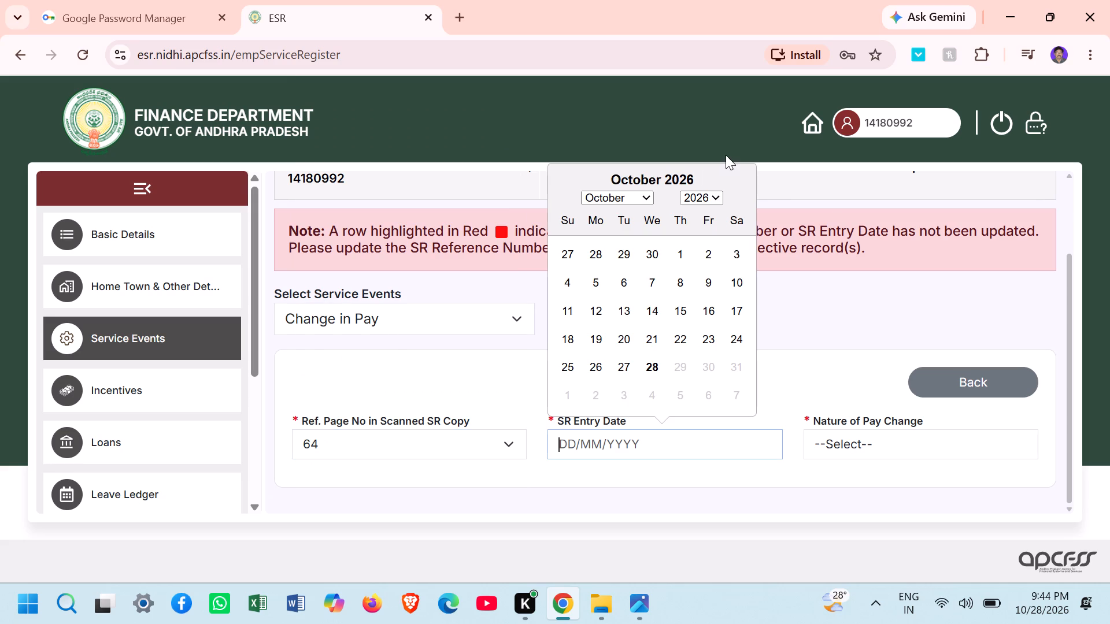
pyautogui.click(715, 195)
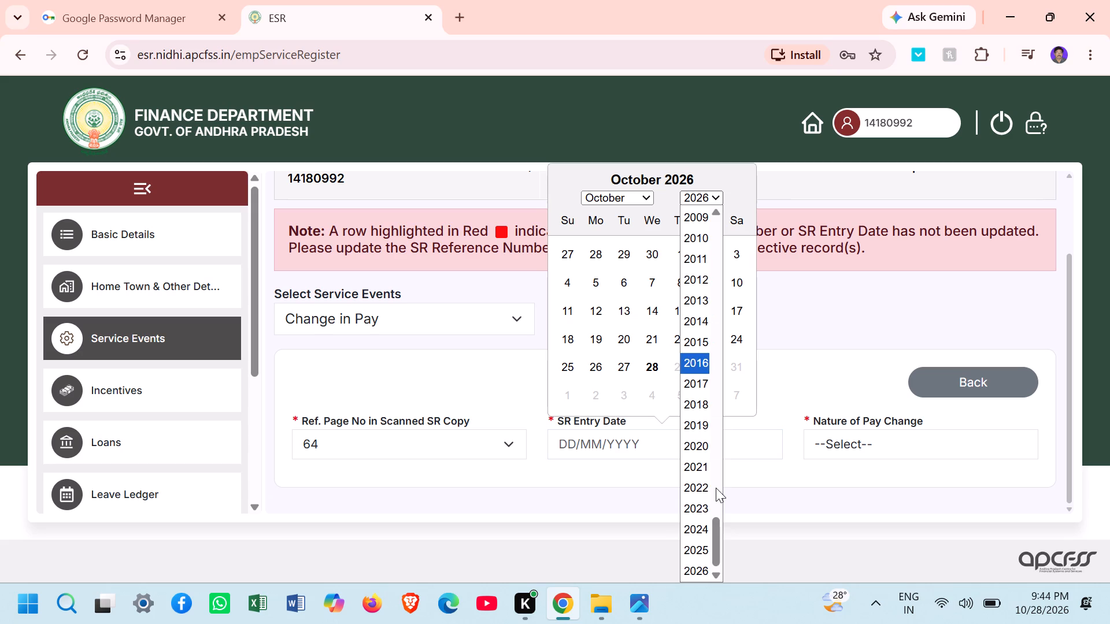
pyautogui.click(698, 531)
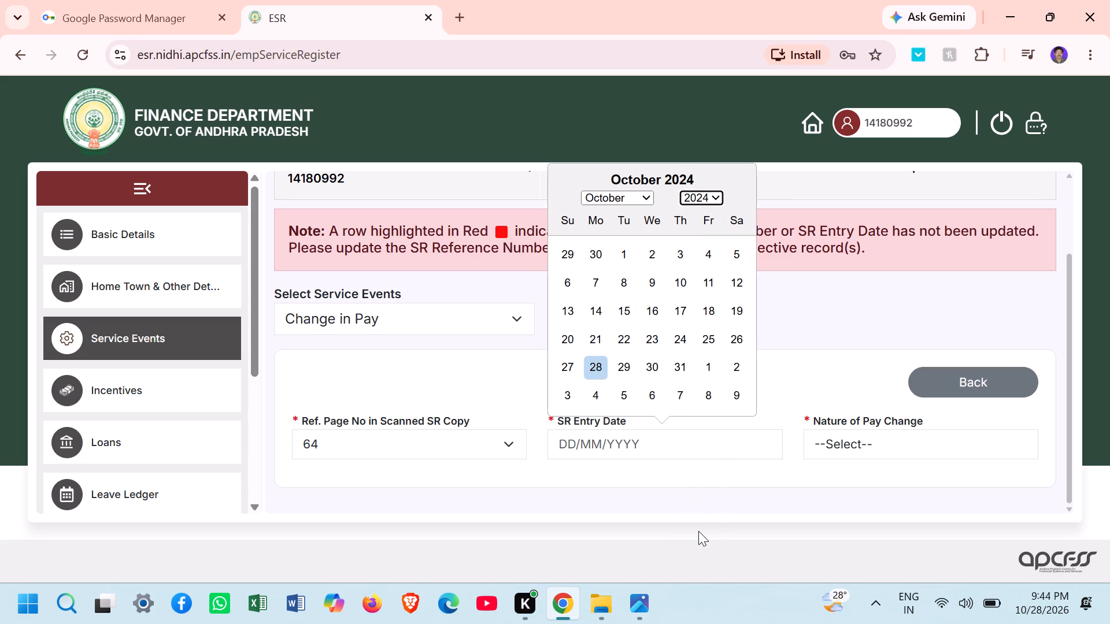
pyautogui.click(643, 198)
pyautogui.click(613, 355)
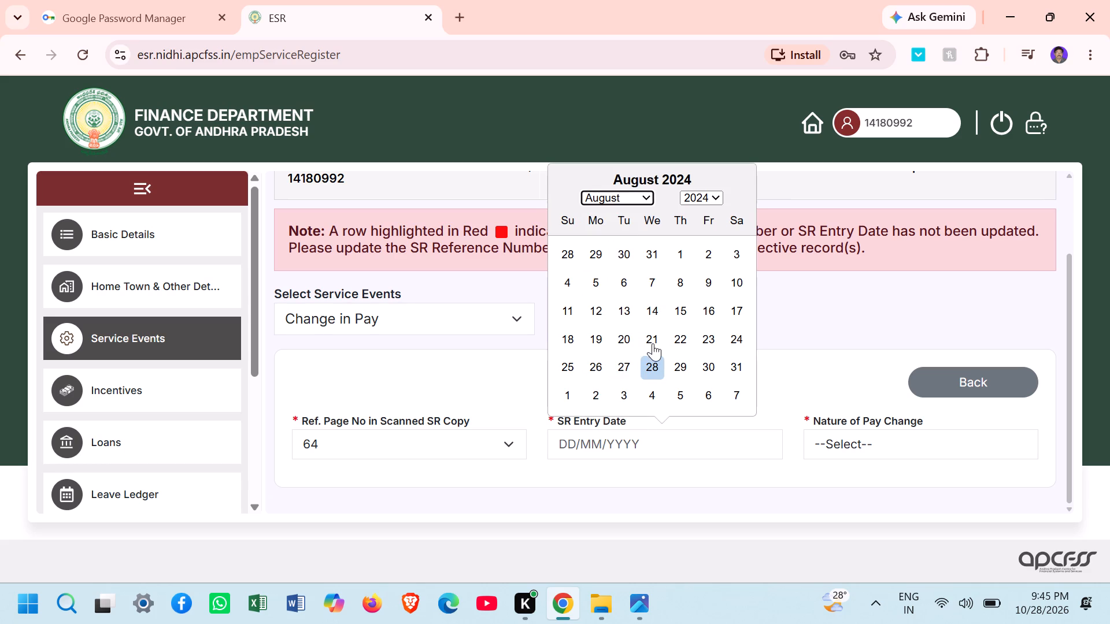
pyautogui.click(682, 311)
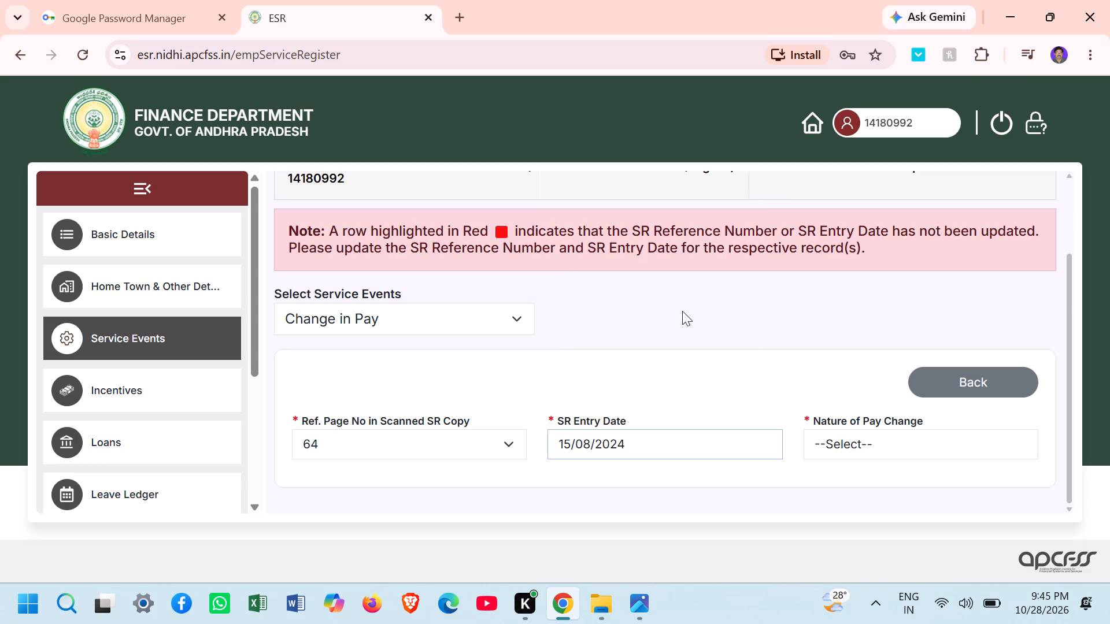
# Choose Annual Grade Increment as the Nature of Pay Change.
pyautogui.click(894, 444)
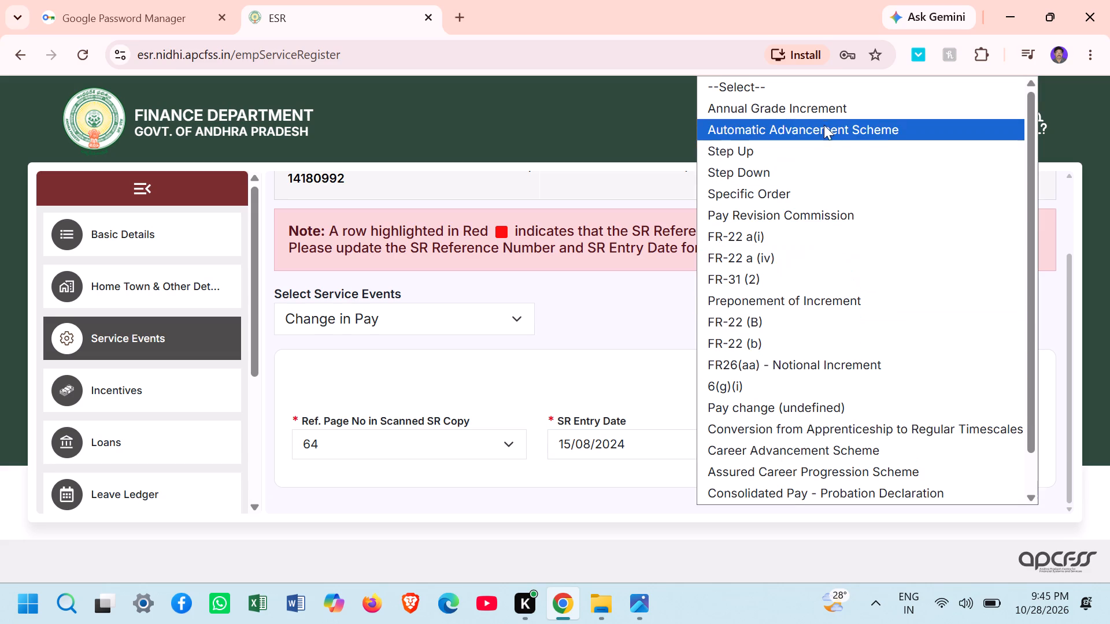
pyautogui.click(822, 110)
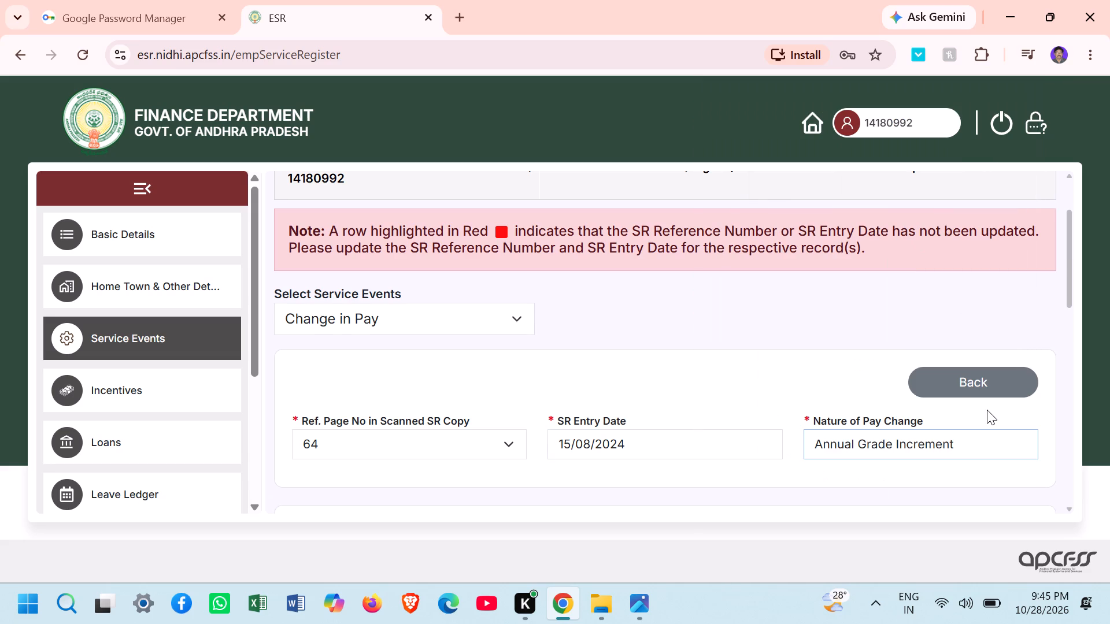
# Set the Current Basic Pay in the Annual Increment section to 74770.
pyautogui.tripleClick(1074, 509)
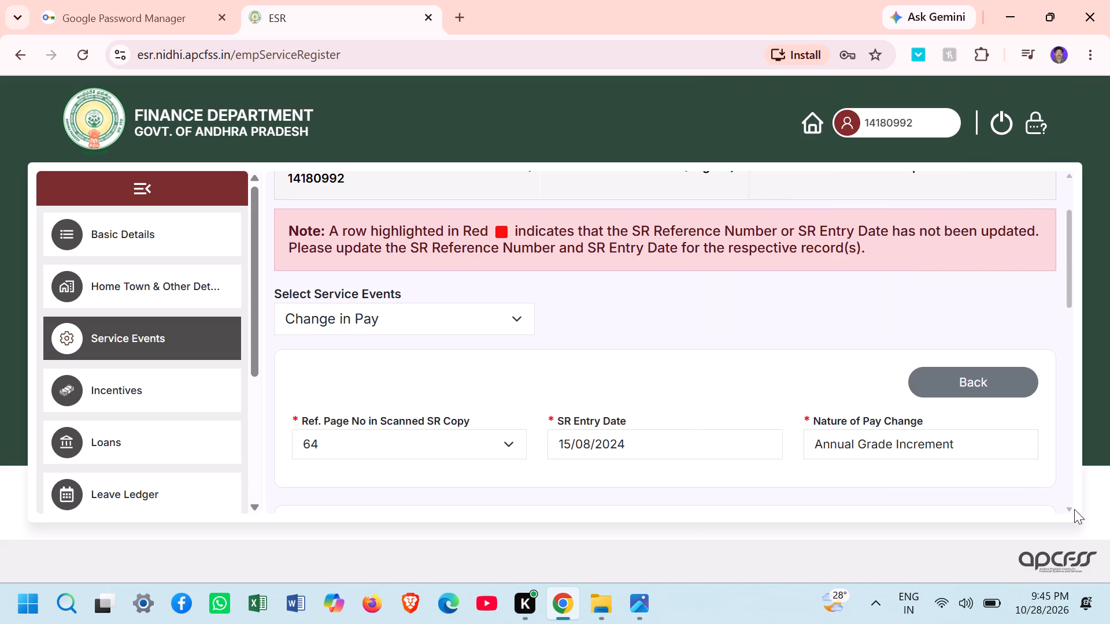
pyautogui.click(1074, 509)
pyautogui.click(1071, 510)
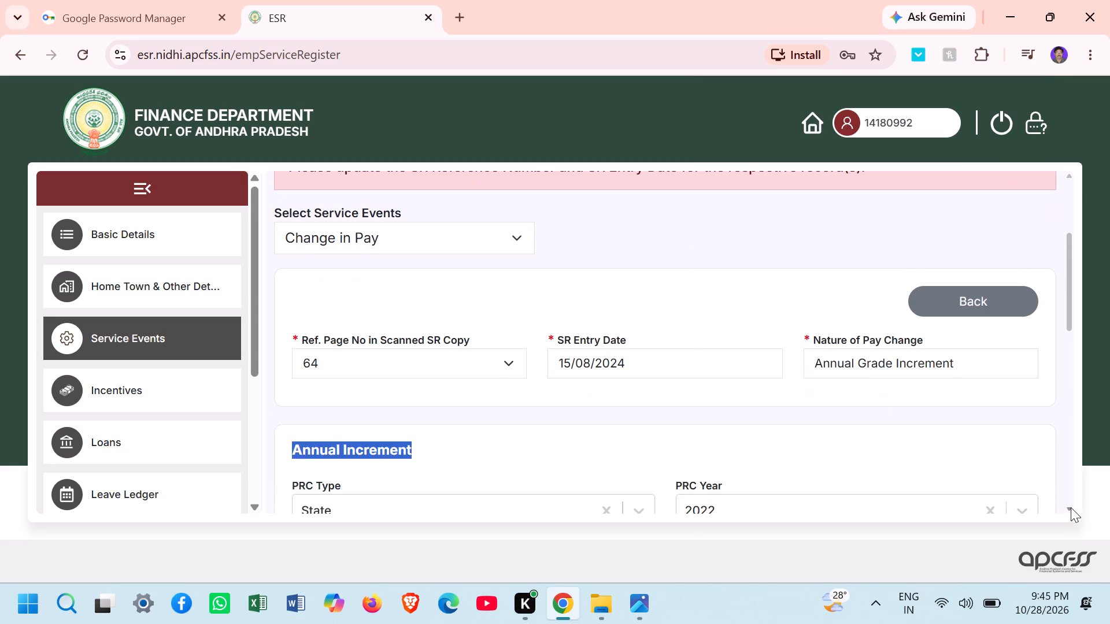
pyautogui.click(1071, 507)
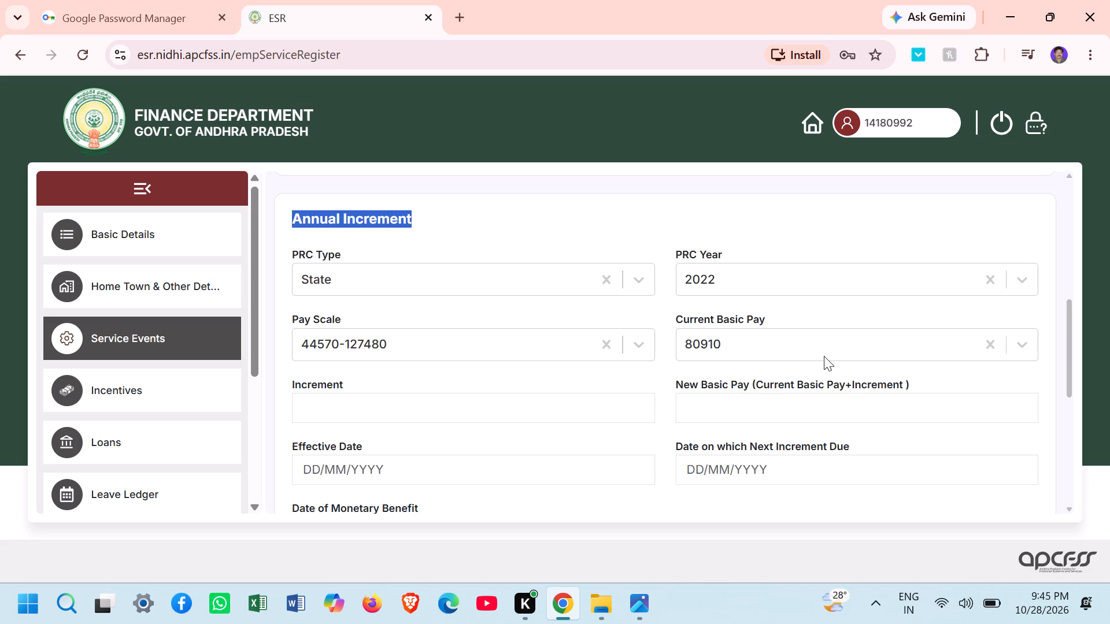
pyautogui.click(796, 355)
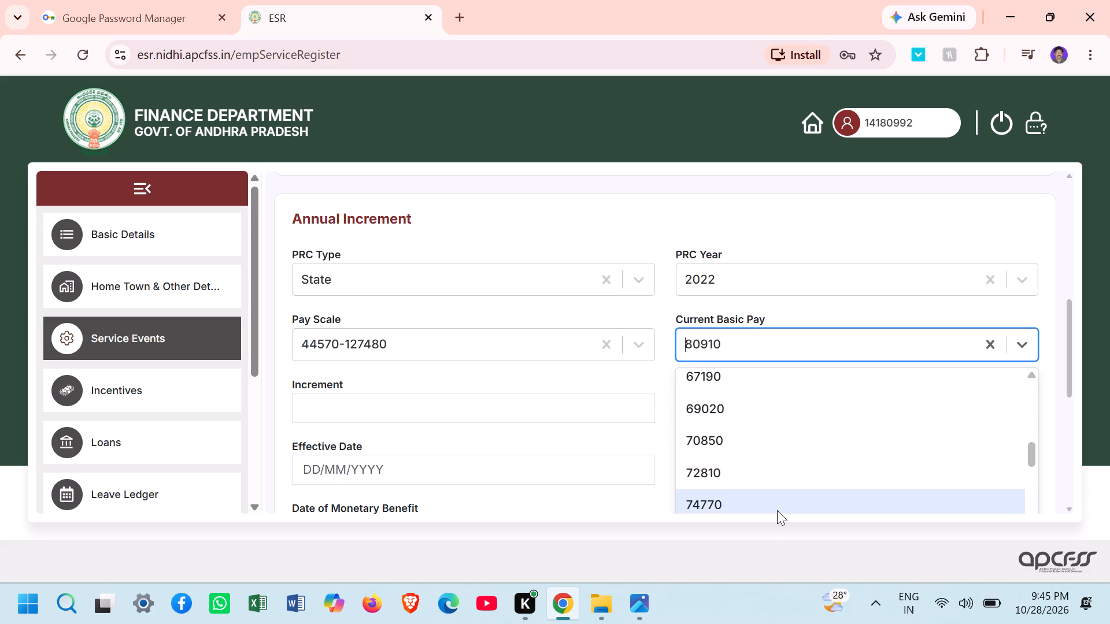
pyautogui.click(777, 510)
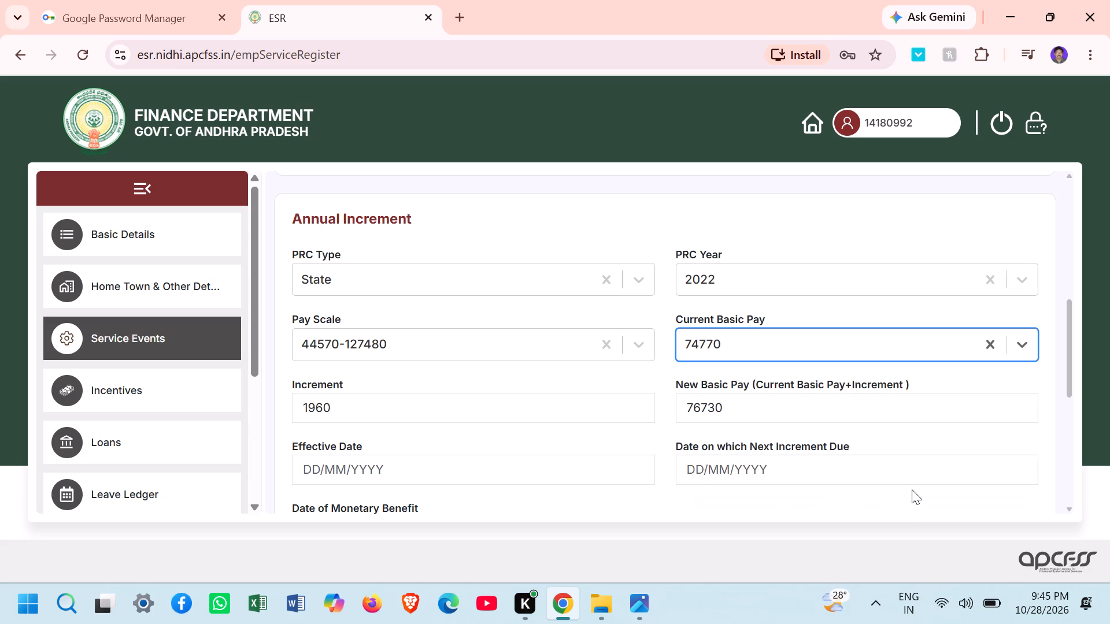
# Set the Effective Date of the annual increment to 01/08/2024.
pyautogui.tripleClick(1071, 507)
pyautogui.click(1071, 507)
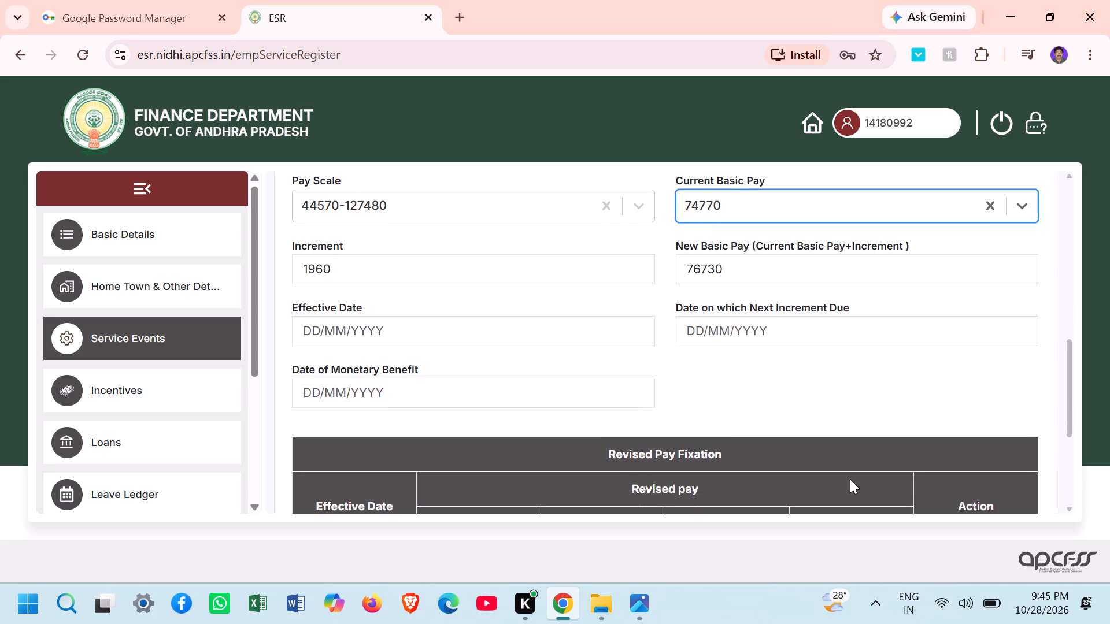
pyautogui.click(417, 326)
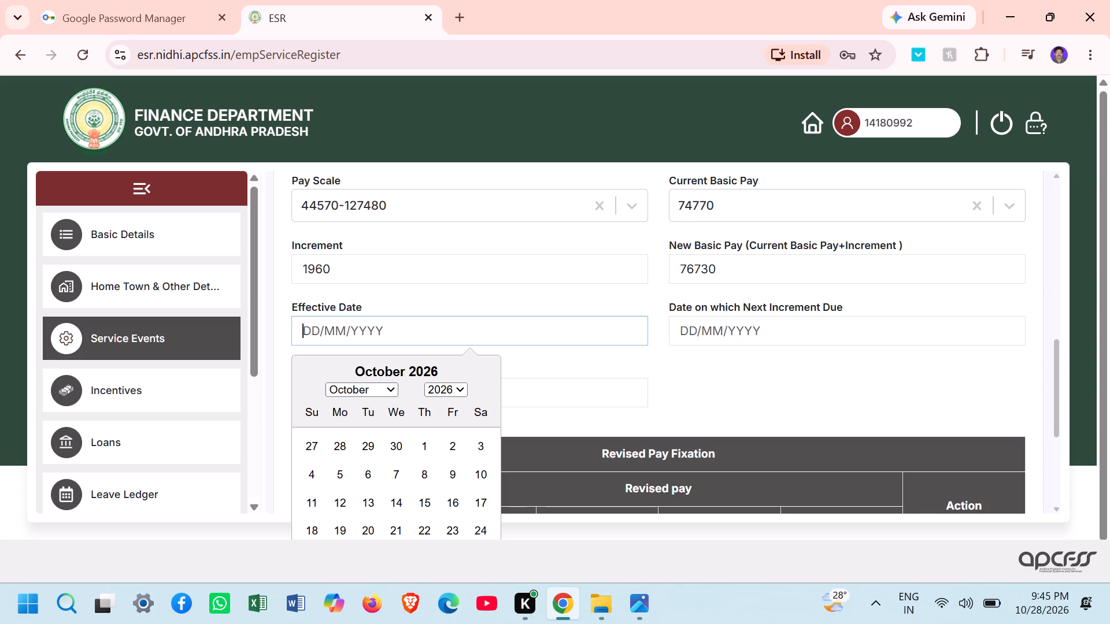
pyautogui.click(465, 388)
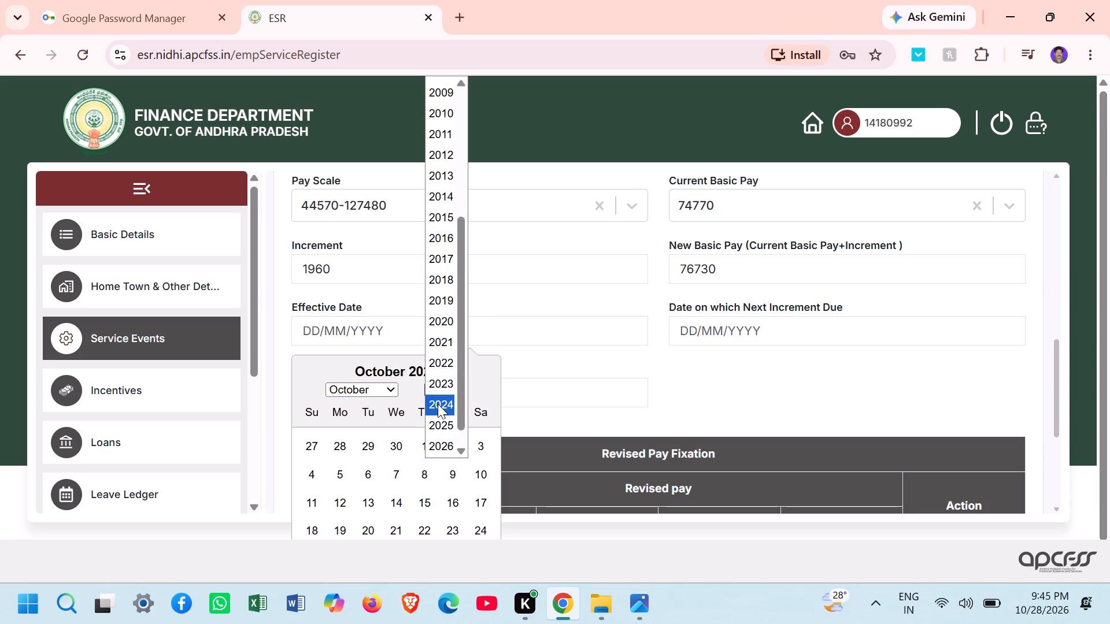
pyautogui.click(438, 404)
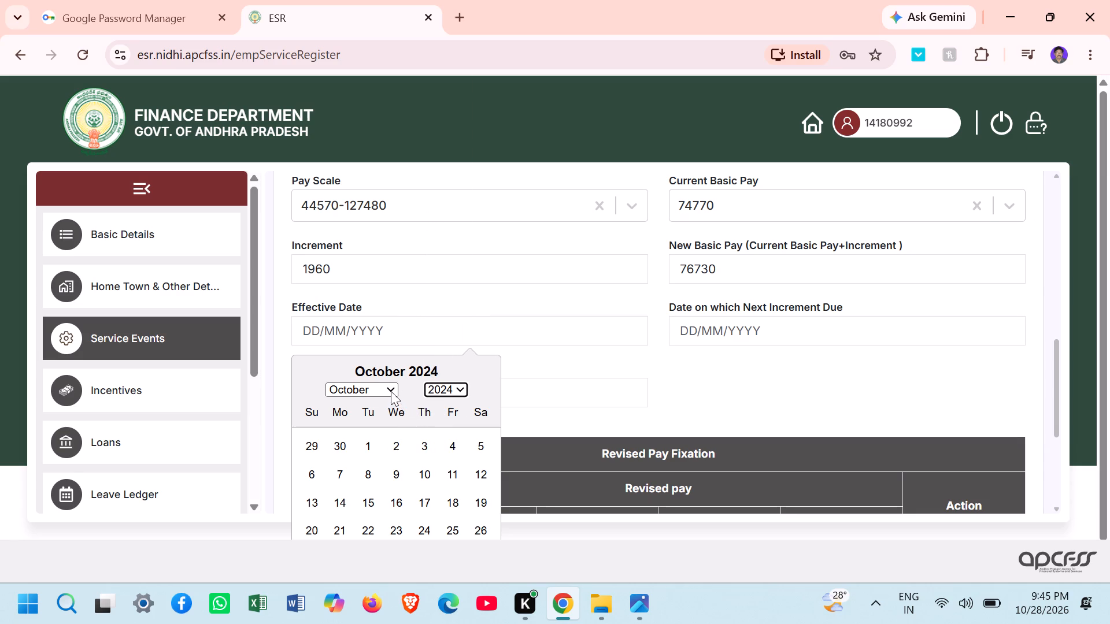
pyautogui.click(391, 391)
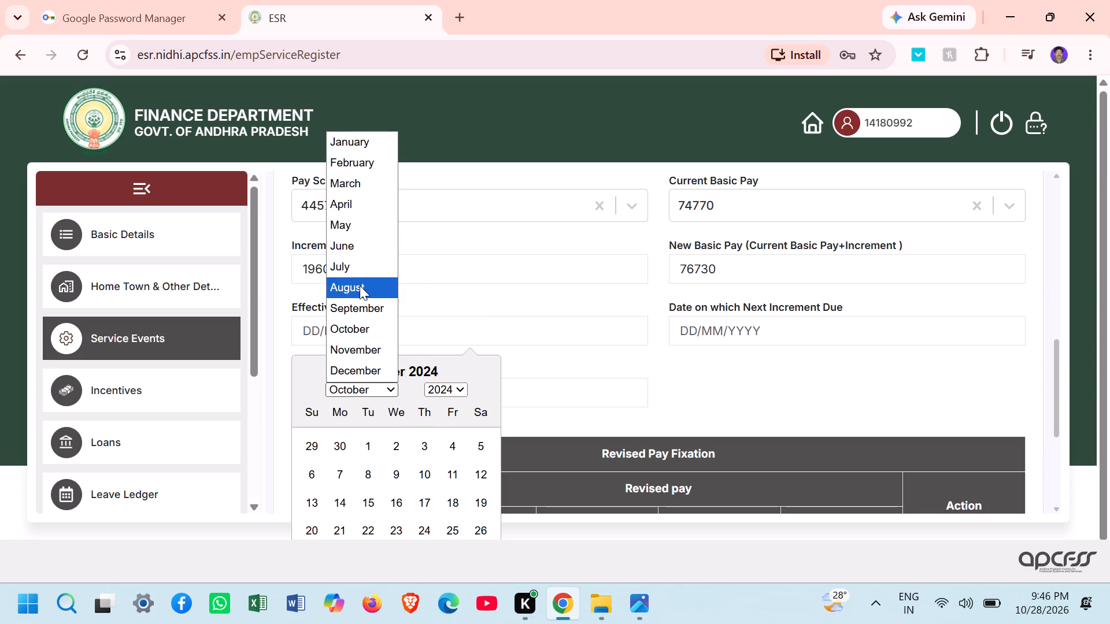
pyautogui.click(360, 285)
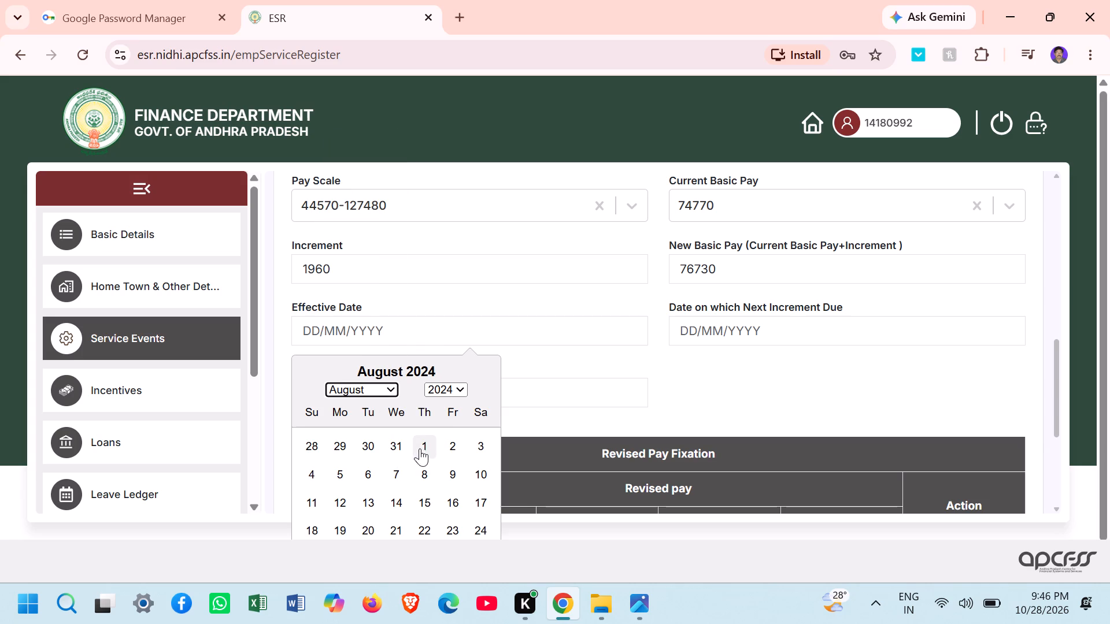
pyautogui.click(425, 447)
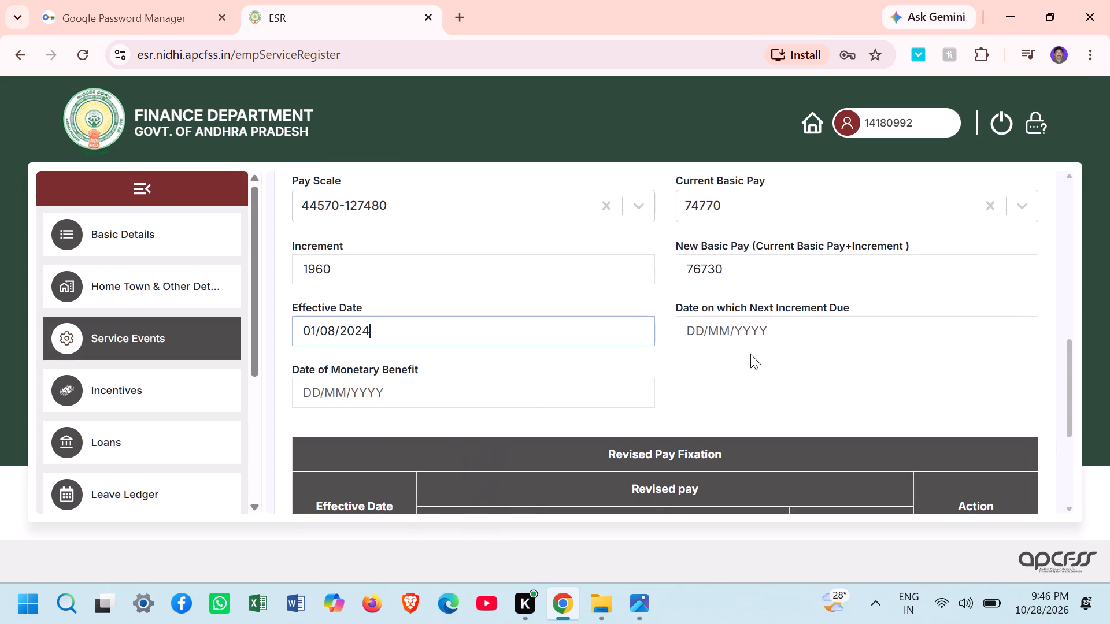
# Set the Date of Monetary Benefit of the annual increment to 01/08/2024.
pyautogui.click(402, 399)
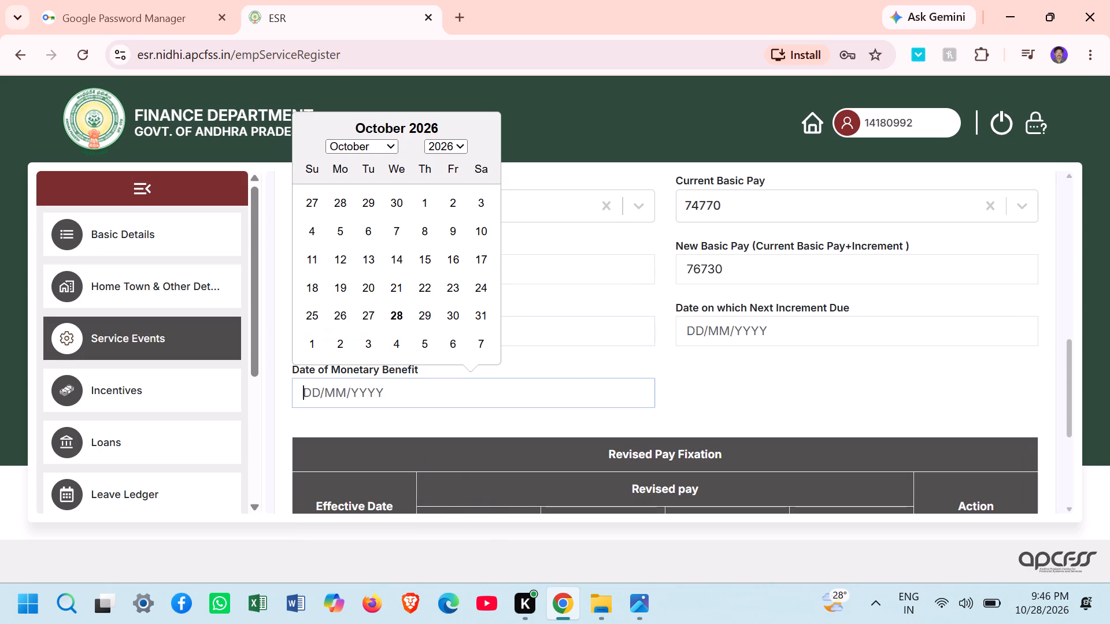
pyautogui.click(458, 146)
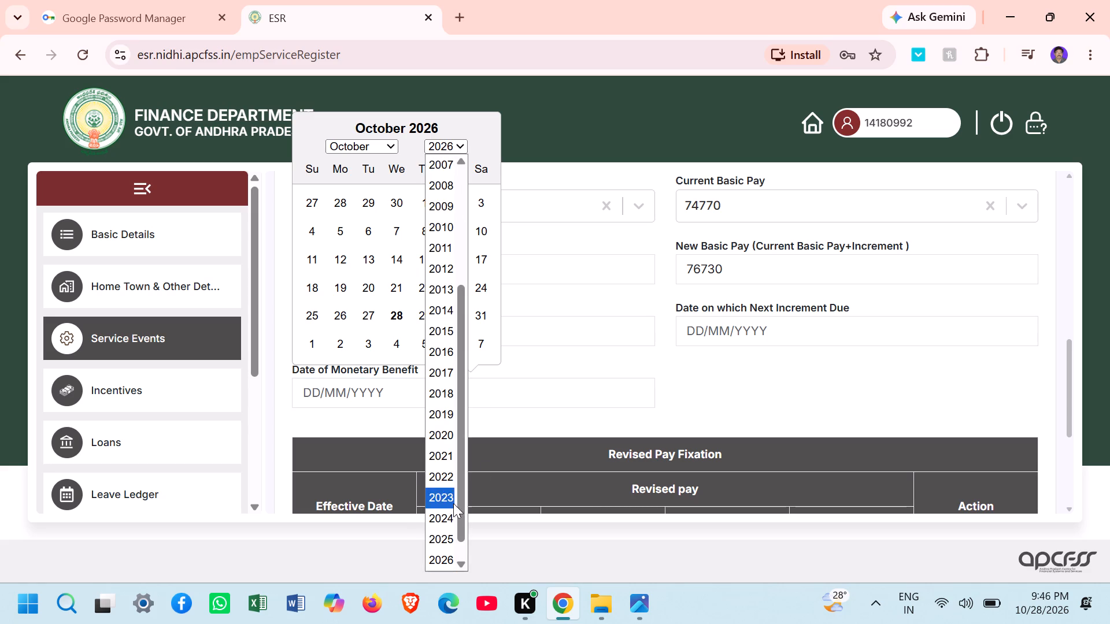
pyautogui.click(446, 512)
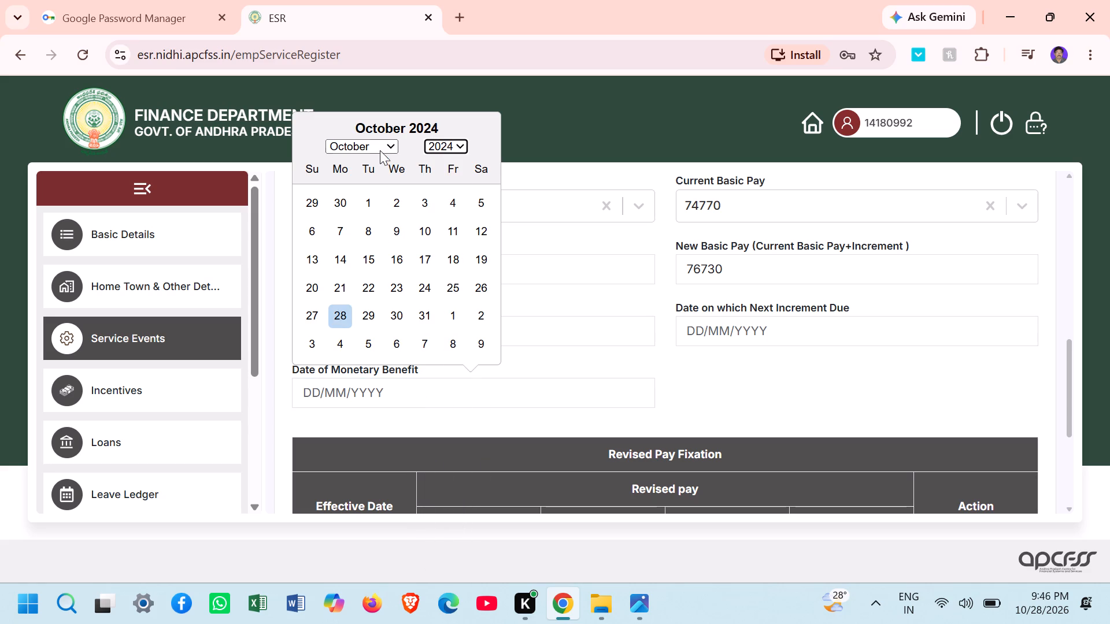
pyautogui.click(389, 148)
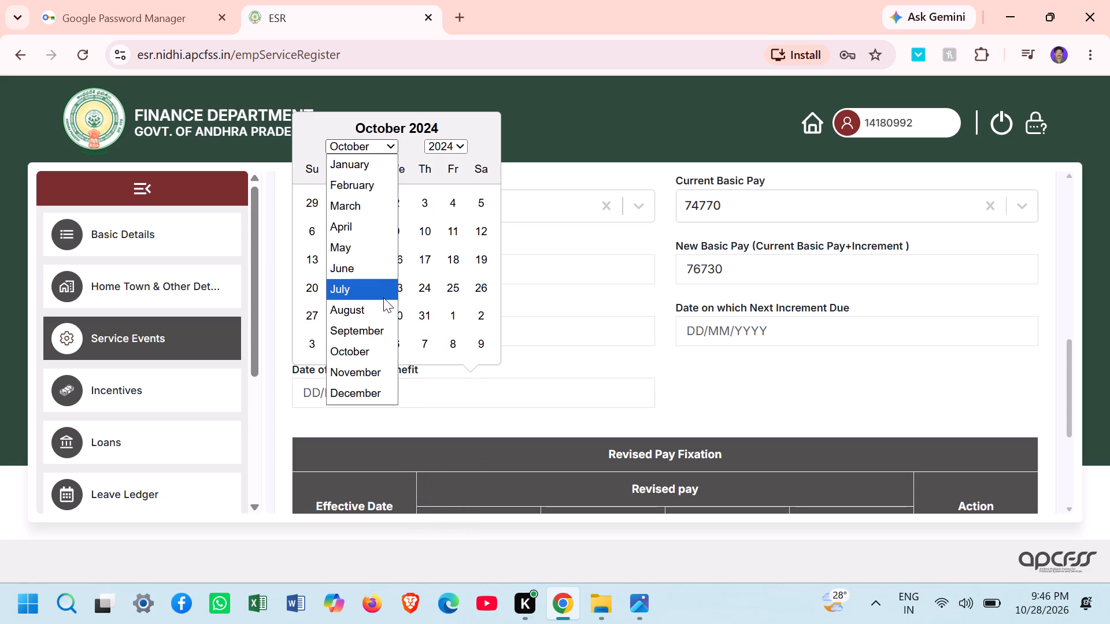
pyautogui.click(383, 306)
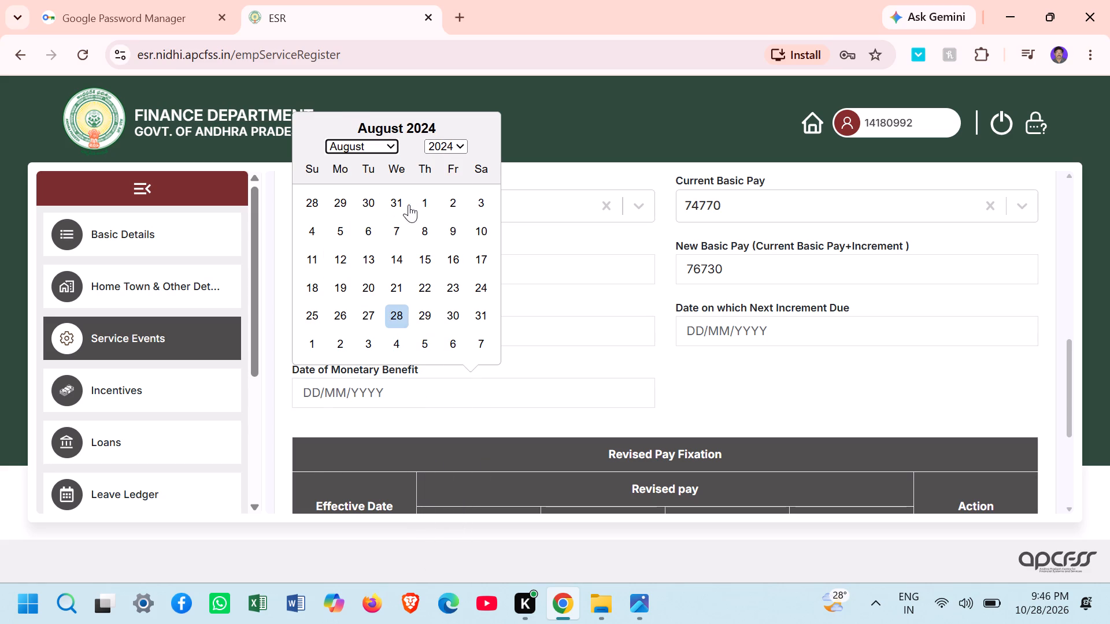
pyautogui.click(423, 201)
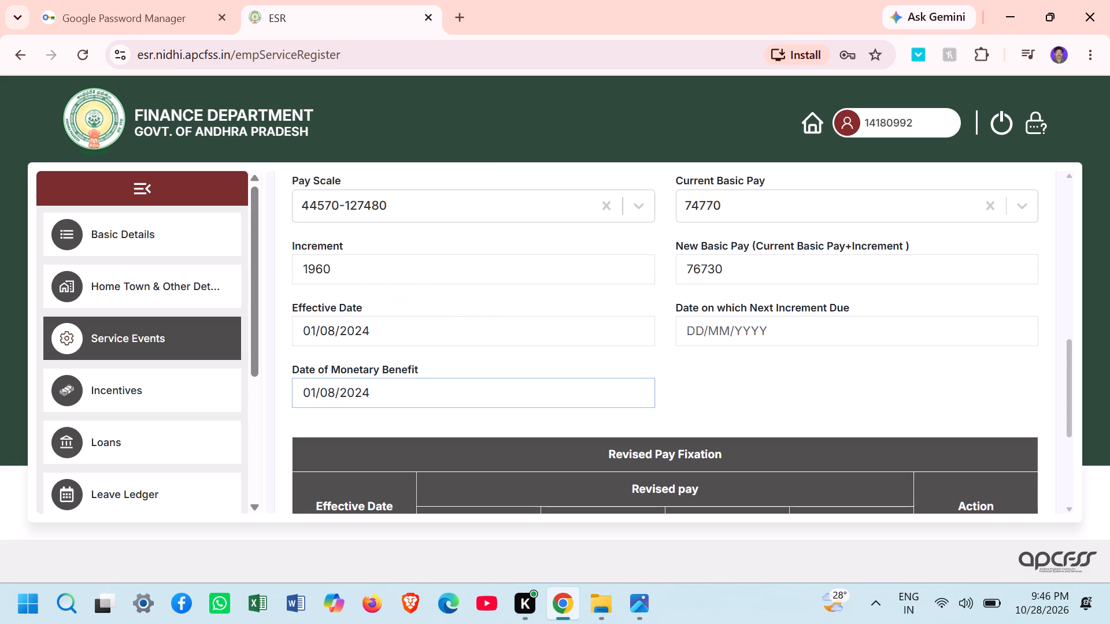
# Set the Date on which Next Increment Due to 01/08/2025.
pyautogui.click(772, 328)
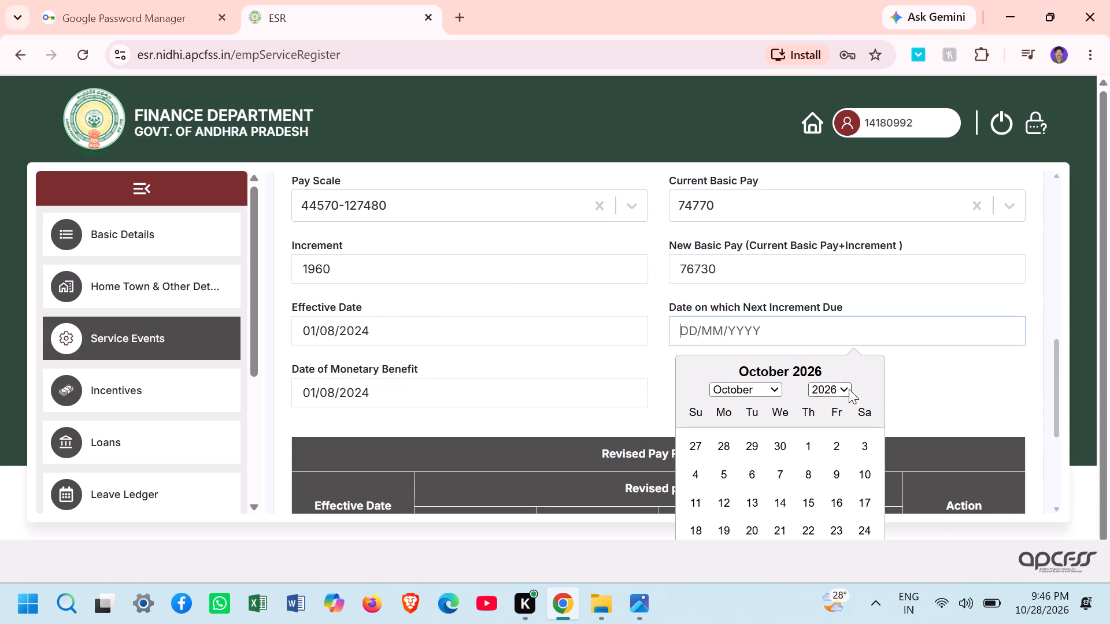
pyautogui.click(846, 392)
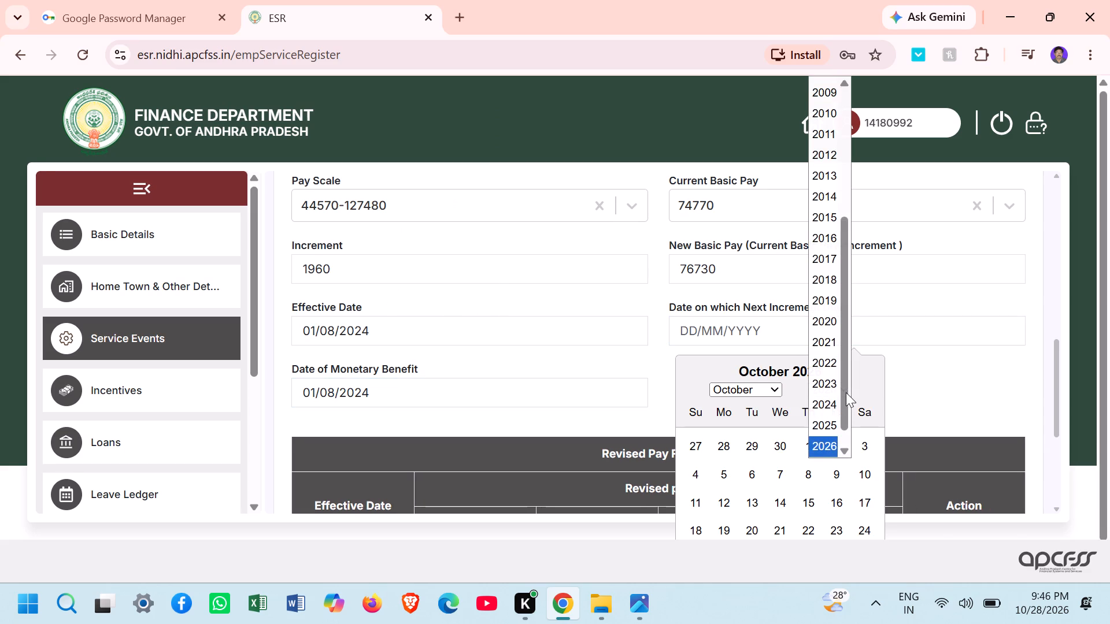
pyautogui.click(835, 419)
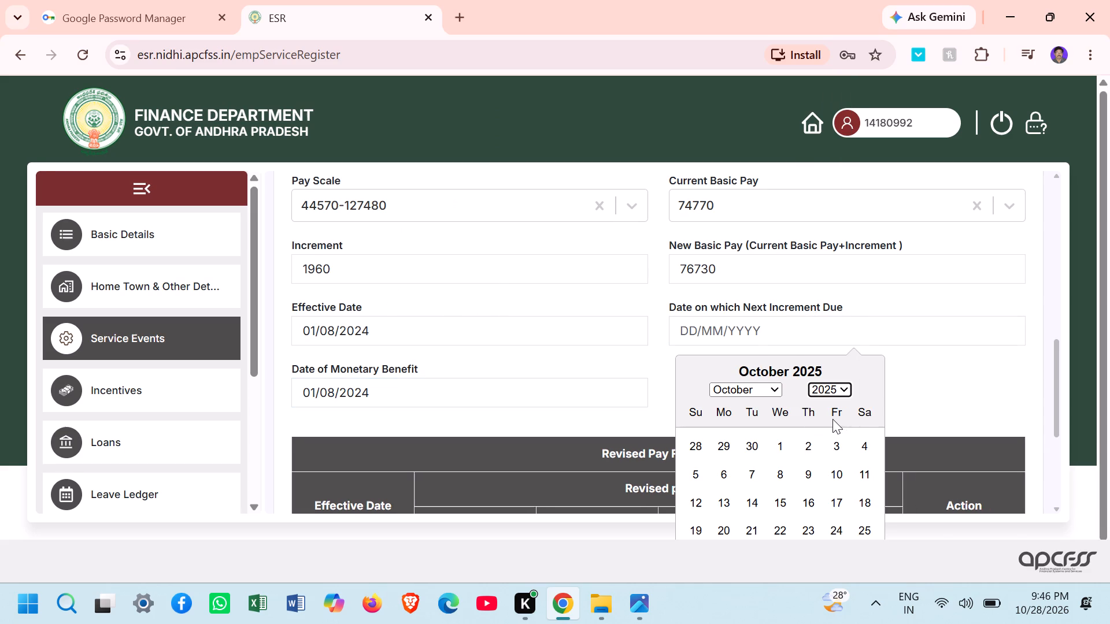
pyautogui.click(775, 393)
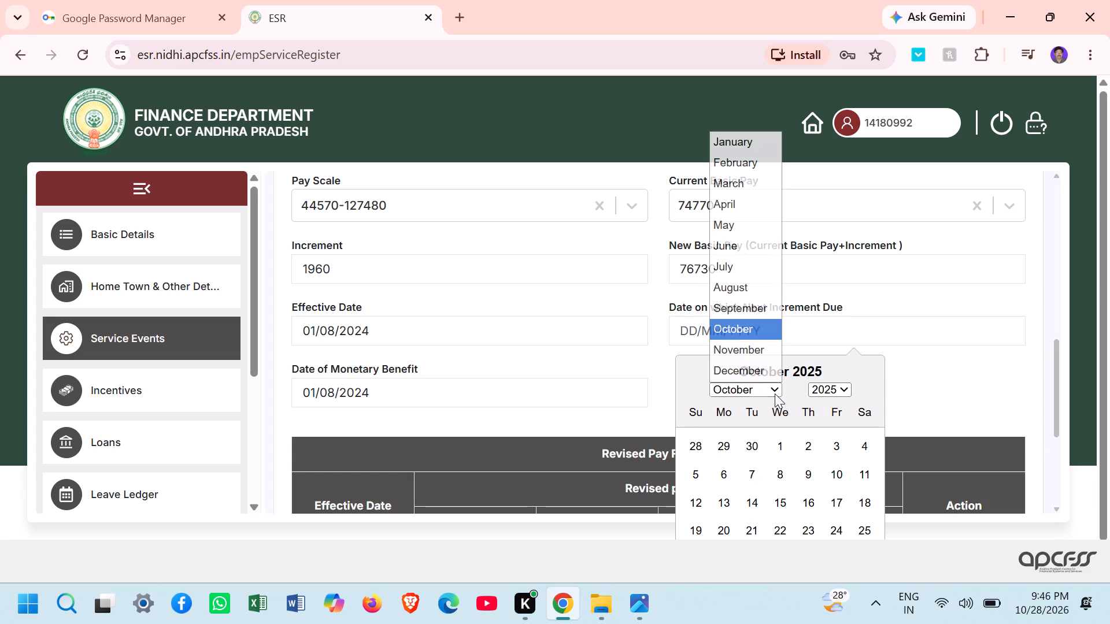
pyautogui.click(740, 284)
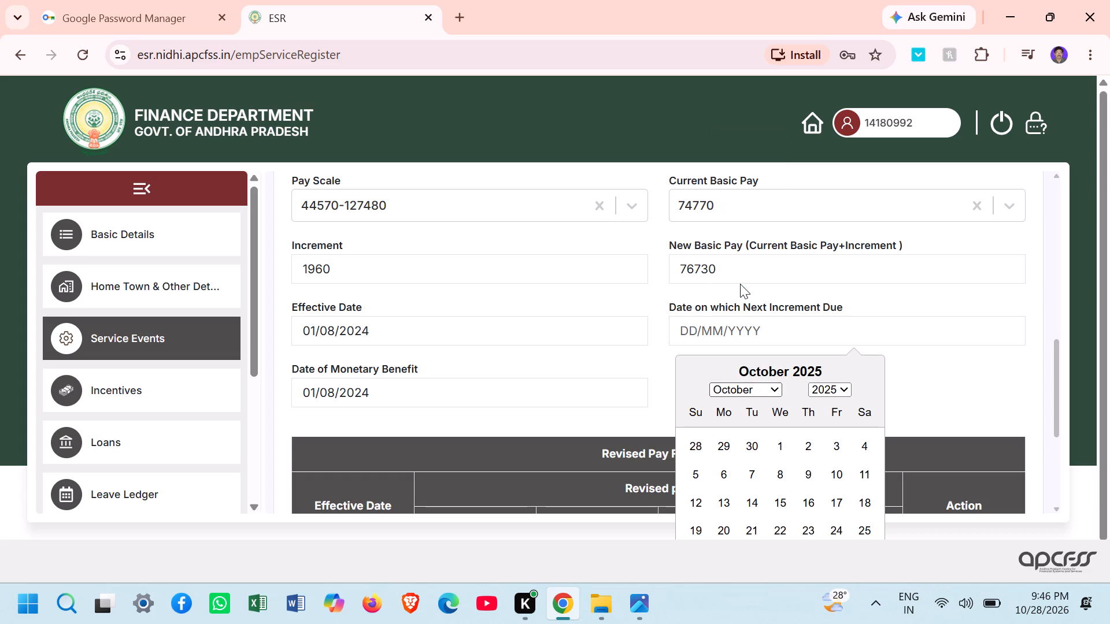
pyautogui.click(841, 444)
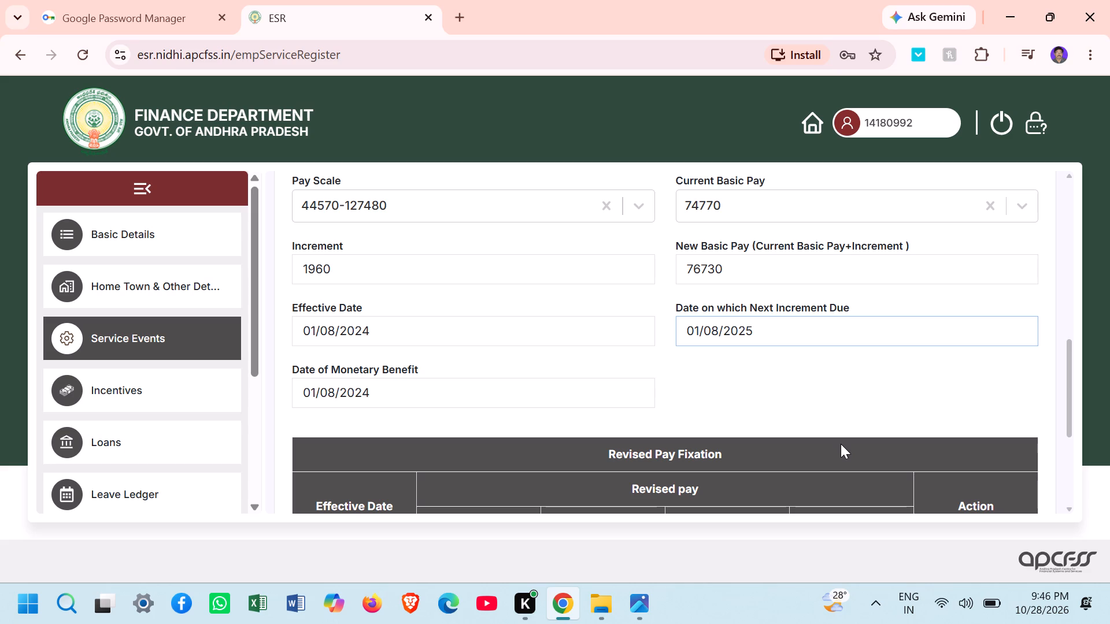
# Set the Effective Date in the Revised Pay Fixation table to 01/08/2024.
pyautogui.click(1063, 503)
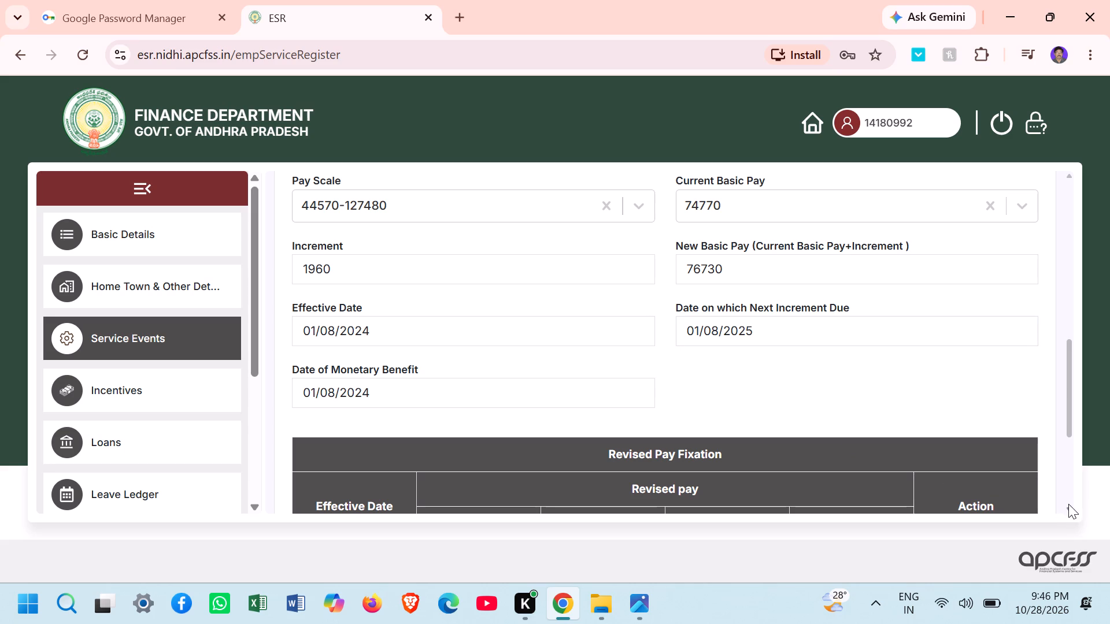
pyautogui.click(1070, 512)
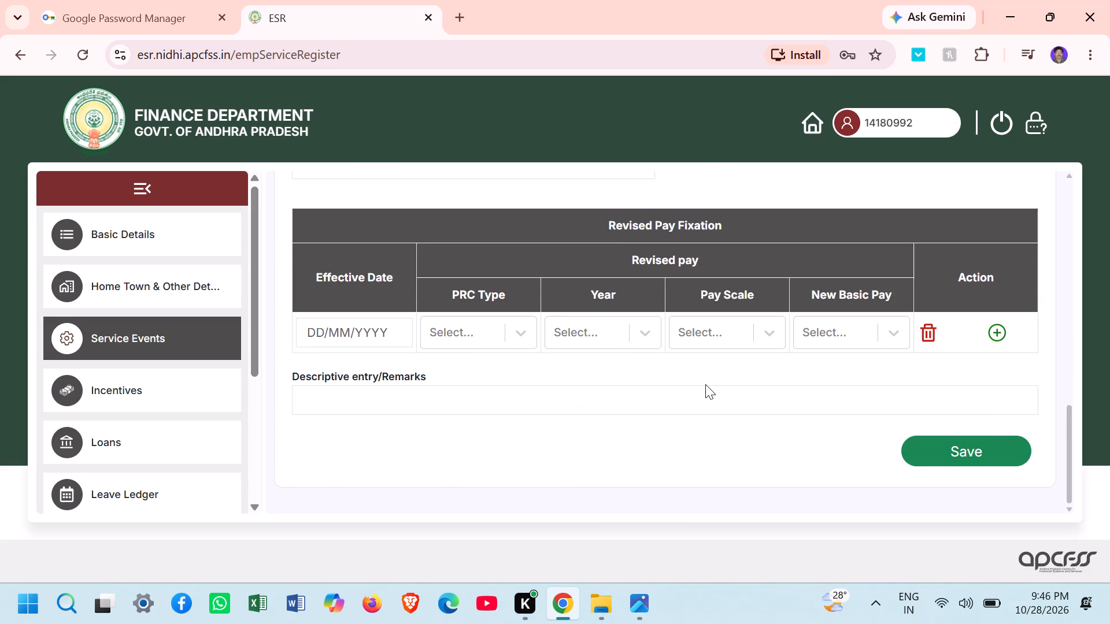
pyautogui.click(378, 332)
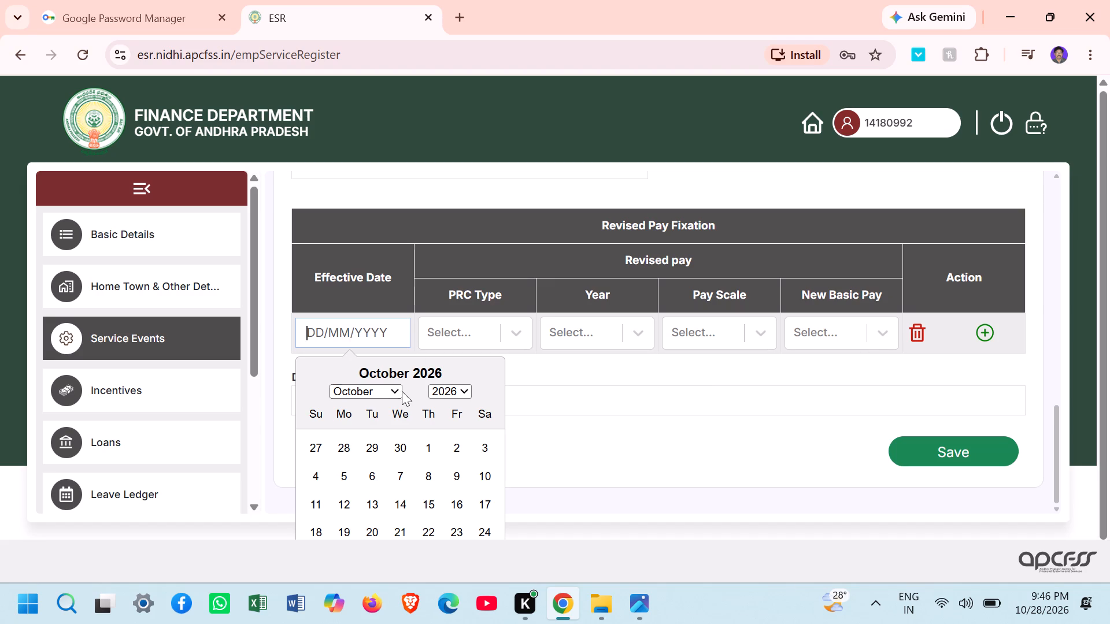
pyautogui.click(465, 393)
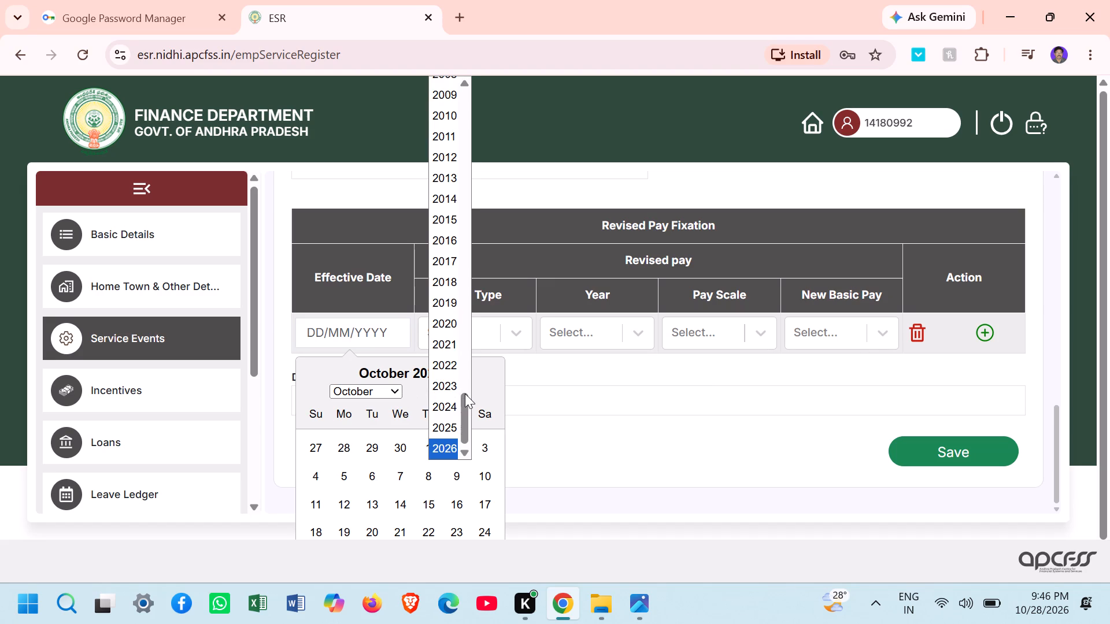
pyautogui.click(448, 404)
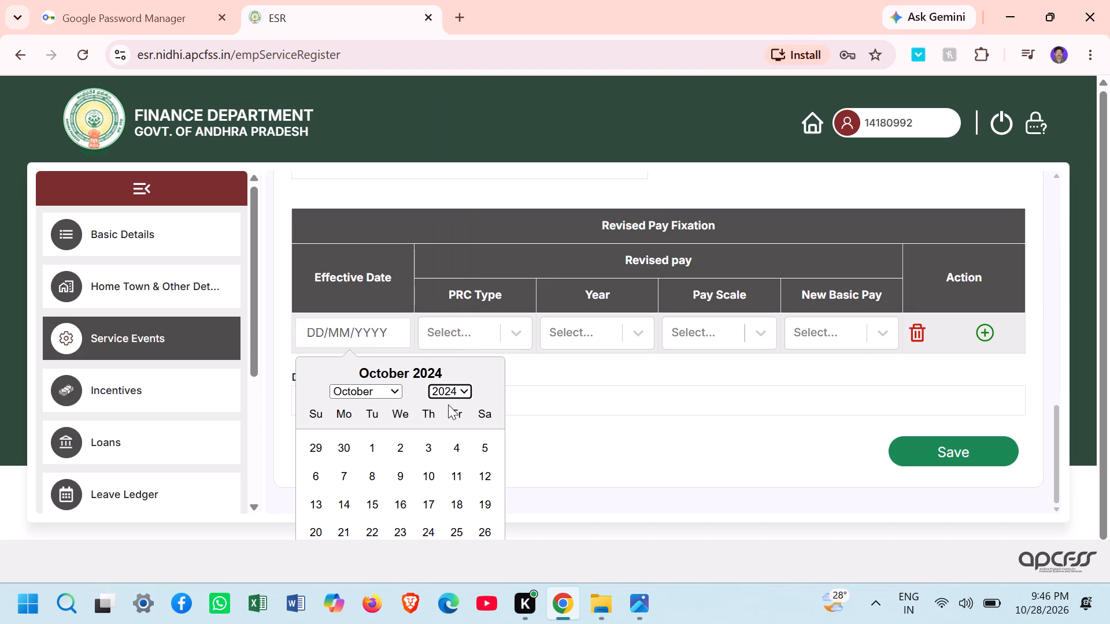
pyautogui.click(396, 391)
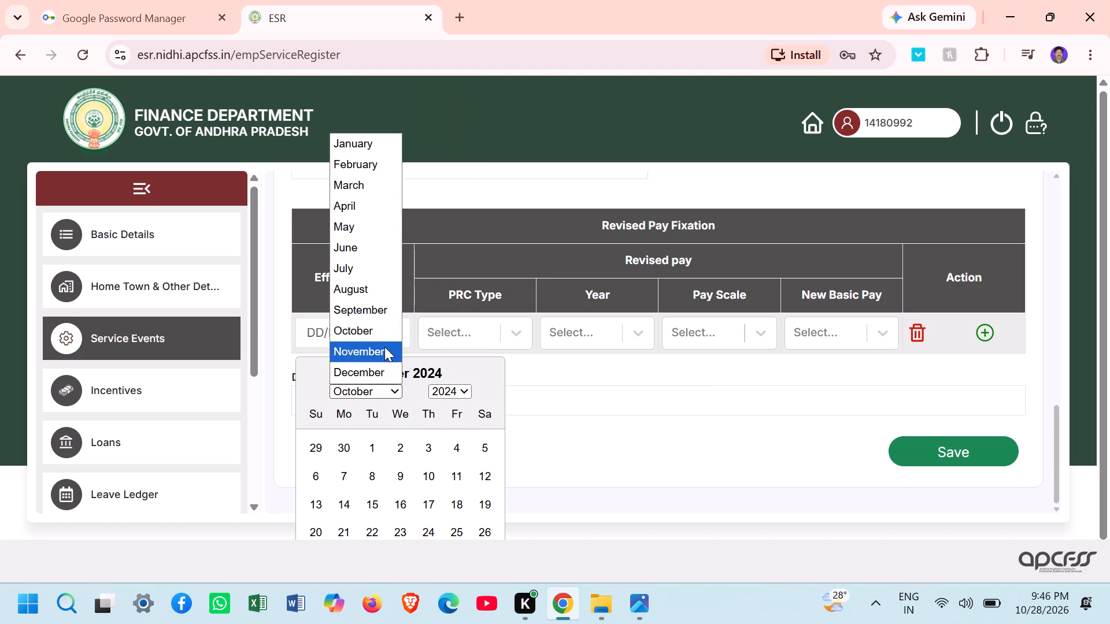
pyautogui.click(375, 285)
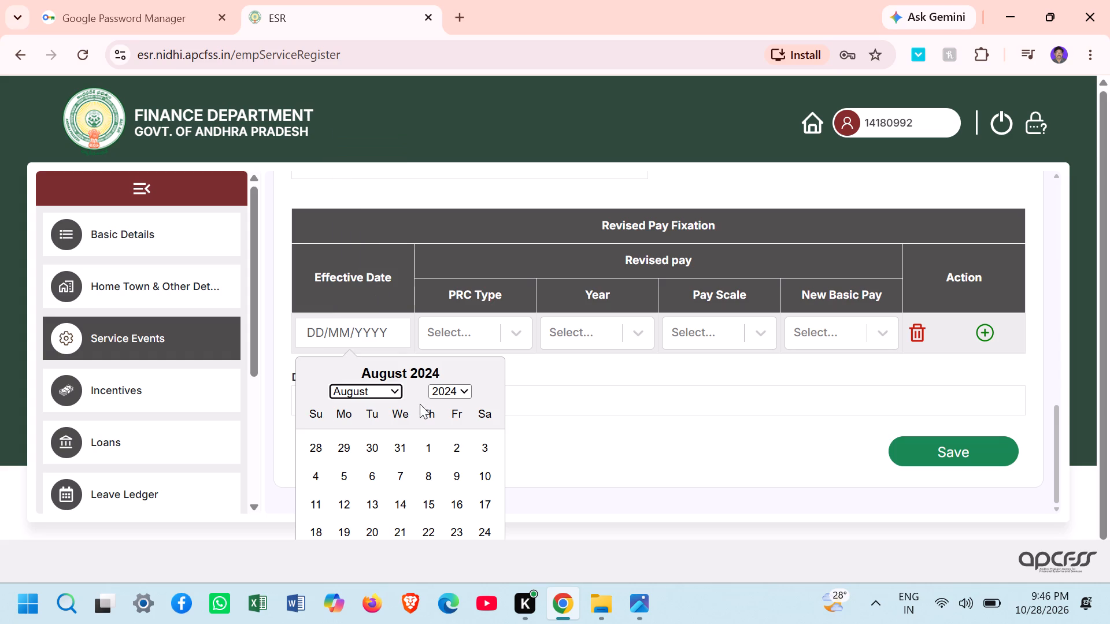
pyautogui.click(431, 445)
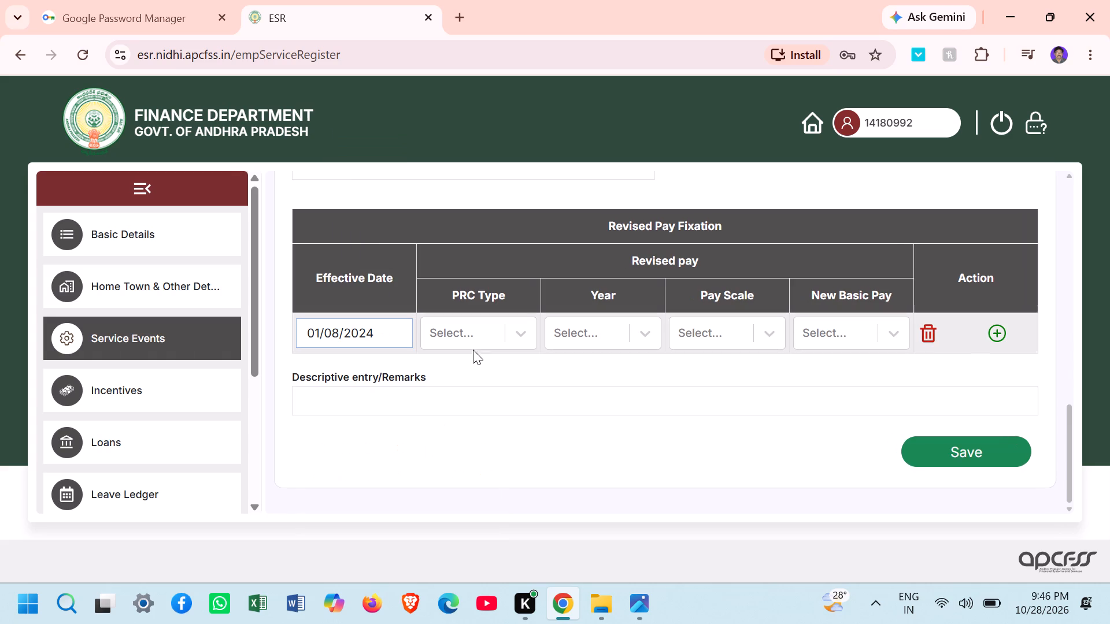
# Set the PRC Type to State and the Year to 2022 in the Revised Pay Fixation row.
pyautogui.click(521, 332)
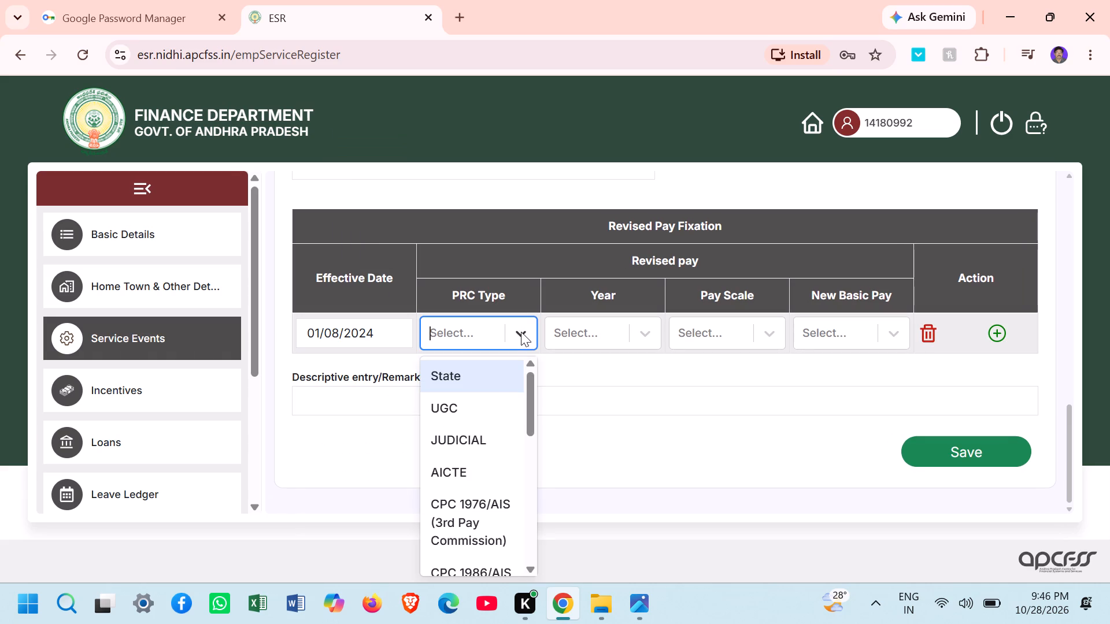
pyautogui.click(471, 373)
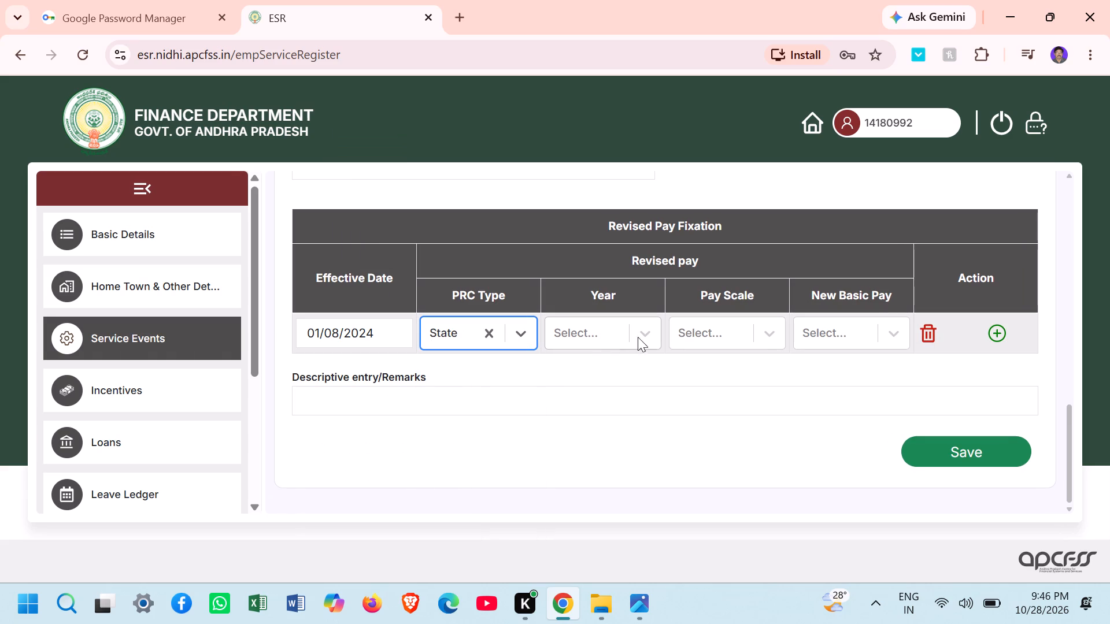
pyautogui.click(642, 337)
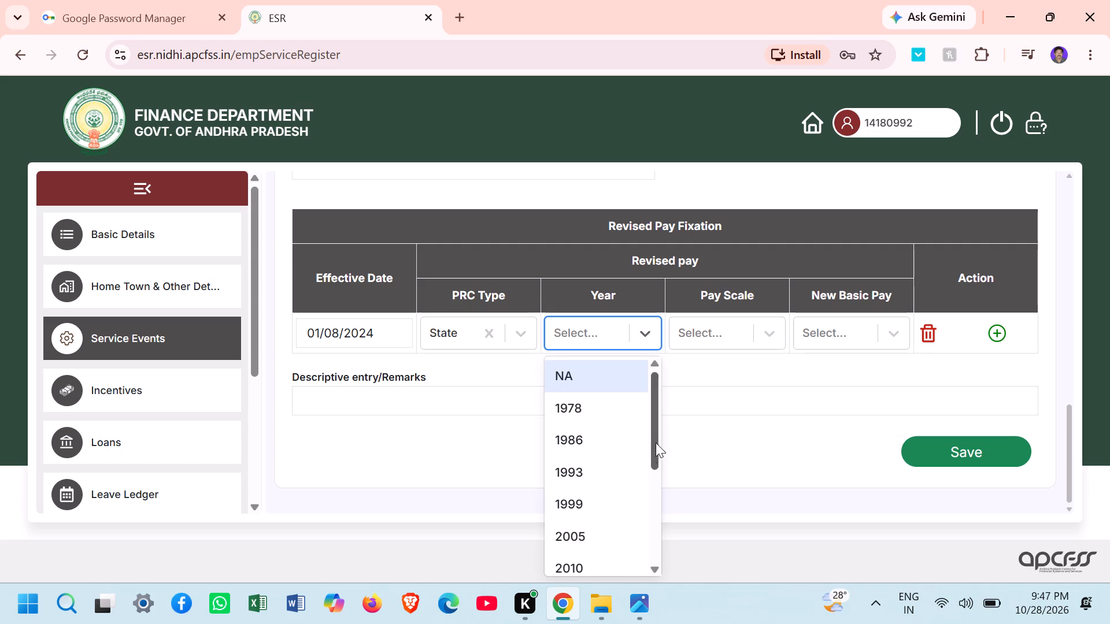
pyautogui.doubleClick(655, 570)
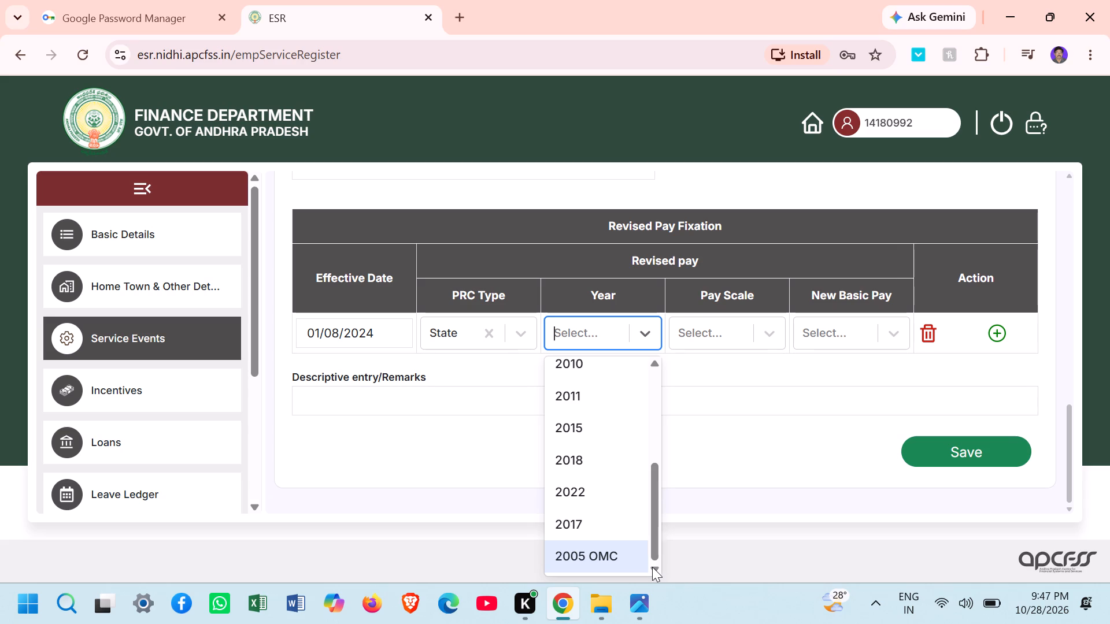
pyautogui.click(603, 489)
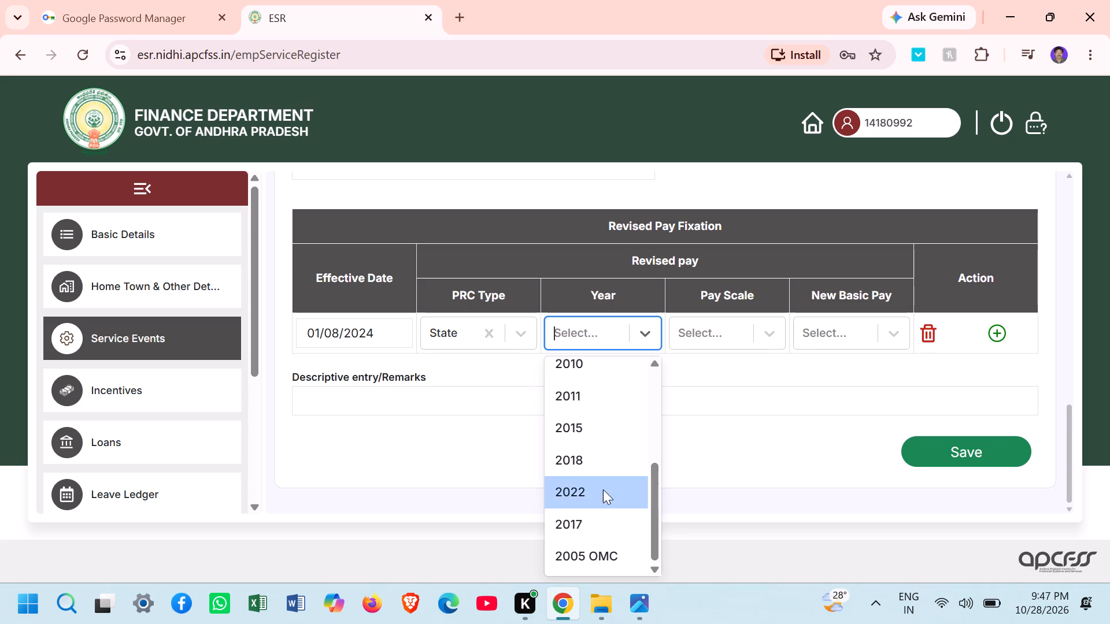
pyautogui.click(773, 331)
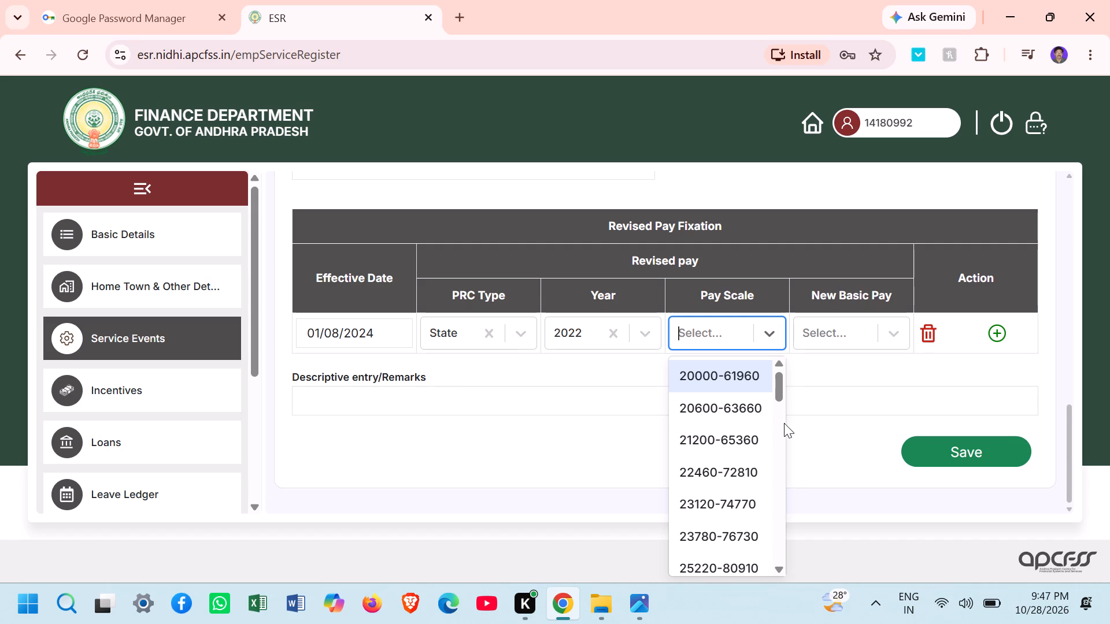
pyautogui.tripleClick(782, 519)
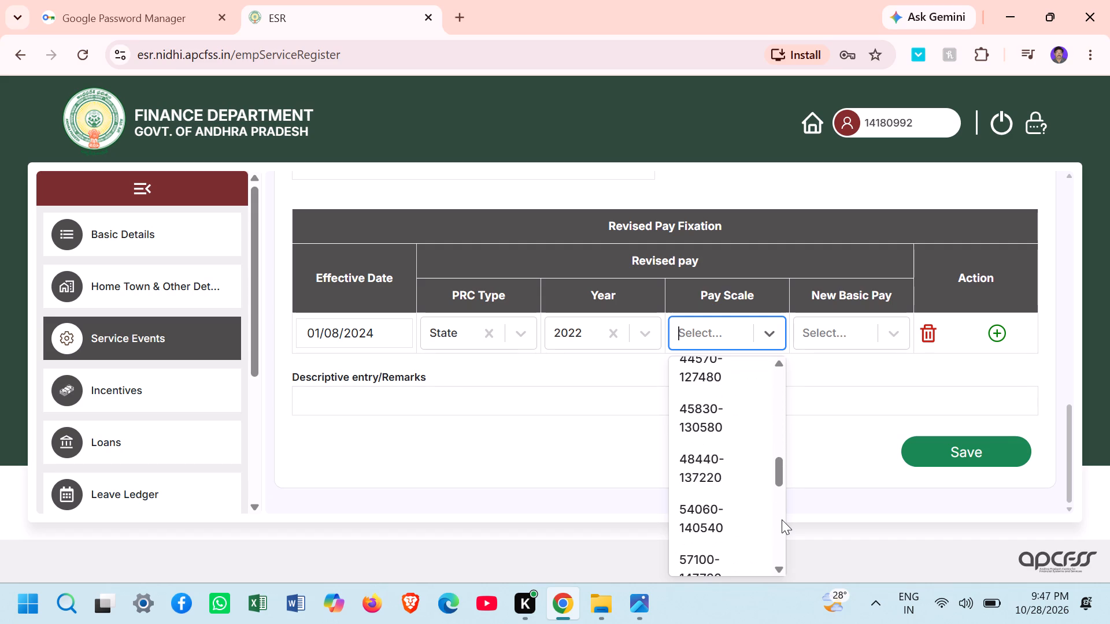
pyautogui.click(721, 369)
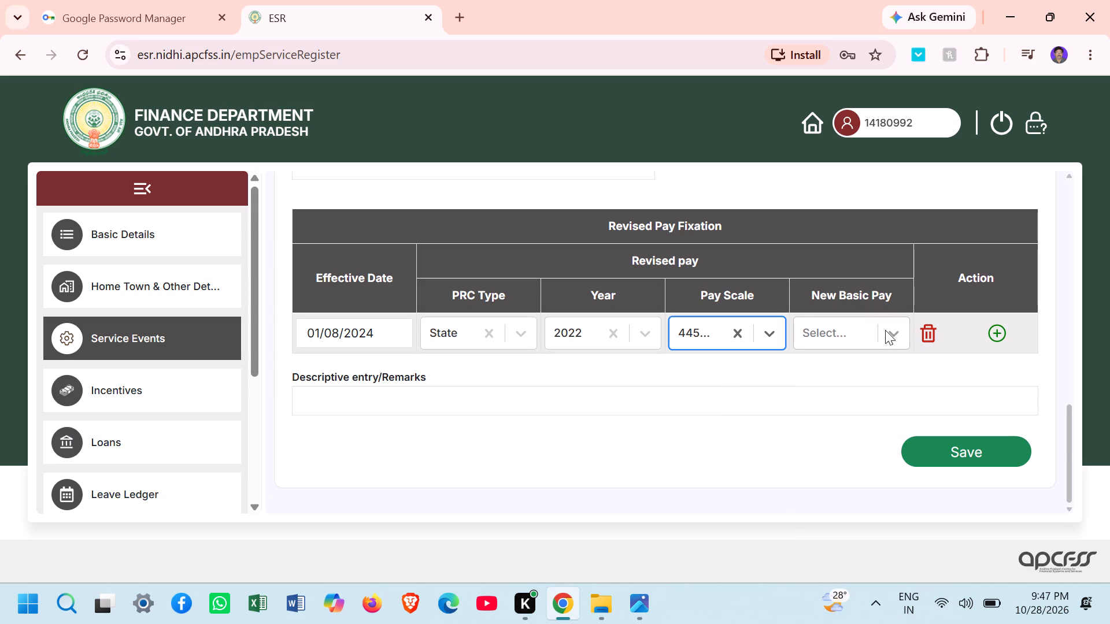
# Set the New Basic Pay in the Revised Pay Fixation row to 76730.
pyautogui.click(889, 331)
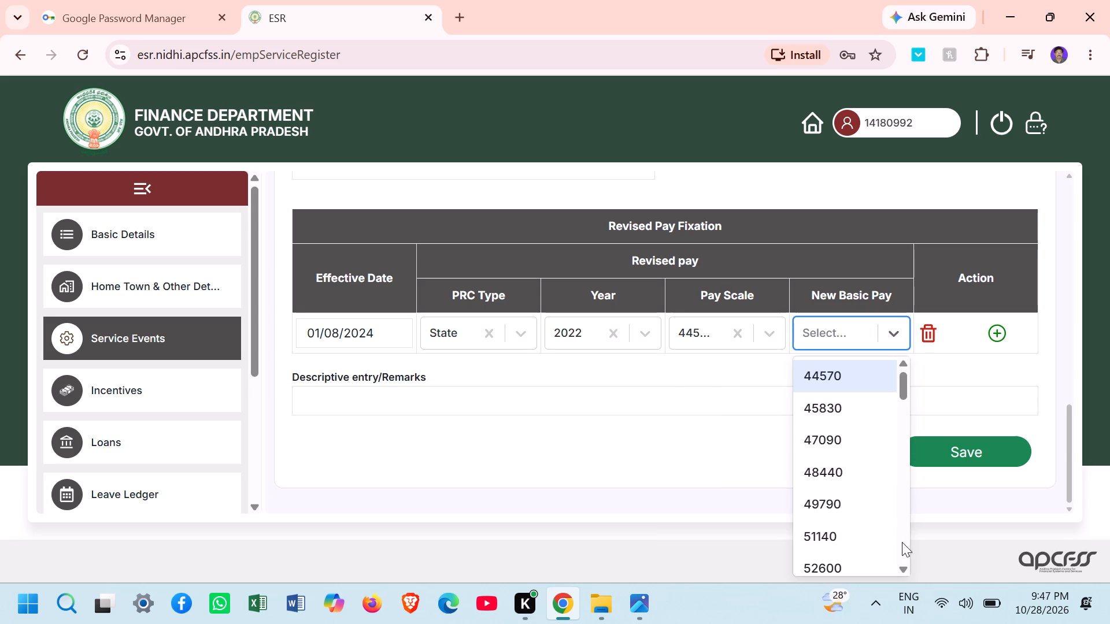
pyautogui.tripleClick(905, 571)
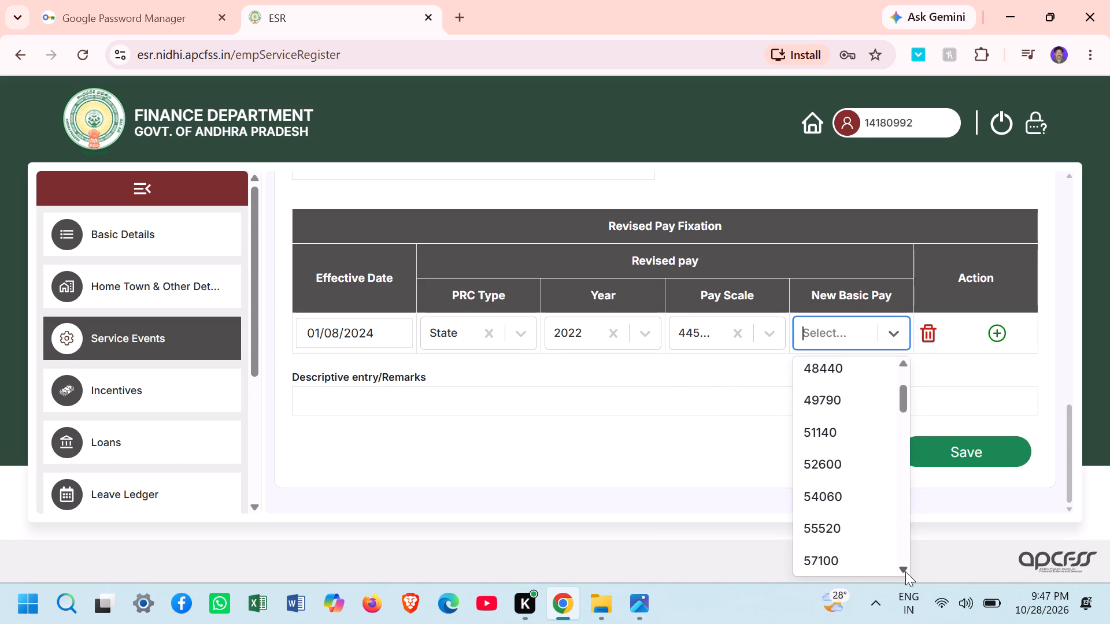
pyautogui.tripleClick(905, 571)
pyautogui.click(905, 571)
pyautogui.doubleClick(905, 571)
pyautogui.tripleClick(905, 571)
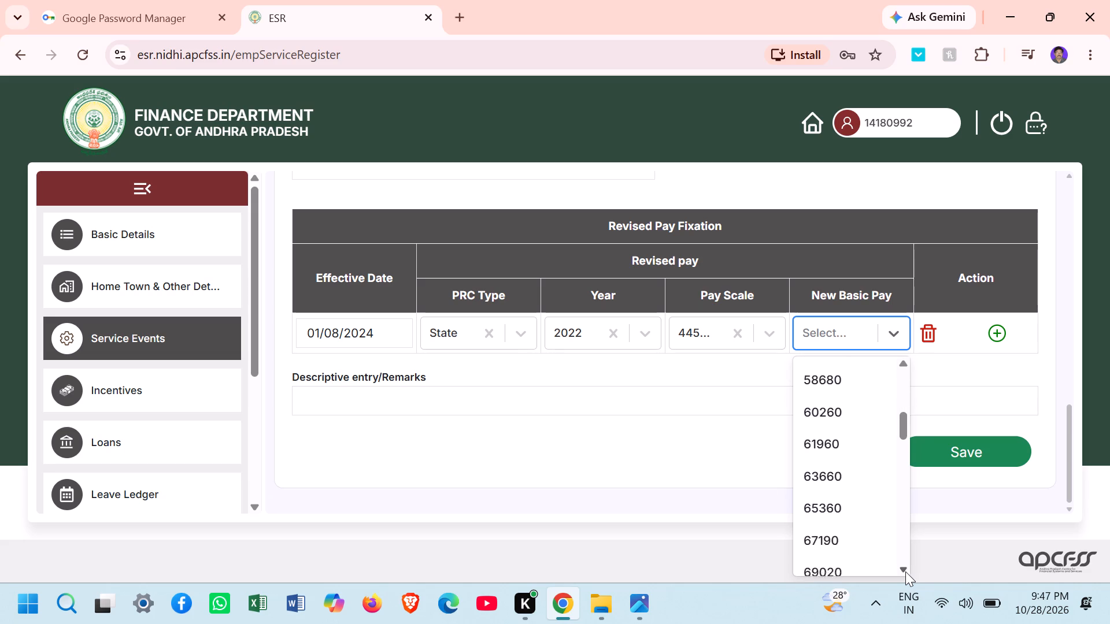
pyautogui.click(905, 571)
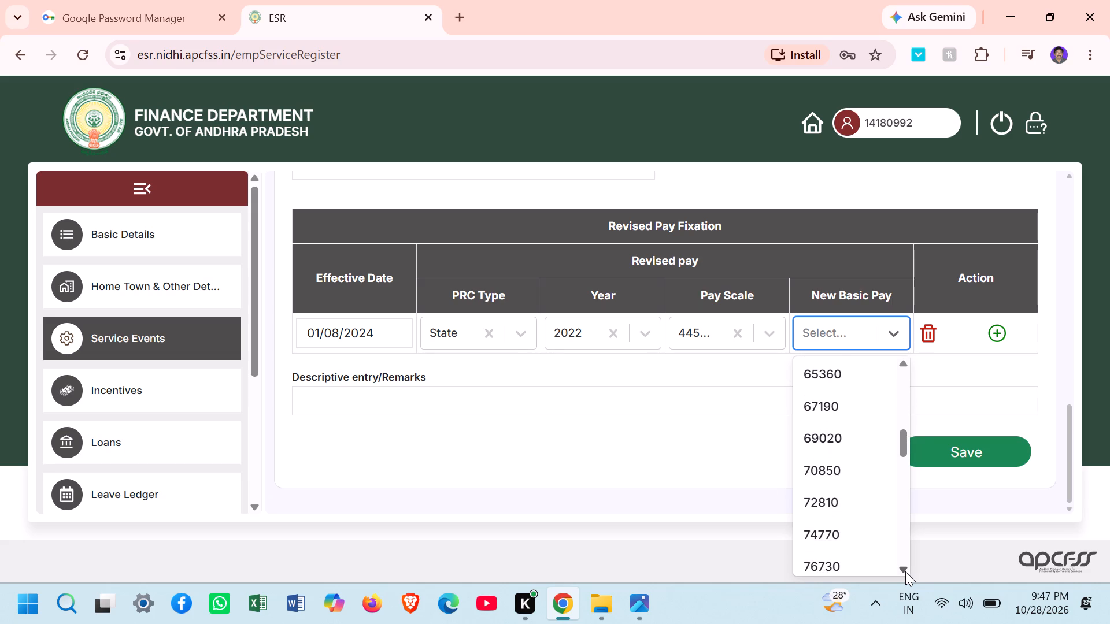
pyautogui.click(856, 548)
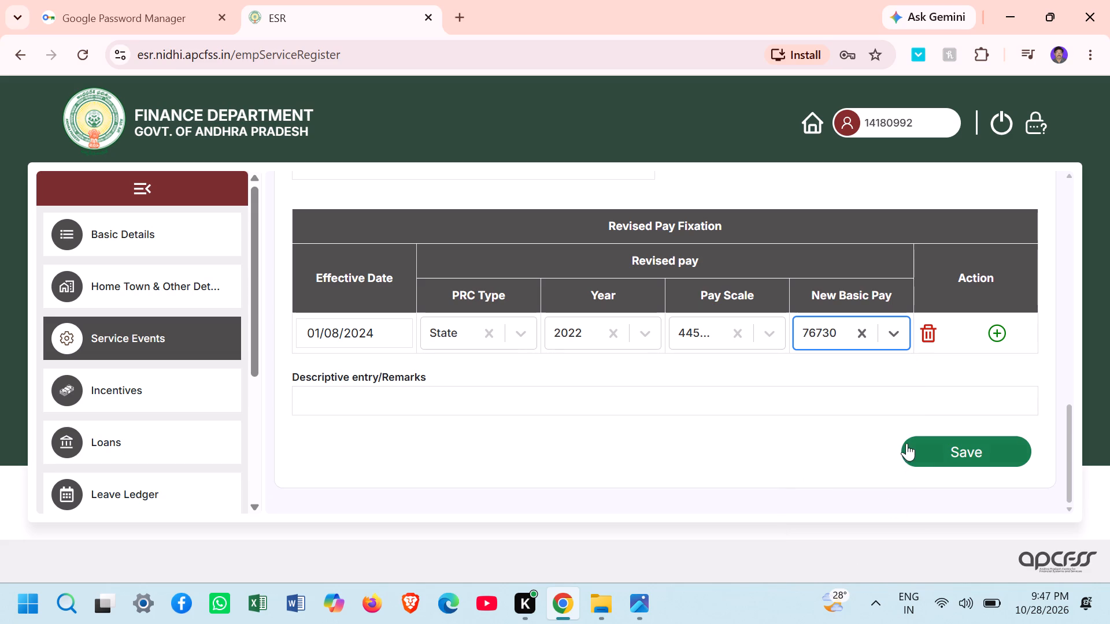
# Fill the Descriptive entry/Remarks with null and save the Change in Pay record.
pyautogui.click(430, 393)
pyautogui.click(412, 442)
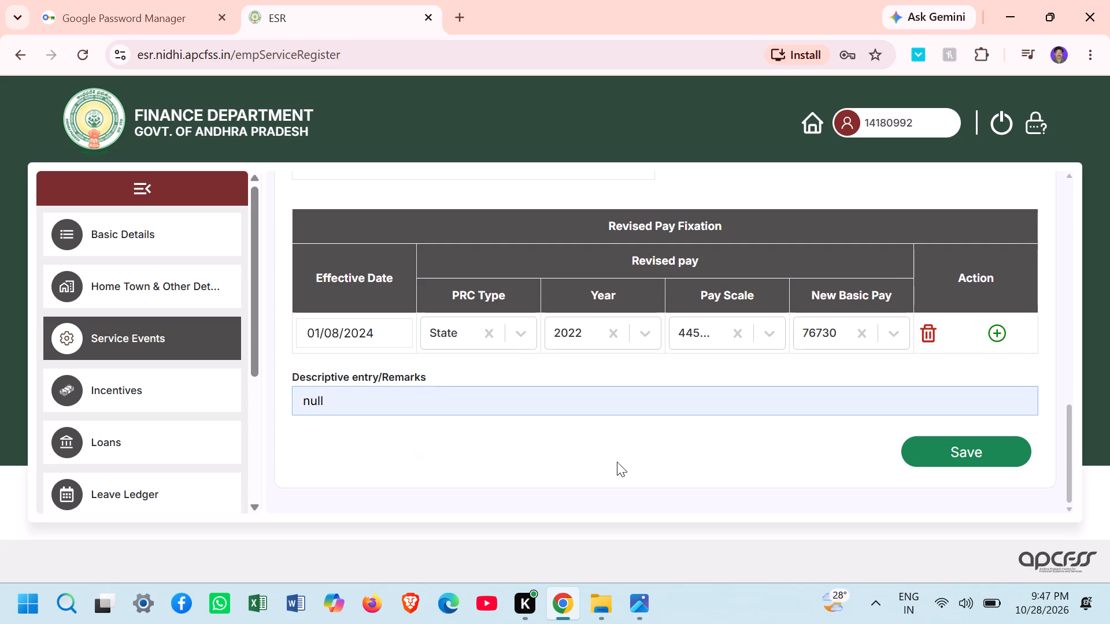
pyautogui.click(983, 455)
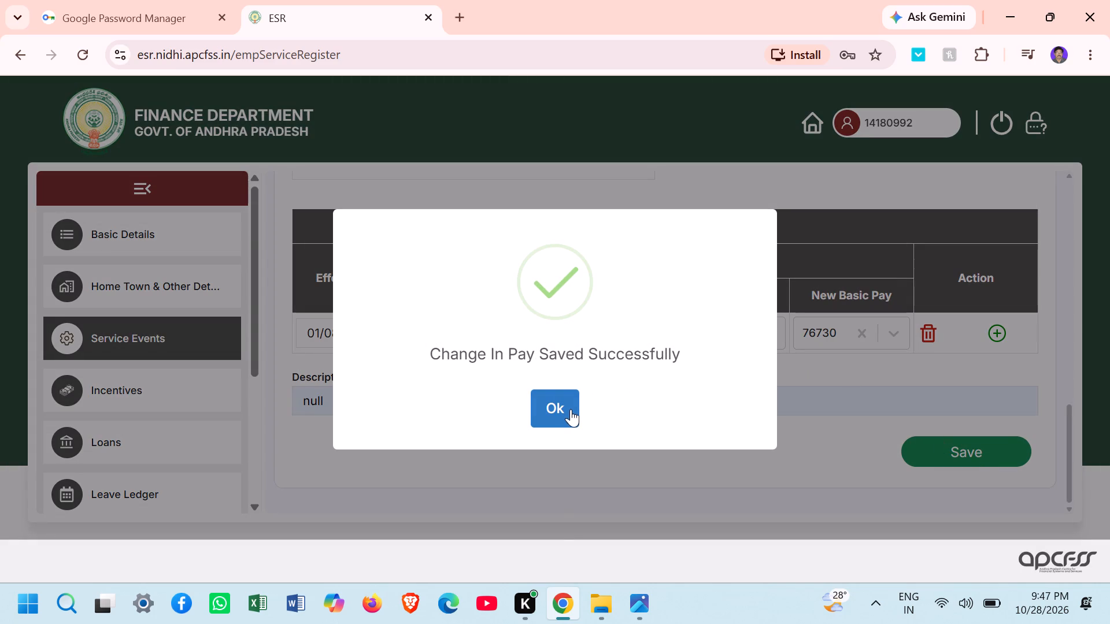
pyautogui.click(571, 409)
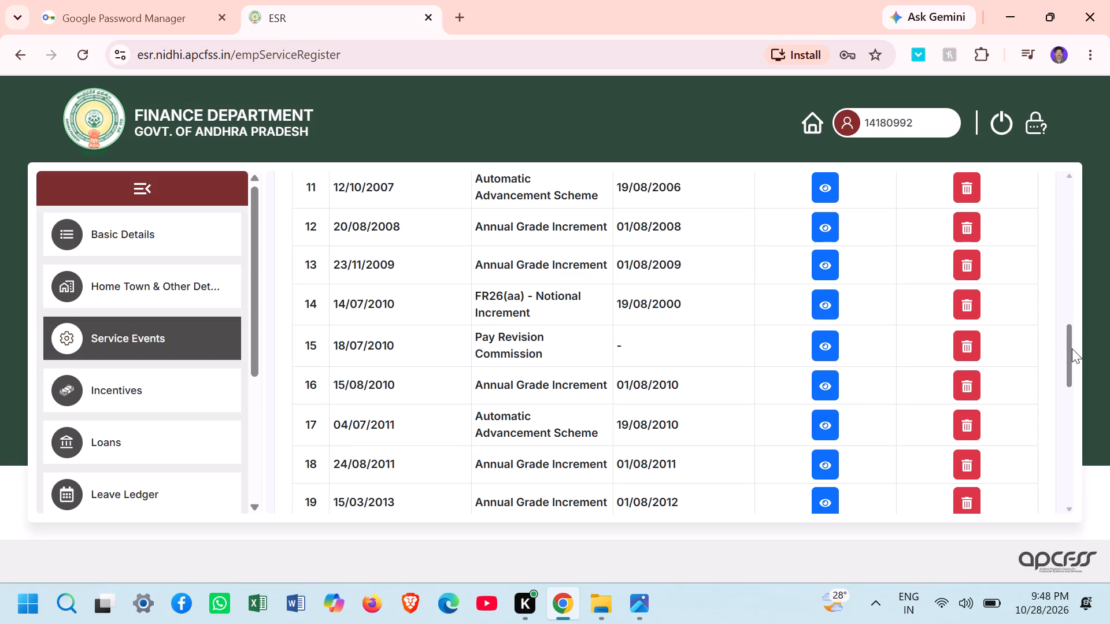
# Start a new Change in Pay record from the list of service events.
pyautogui.click(1068, 177)
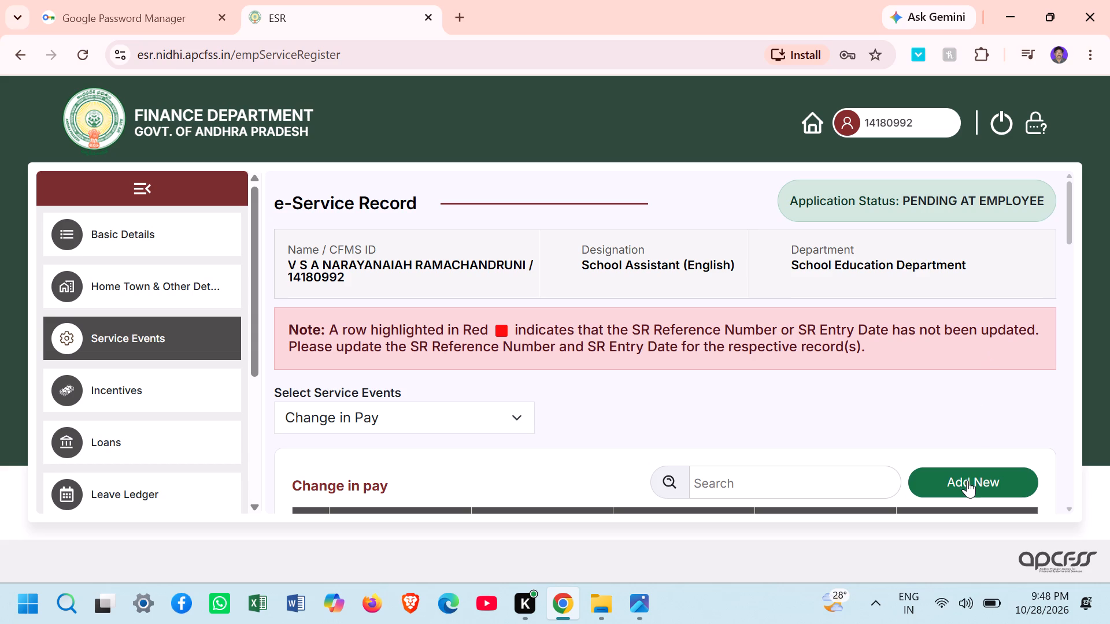
pyautogui.click(967, 480)
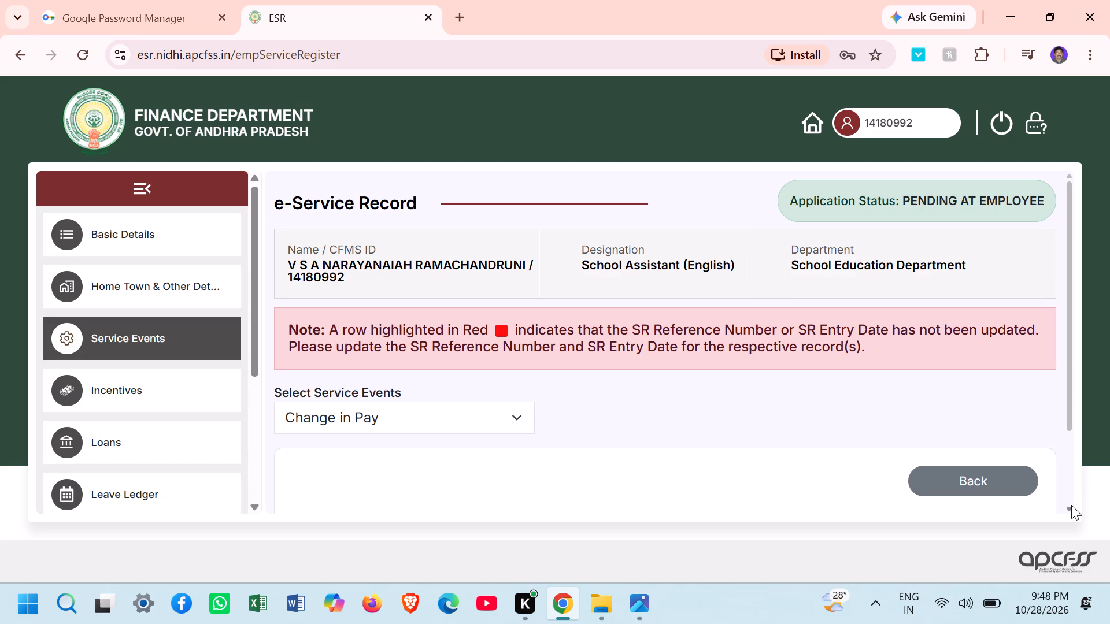
# Set the Ref. Page No in Scanned SR Copy to 67 for the new Change in Pay record.
pyautogui.click(1071, 505)
pyautogui.tripleClick(1071, 505)
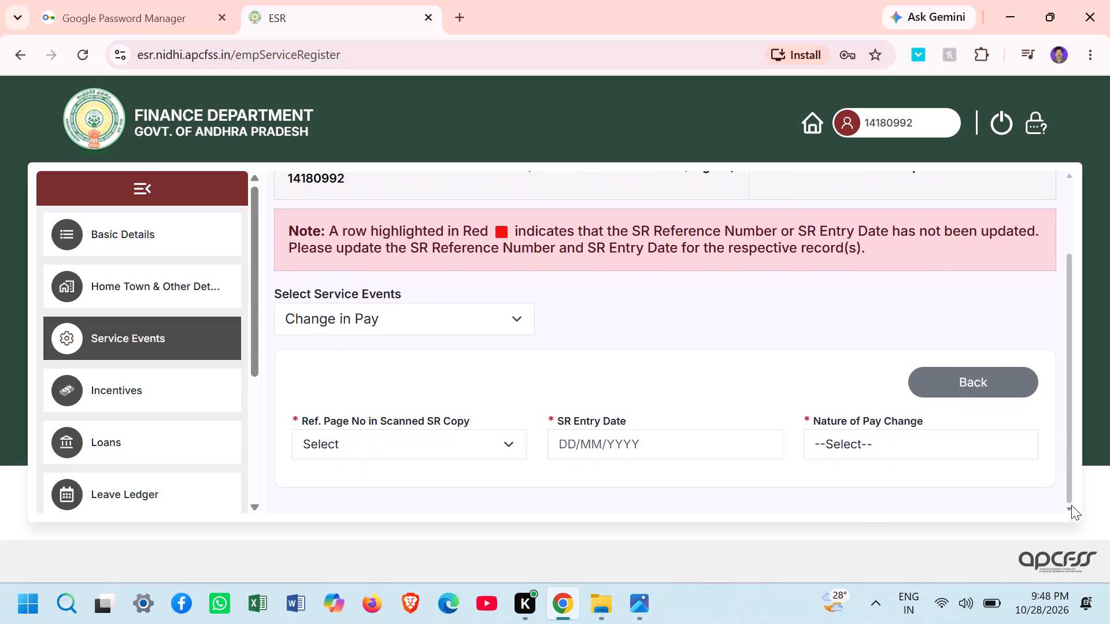
pyautogui.click(515, 443)
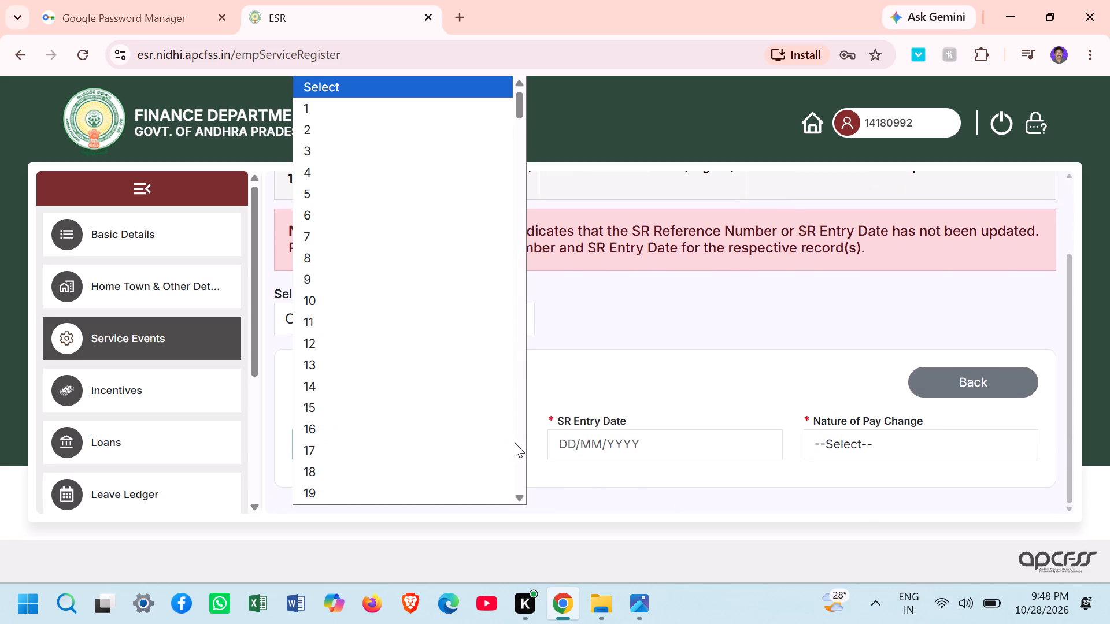
pyautogui.click(521, 447)
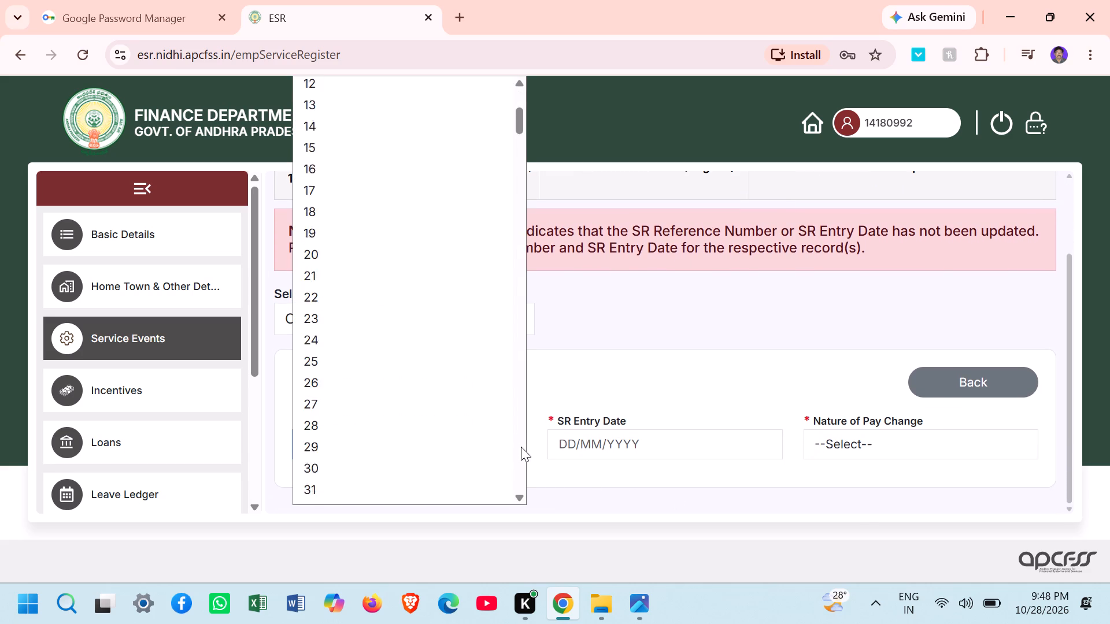
pyautogui.click(521, 447)
pyautogui.click(521, 447)
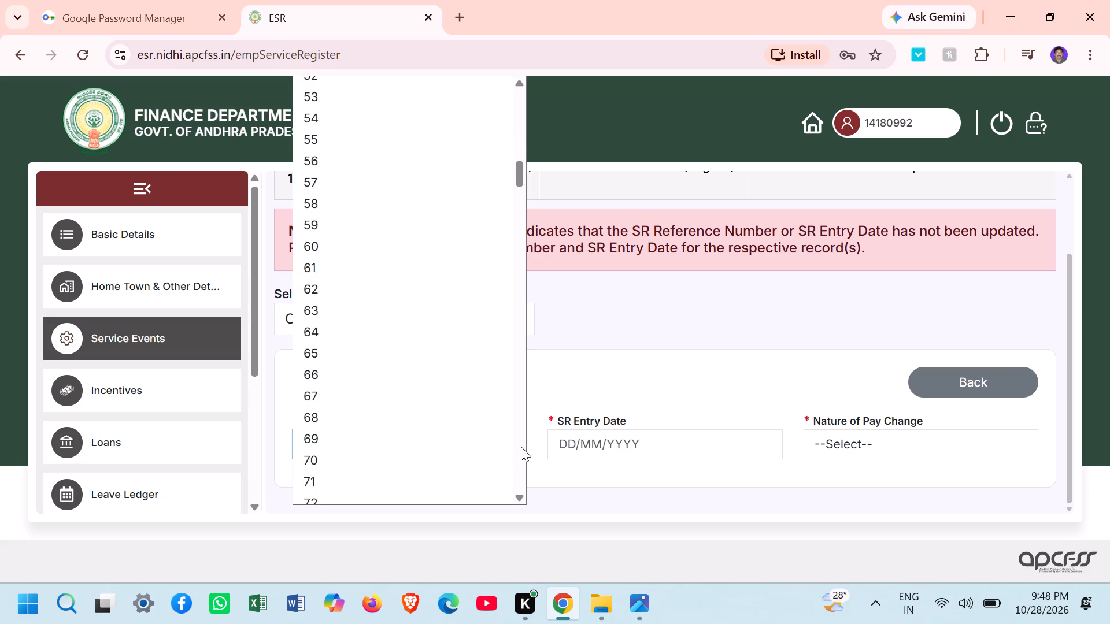
pyautogui.click(371, 393)
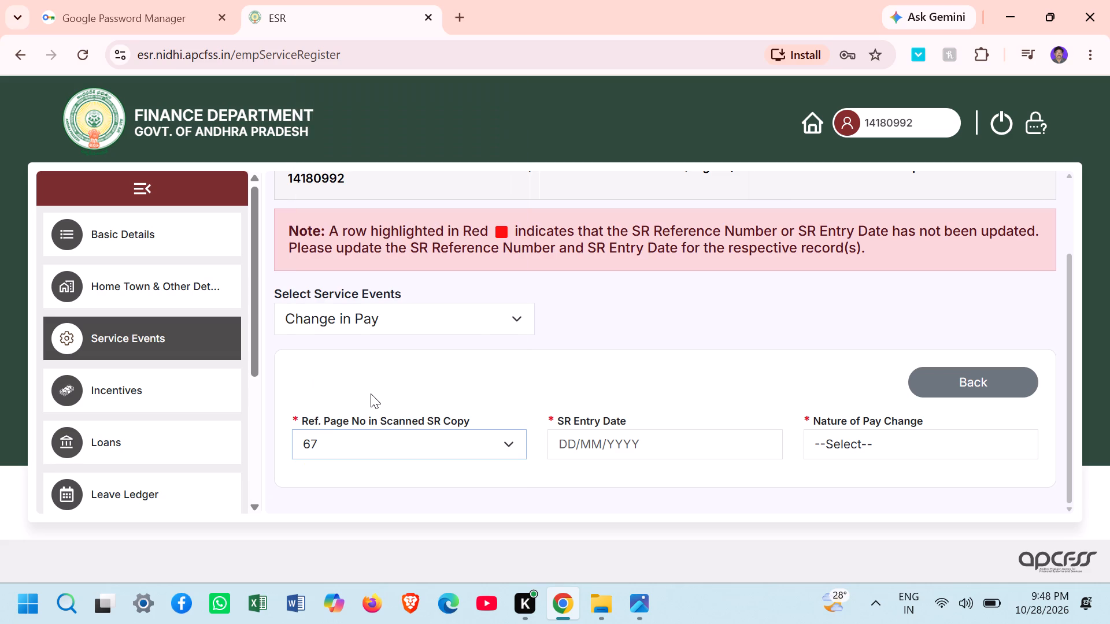
# Set the SR Entry Date of the new Change in Pay record to 20/08/2025.
pyautogui.click(652, 445)
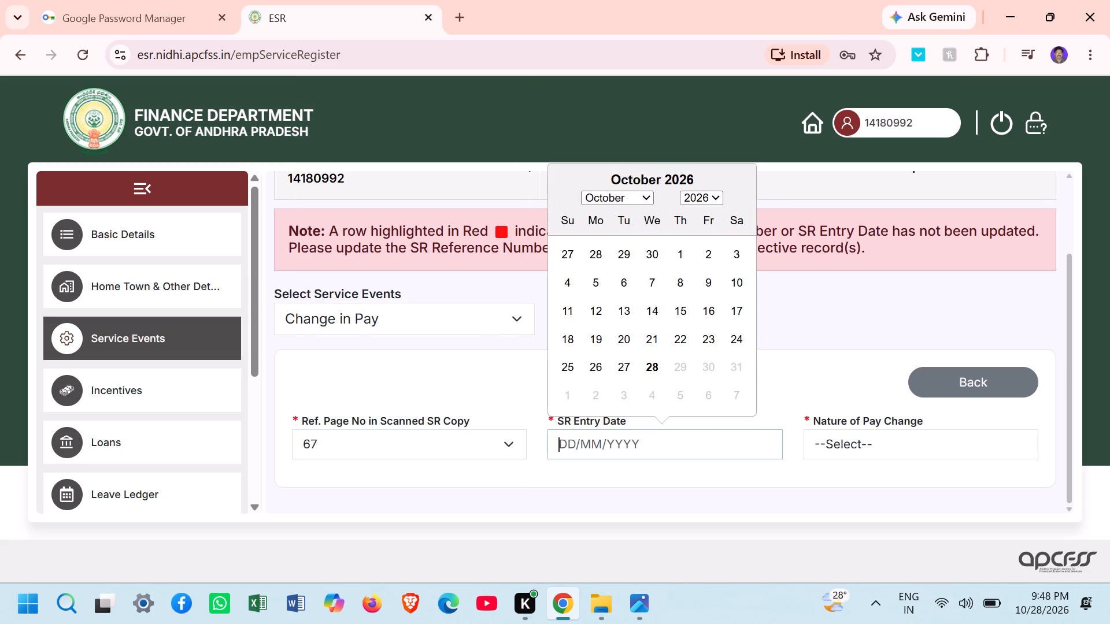
pyautogui.click(717, 198)
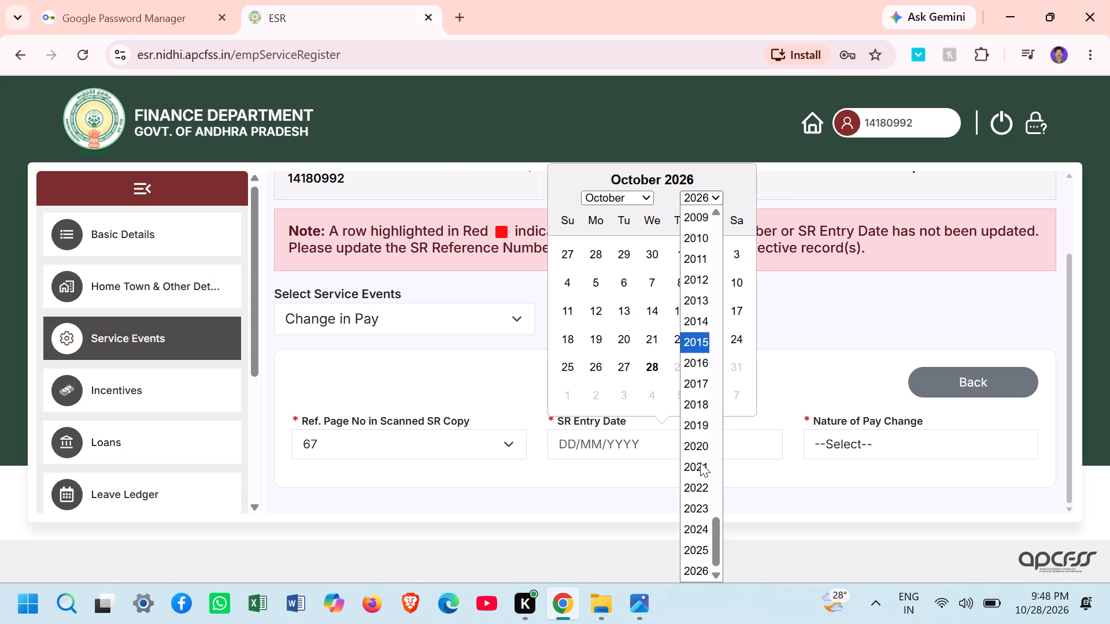
pyautogui.click(703, 546)
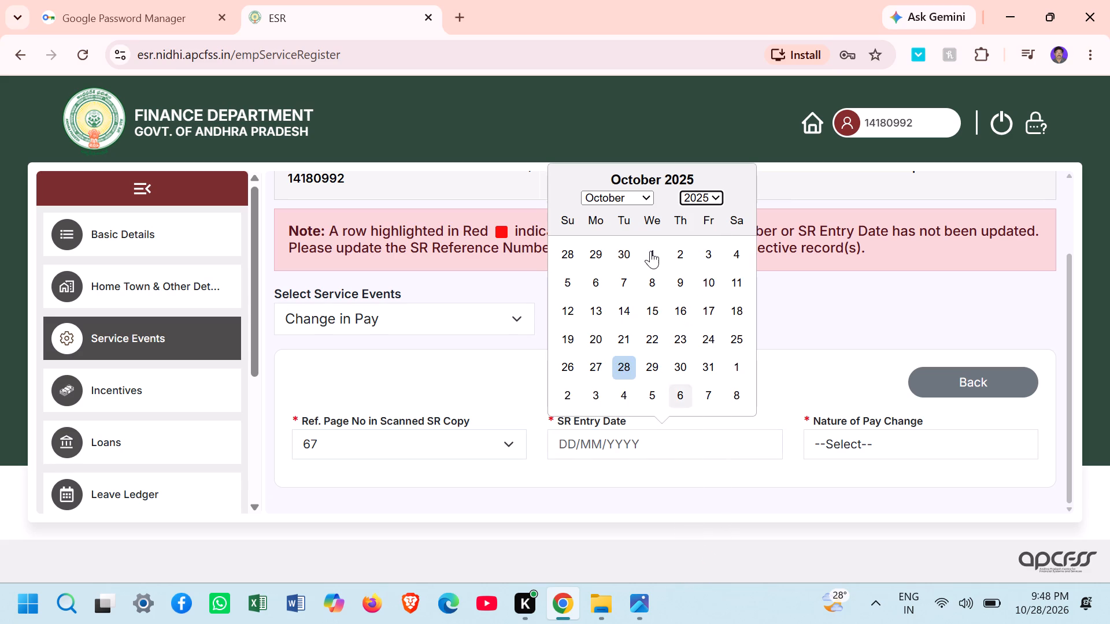
pyautogui.click(646, 196)
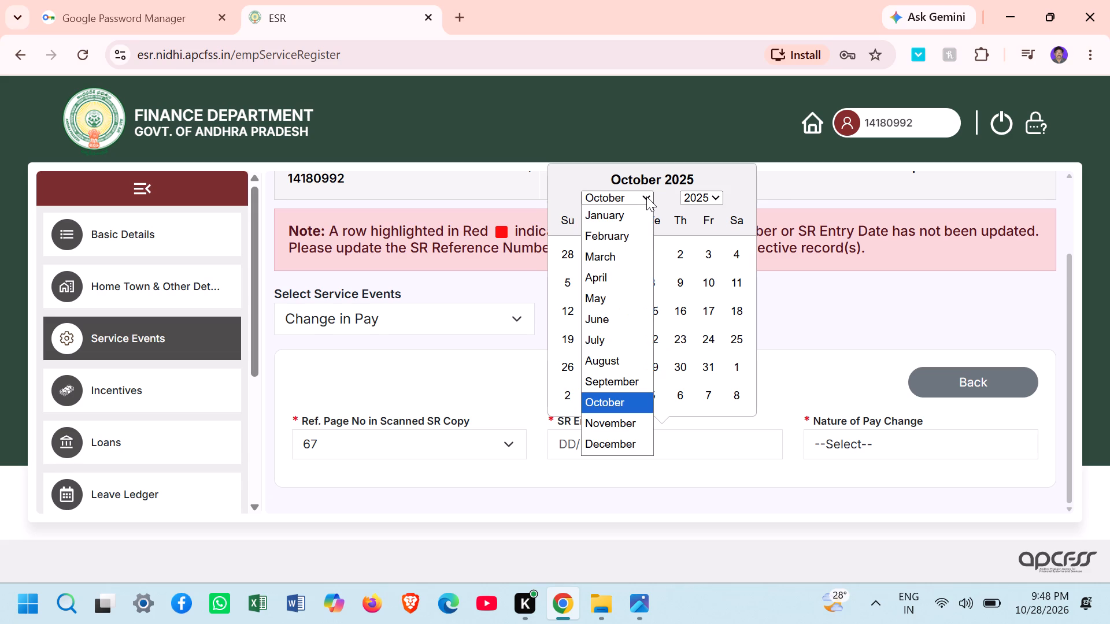
pyautogui.click(623, 362)
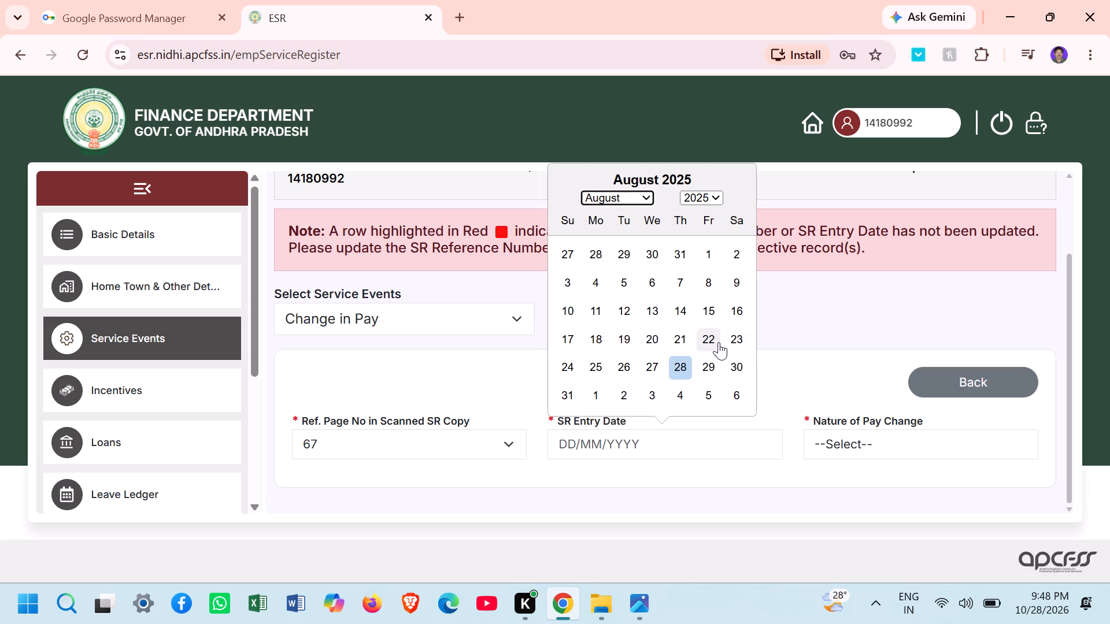
pyautogui.click(647, 343)
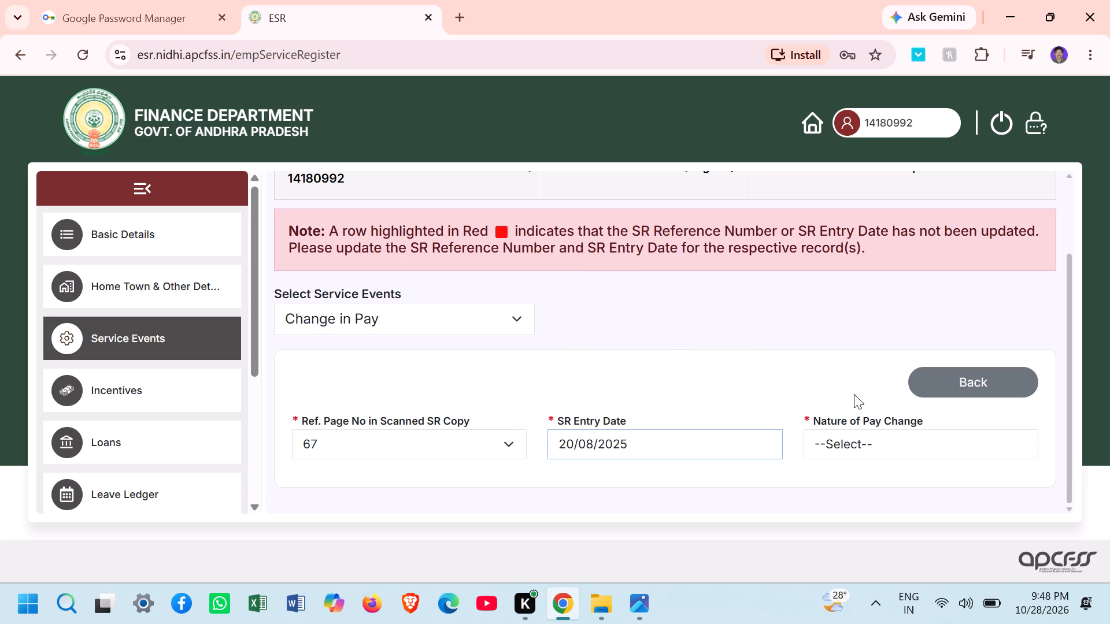
# Choose Annual Grade Increment as the Nature of Pay Change.
pyautogui.click(887, 445)
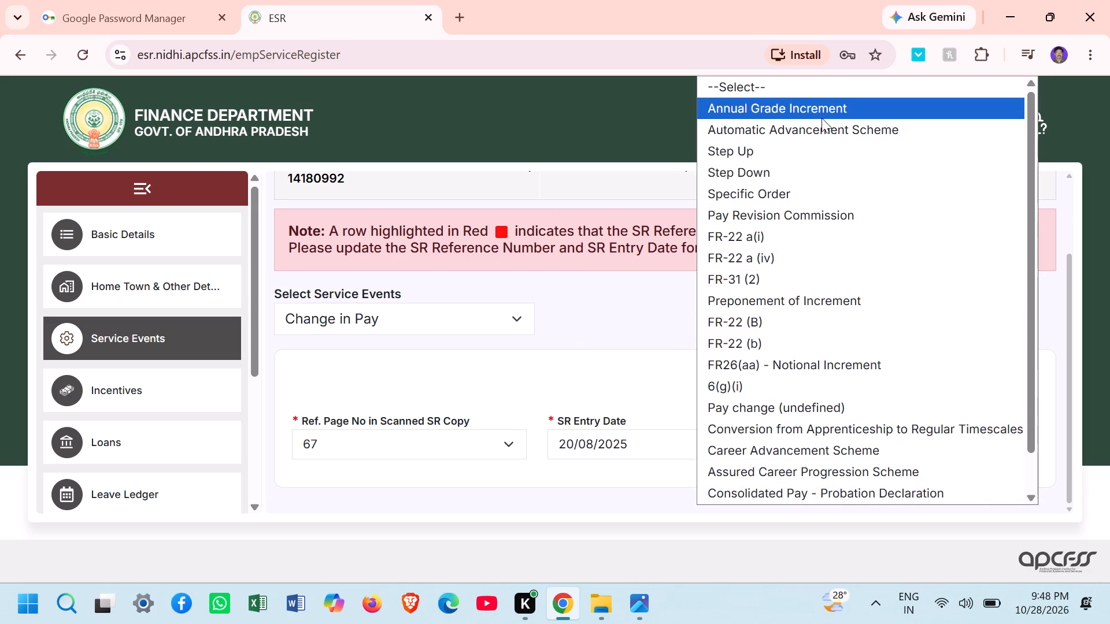
pyautogui.click(786, 103)
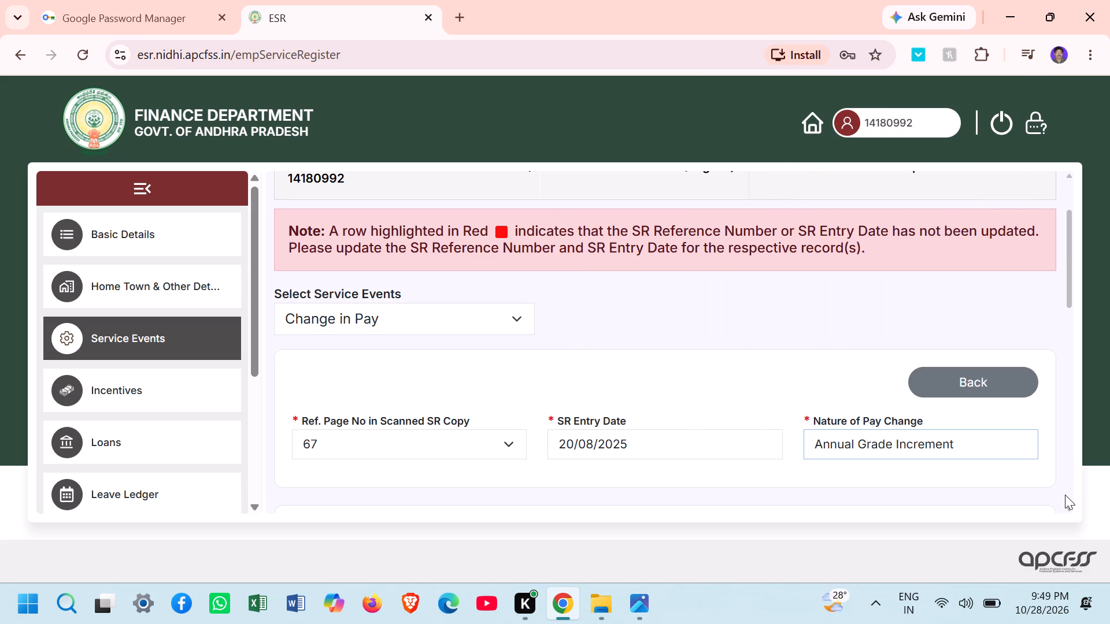
# Set the Current Basic Pay in the Annual Increment section to 76730.
pyautogui.tripleClick(1071, 507)
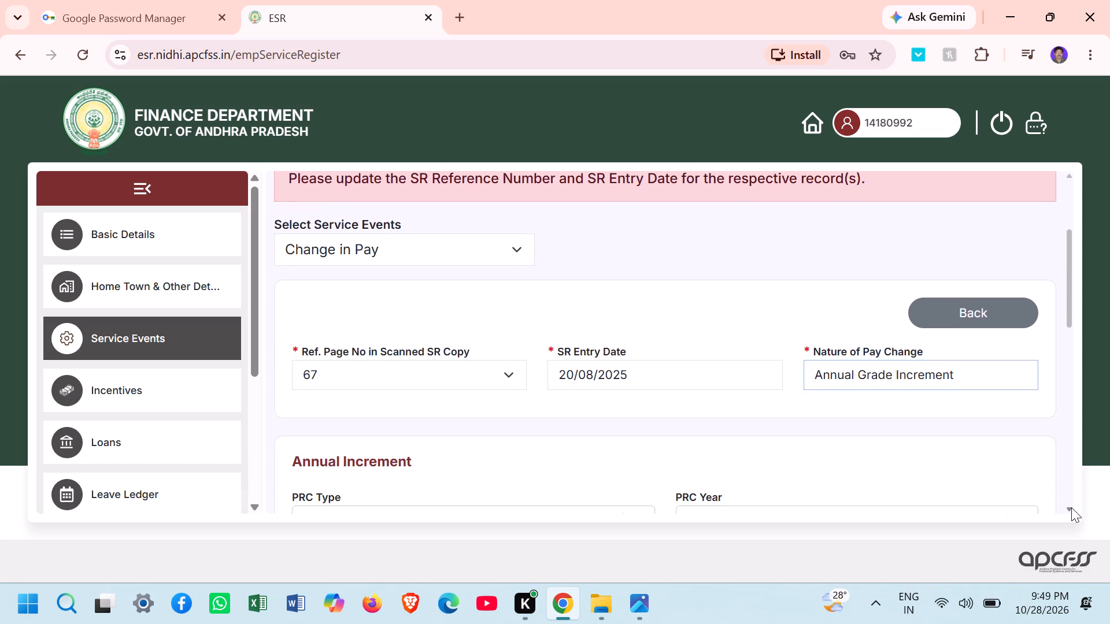
pyautogui.doubleClick(1071, 507)
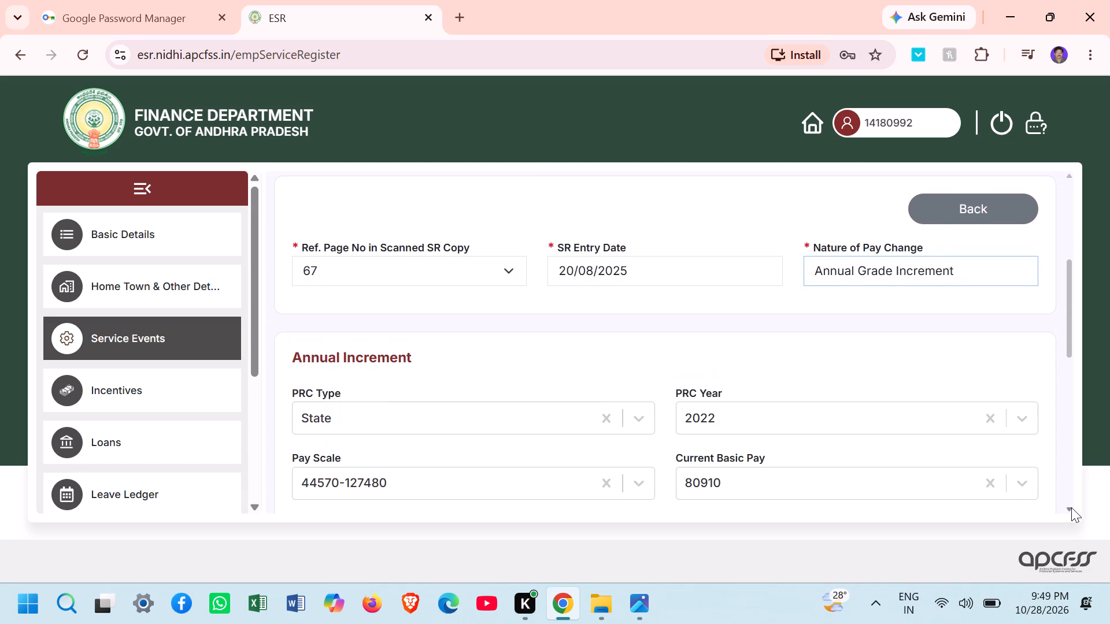
pyautogui.tripleClick(1071, 507)
pyautogui.click(1071, 507)
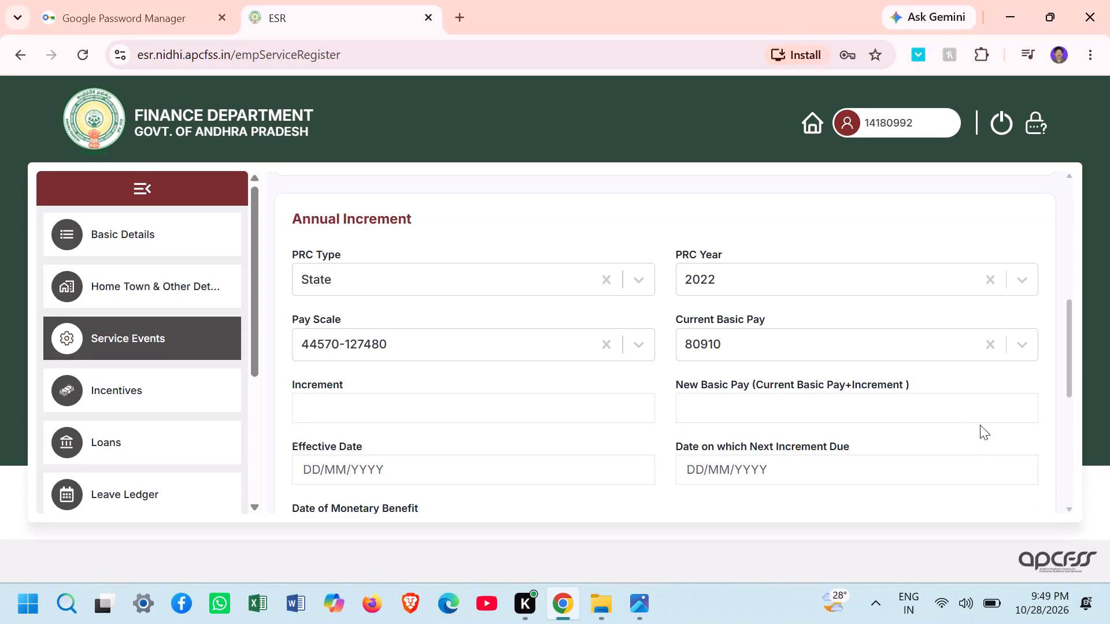
pyautogui.click(1022, 342)
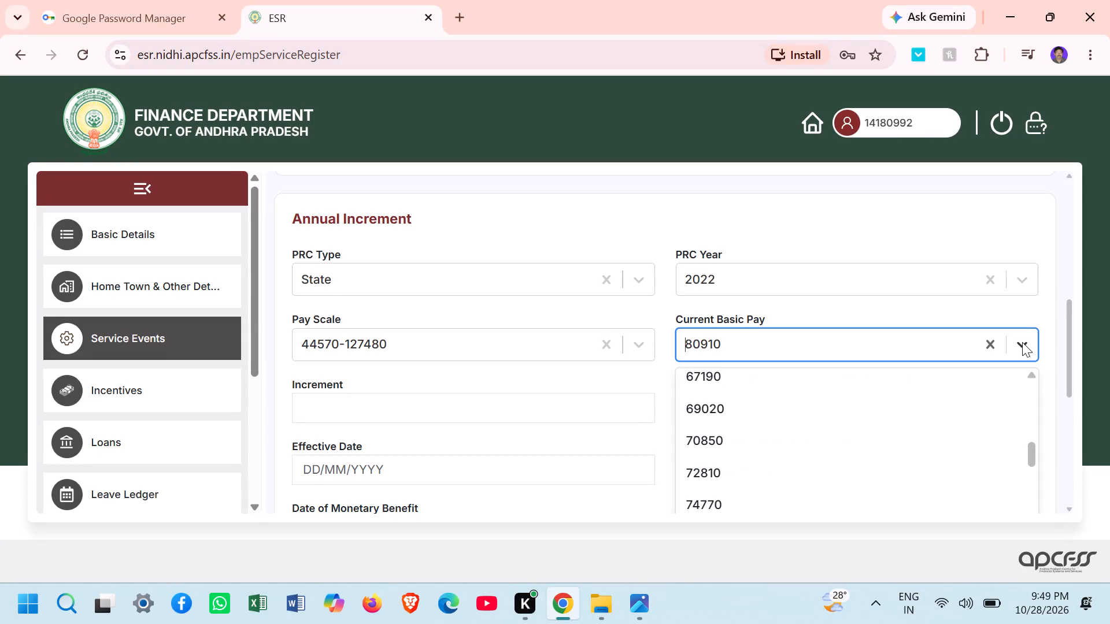
pyautogui.click(1033, 496)
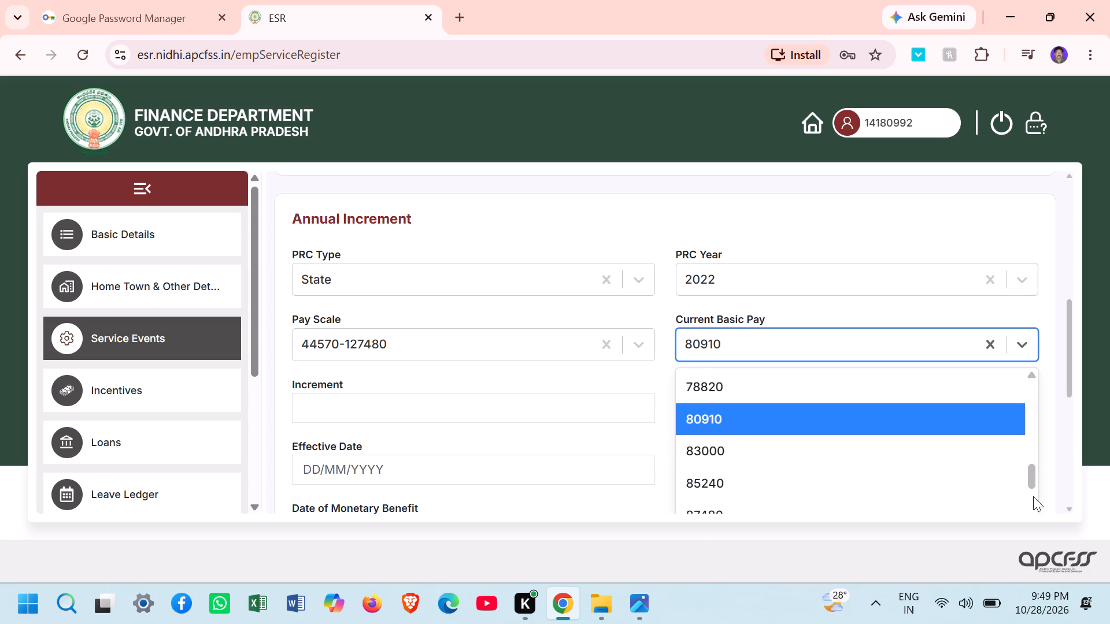
pyautogui.click(1033, 430)
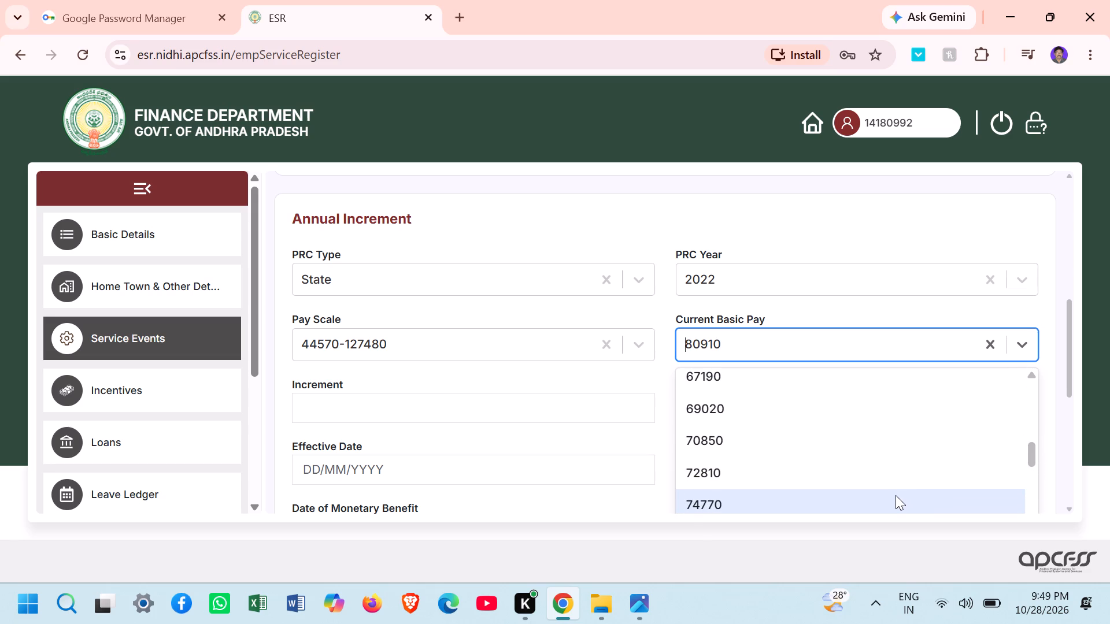
pyautogui.press('Down')
pyautogui.press('Down')
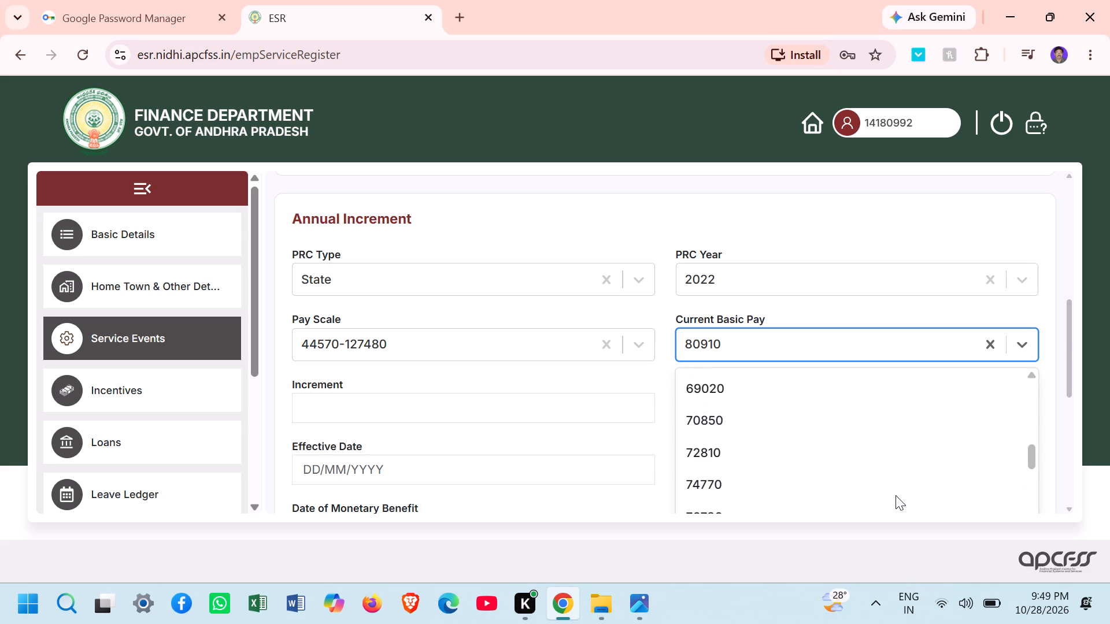
pyautogui.press('Down')
pyautogui.press('Down')
pyautogui.press('Up')
pyautogui.press('Up')
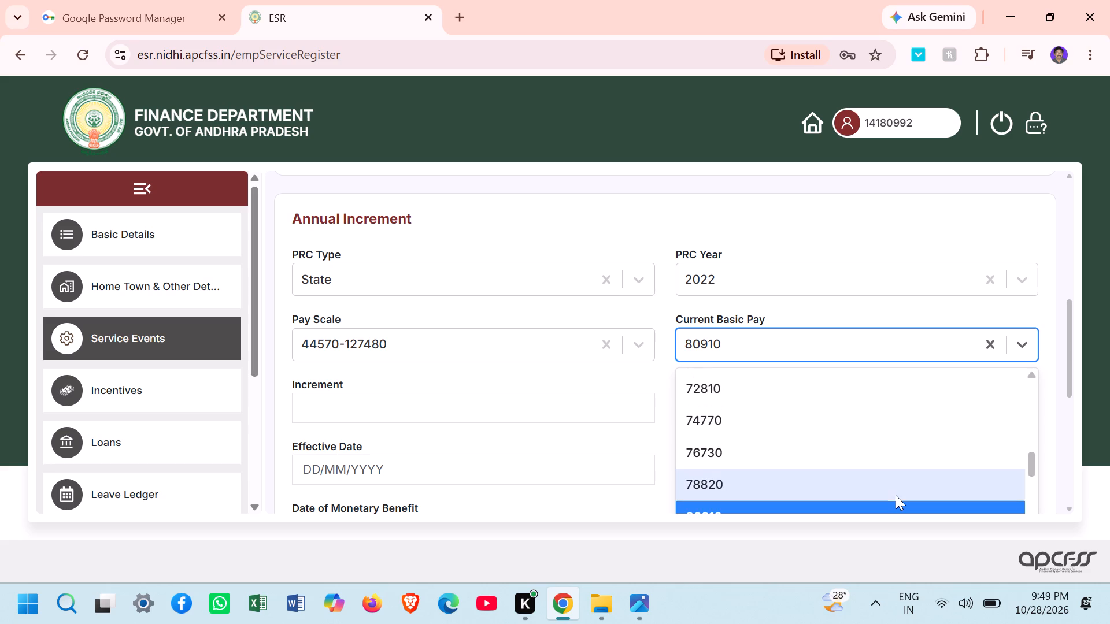
pyautogui.click(784, 458)
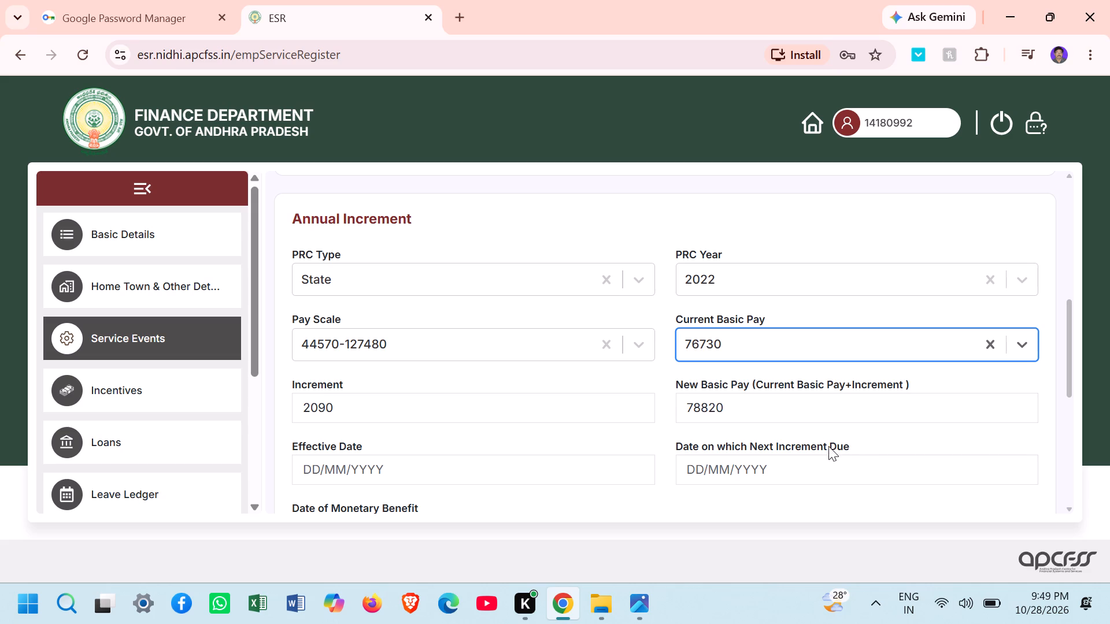
# Set the Effective Date of the annual increment to 01/08/2025.
pyautogui.click(356, 473)
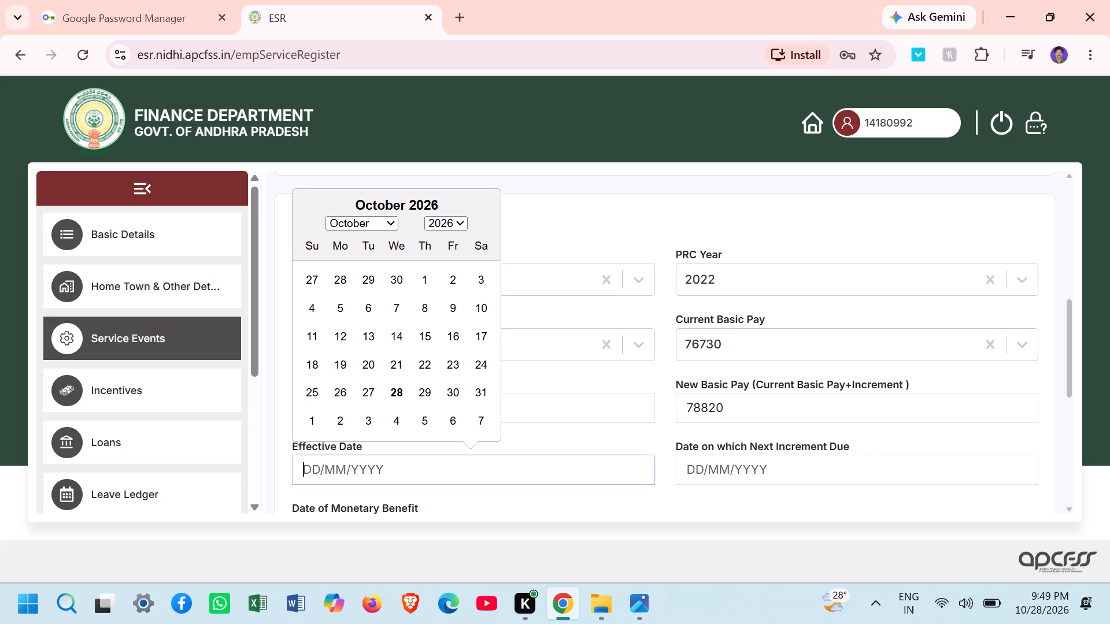
pyautogui.click(456, 220)
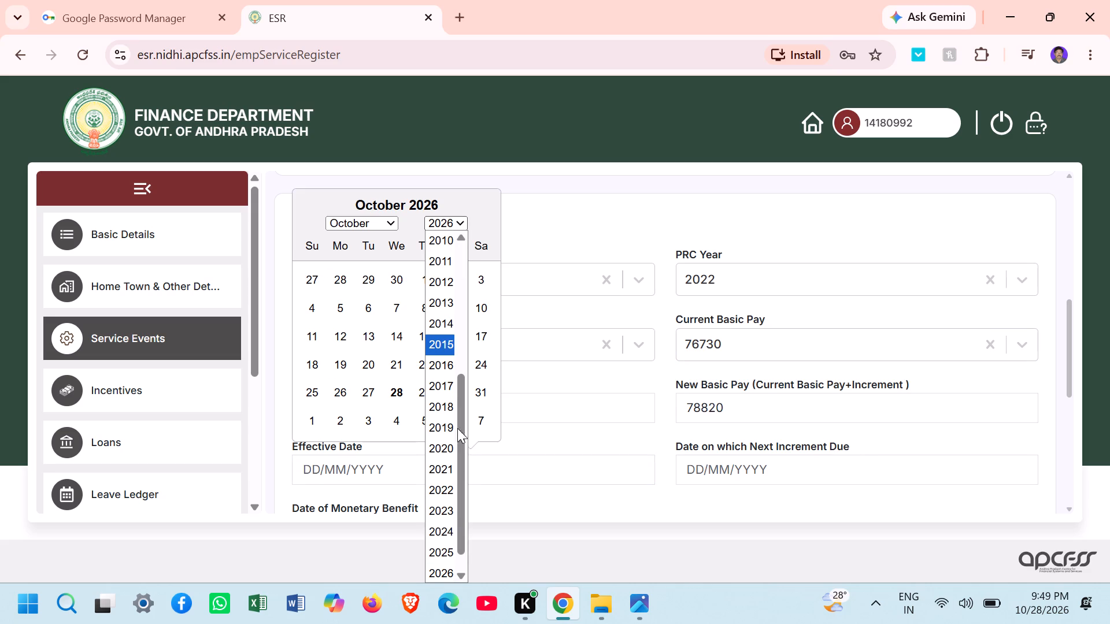
pyautogui.click(447, 555)
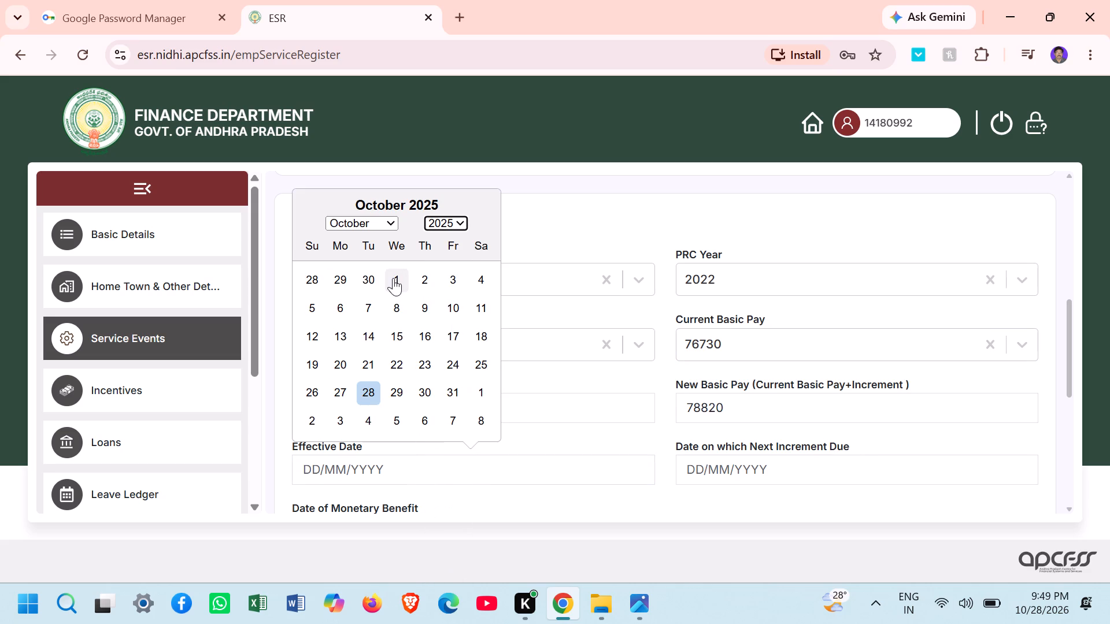
pyautogui.click(388, 220)
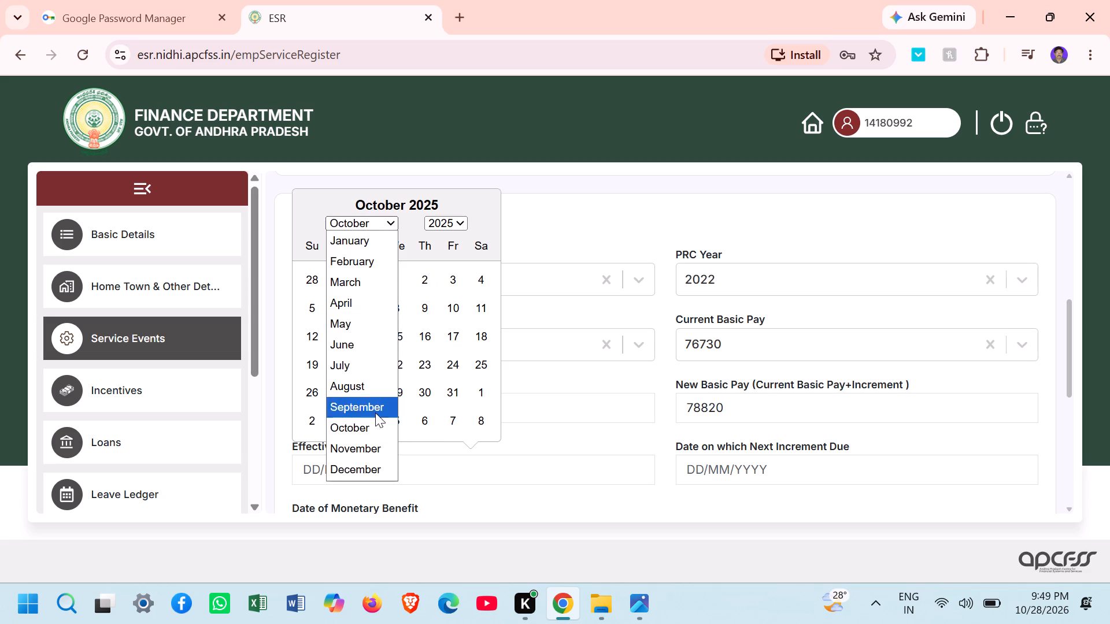
pyautogui.click(361, 391)
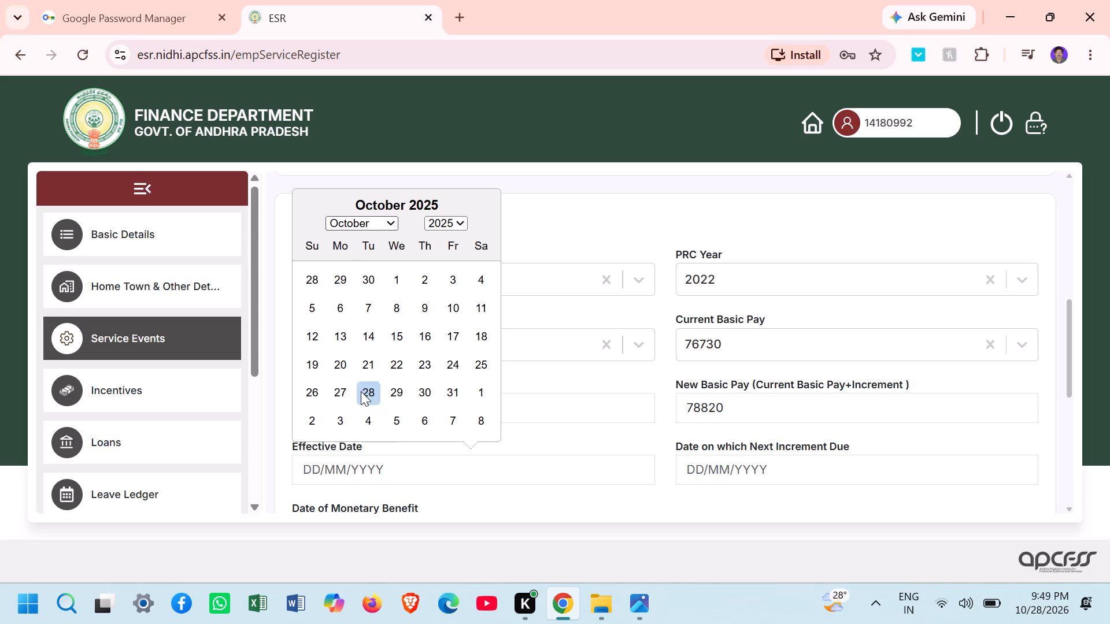
pyautogui.click(449, 277)
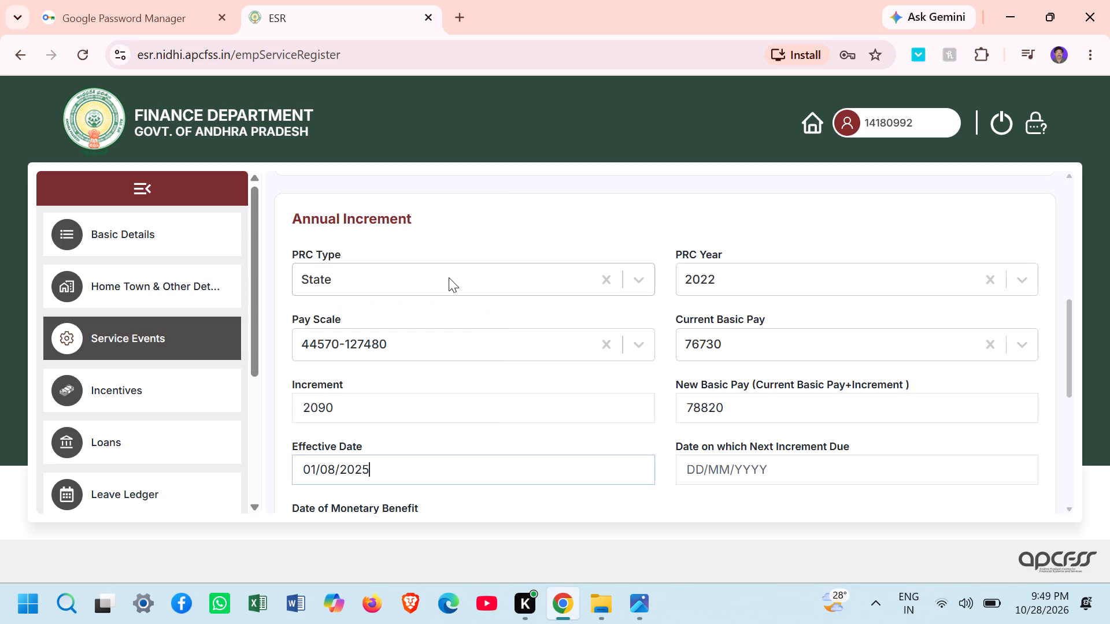
# Set the Date of Monetary Benefit for the annual increment to 01/08/2025.
pyautogui.tripleClick(1068, 511)
pyautogui.click(1068, 511)
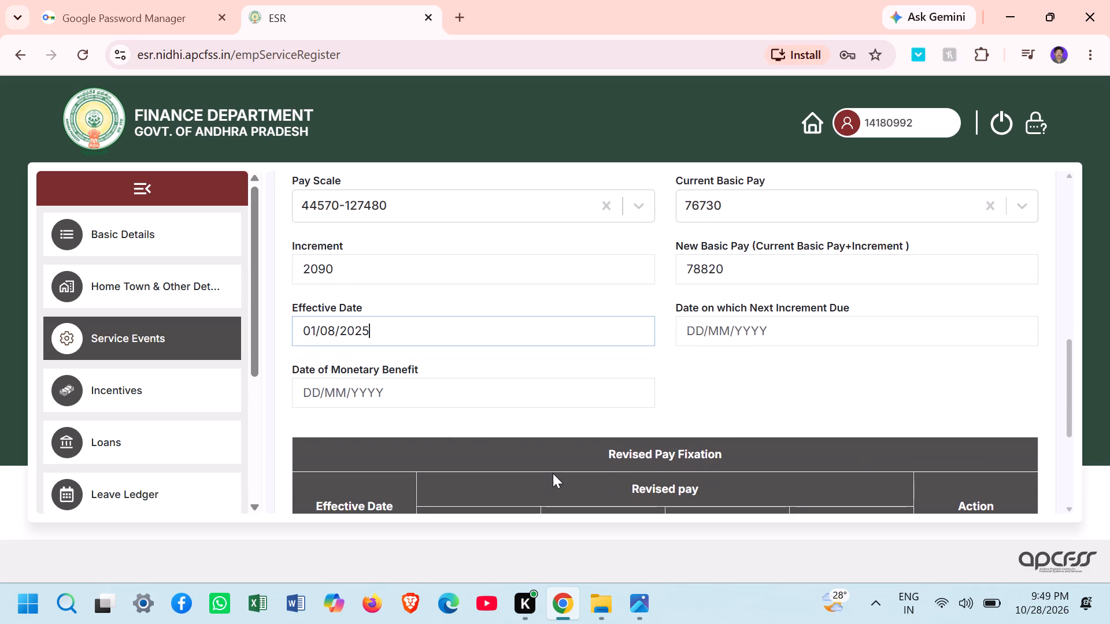
pyautogui.click(425, 389)
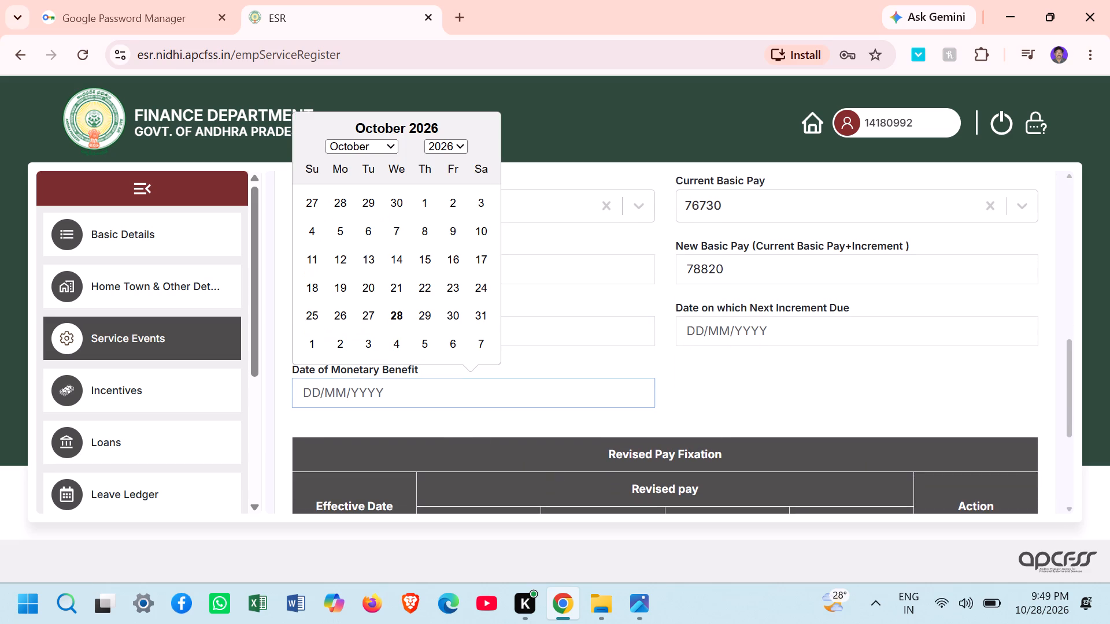
pyautogui.click(462, 143)
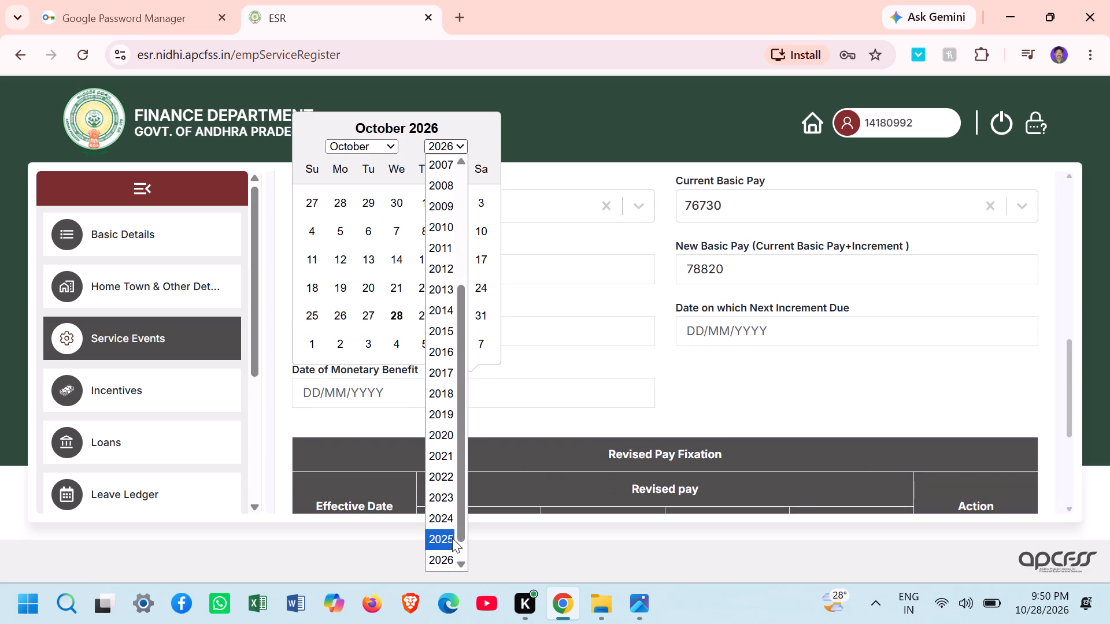
pyautogui.click(452, 538)
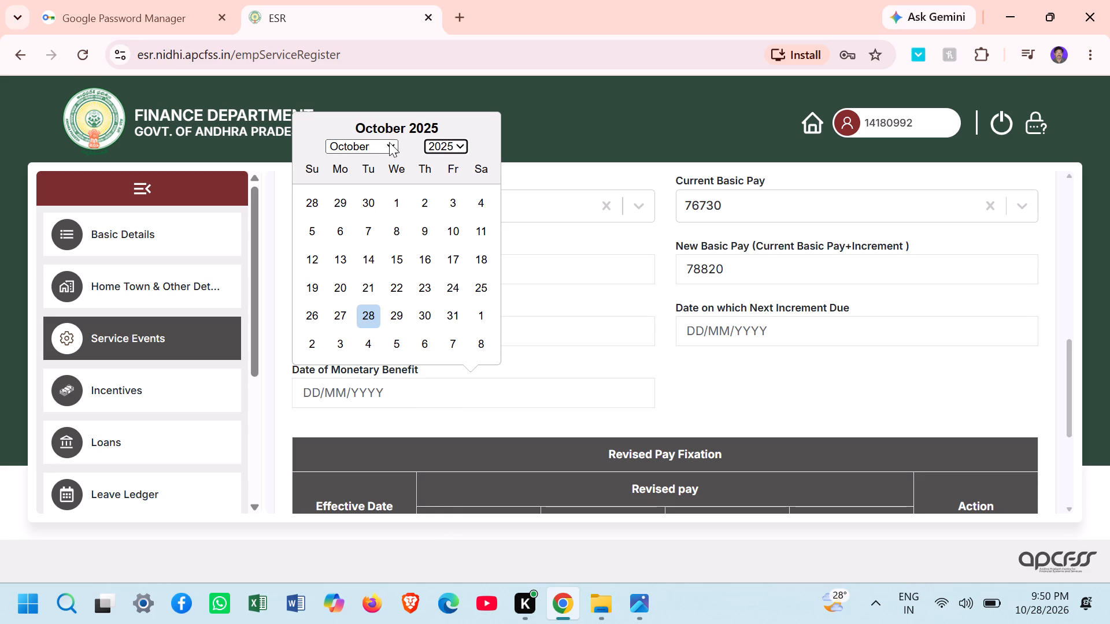
pyautogui.click(388, 142)
pyautogui.click(374, 309)
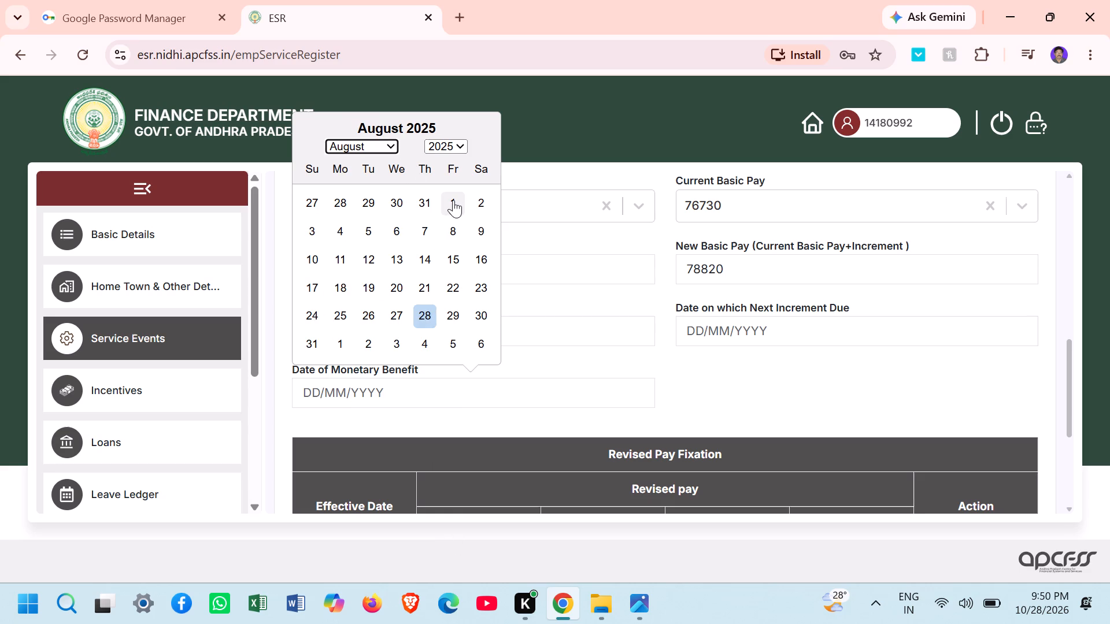
pyautogui.click(453, 200)
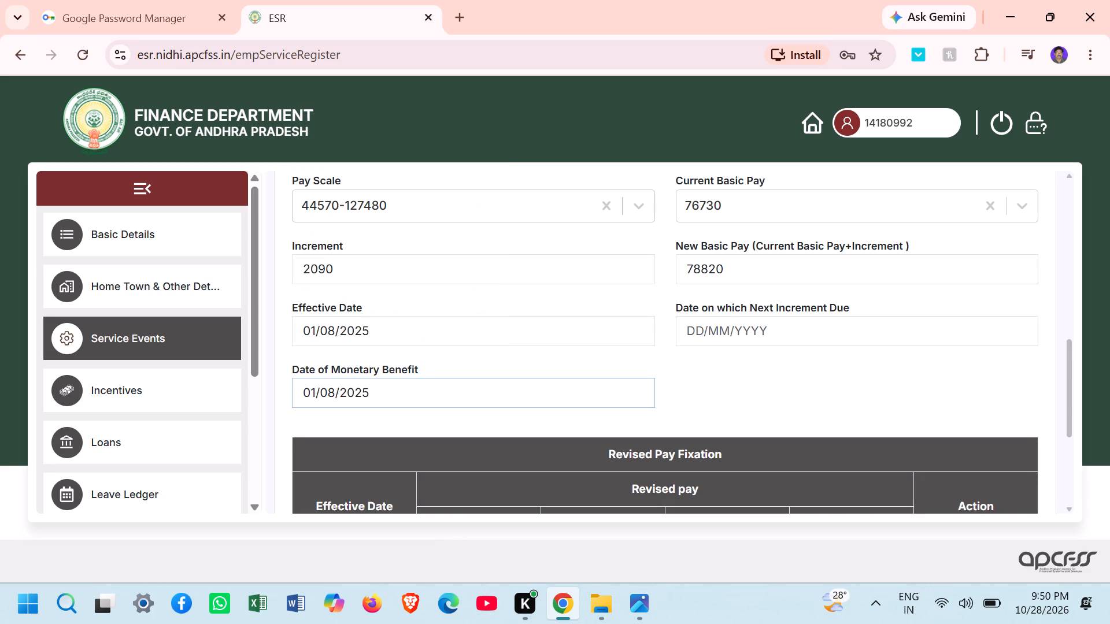
# Set the Date on which Next Increment Due to 01/08/2026.
pyautogui.click(749, 334)
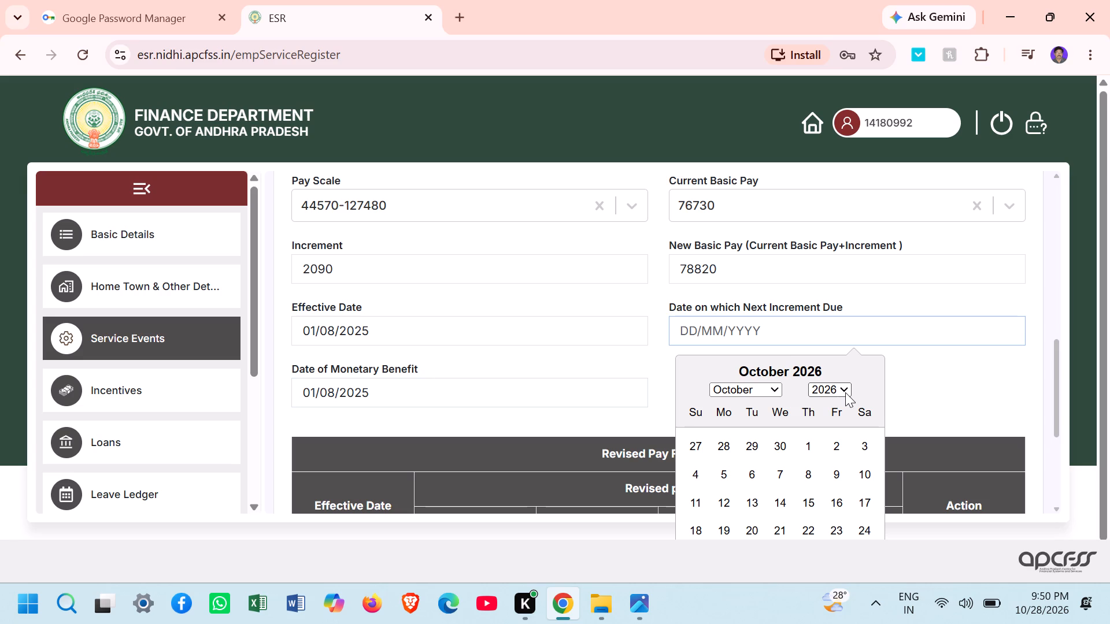
pyautogui.click(775, 387)
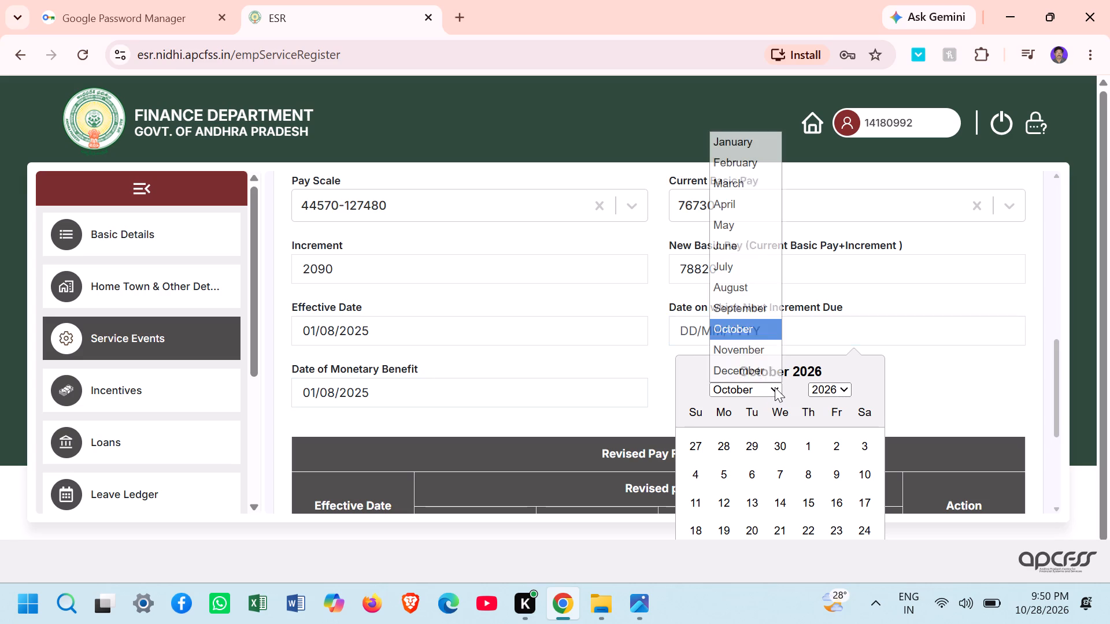
pyautogui.click(742, 289)
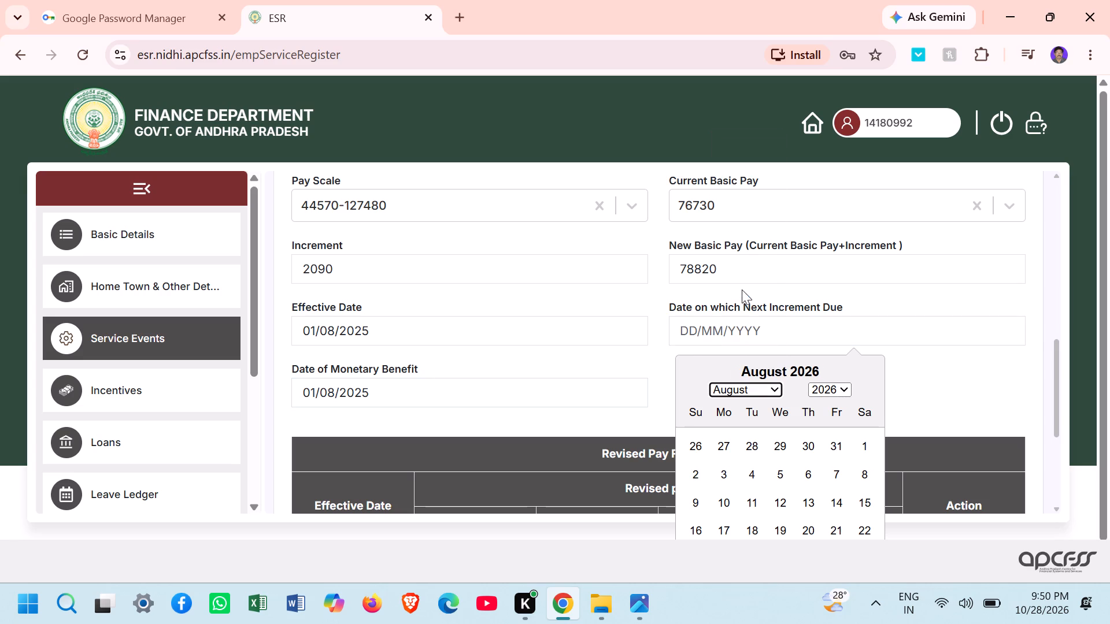
pyautogui.click(863, 447)
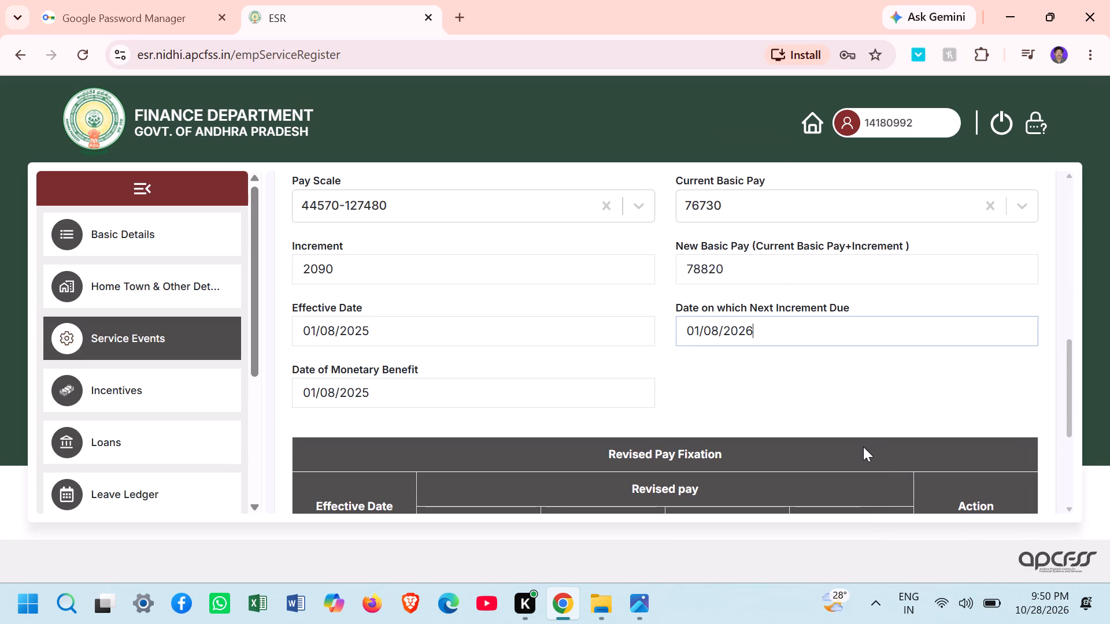
# Set the Effective Date in the Revised Pay Fixation row to 01/08/2025.
pyautogui.doubleClick(1069, 512)
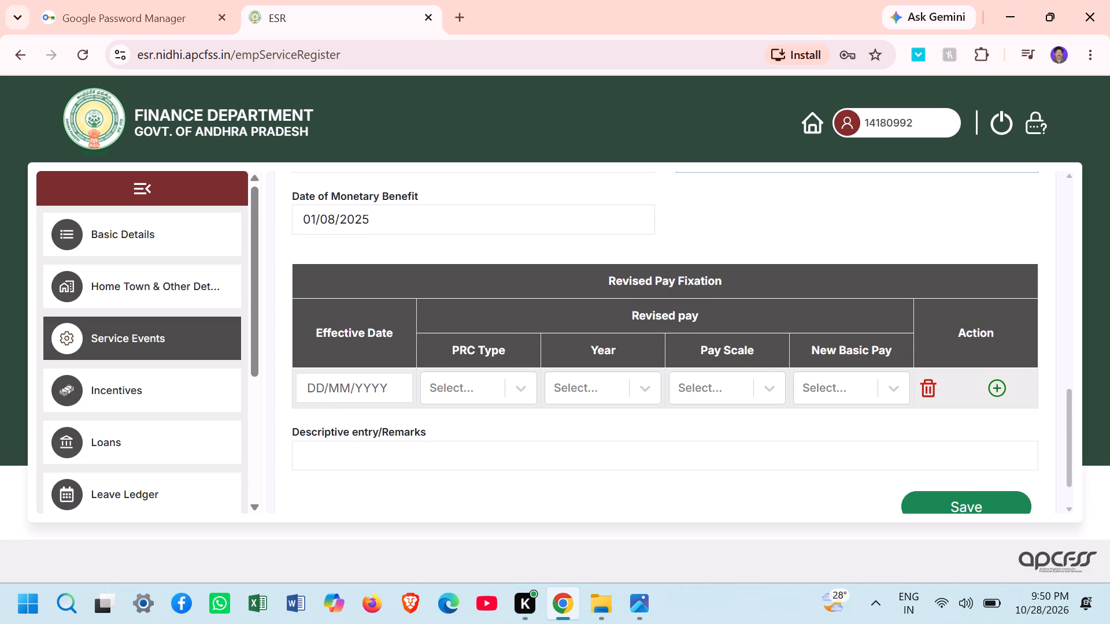
pyautogui.click(351, 380)
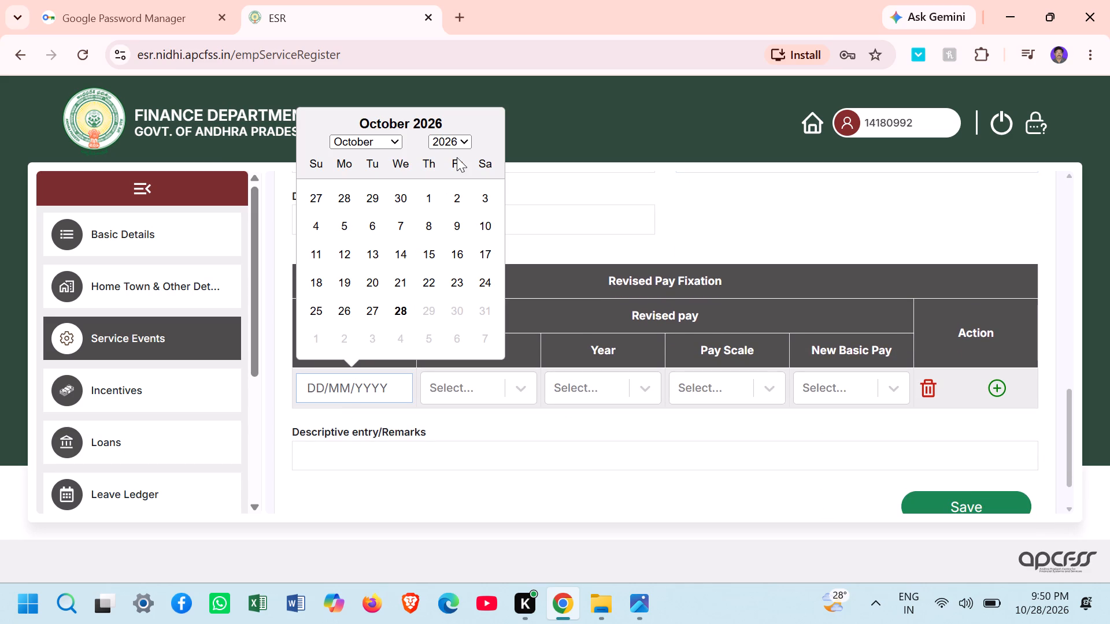
pyautogui.click(470, 141)
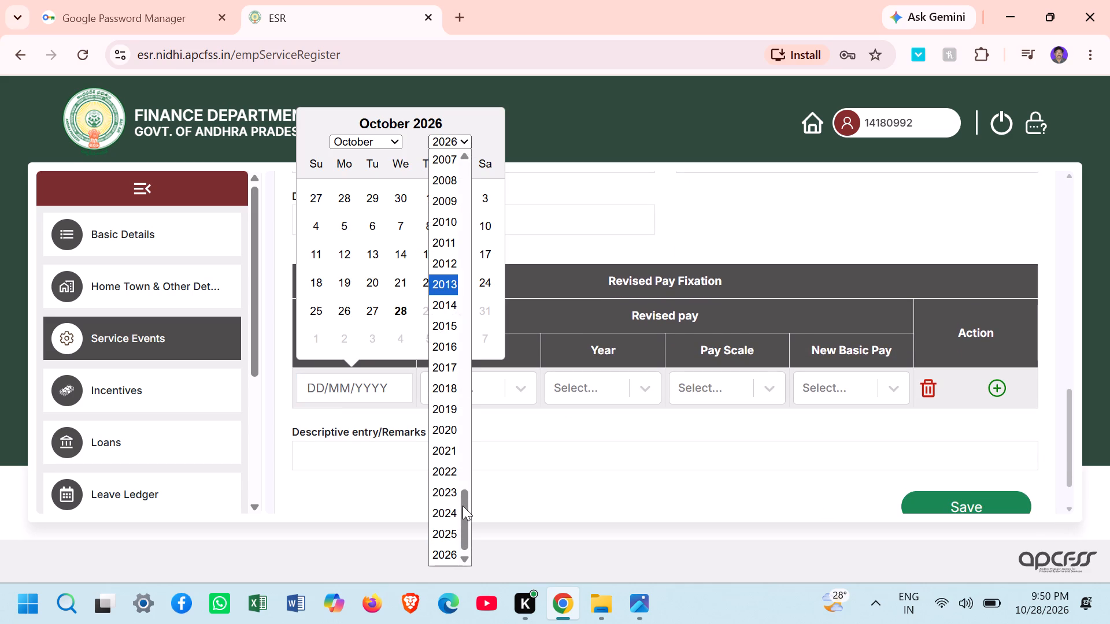
pyautogui.click(454, 530)
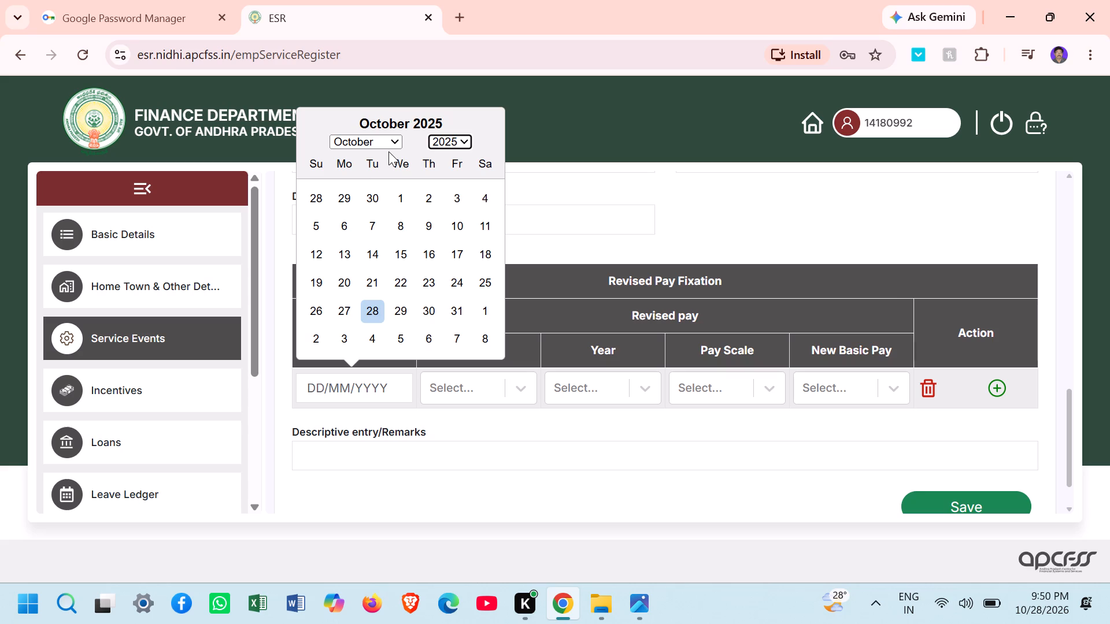
pyautogui.click(394, 142)
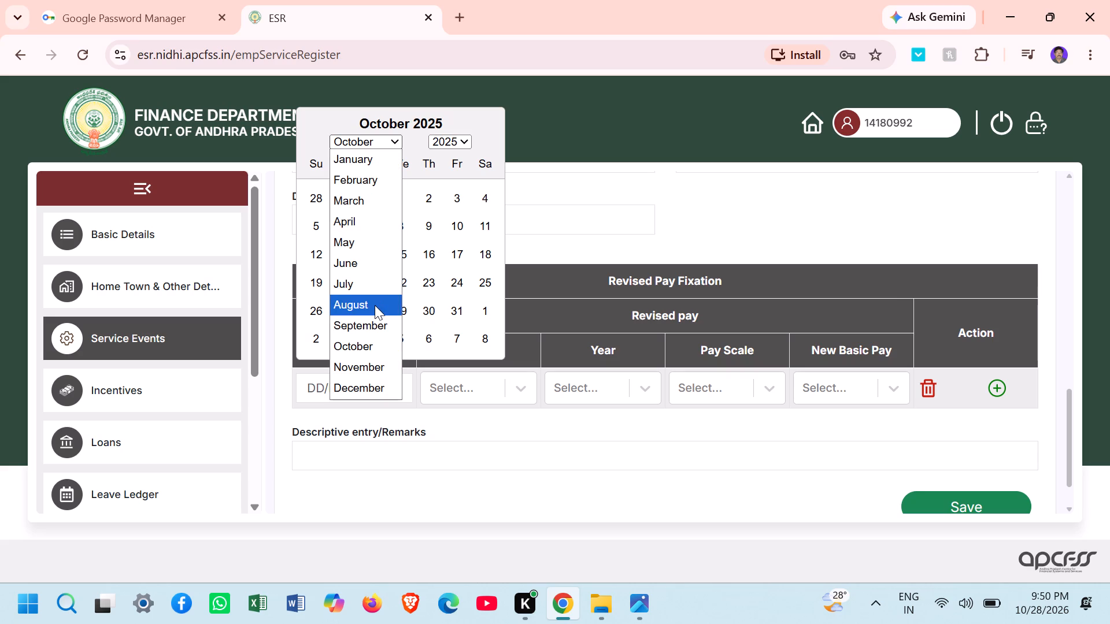
pyautogui.click(375, 306)
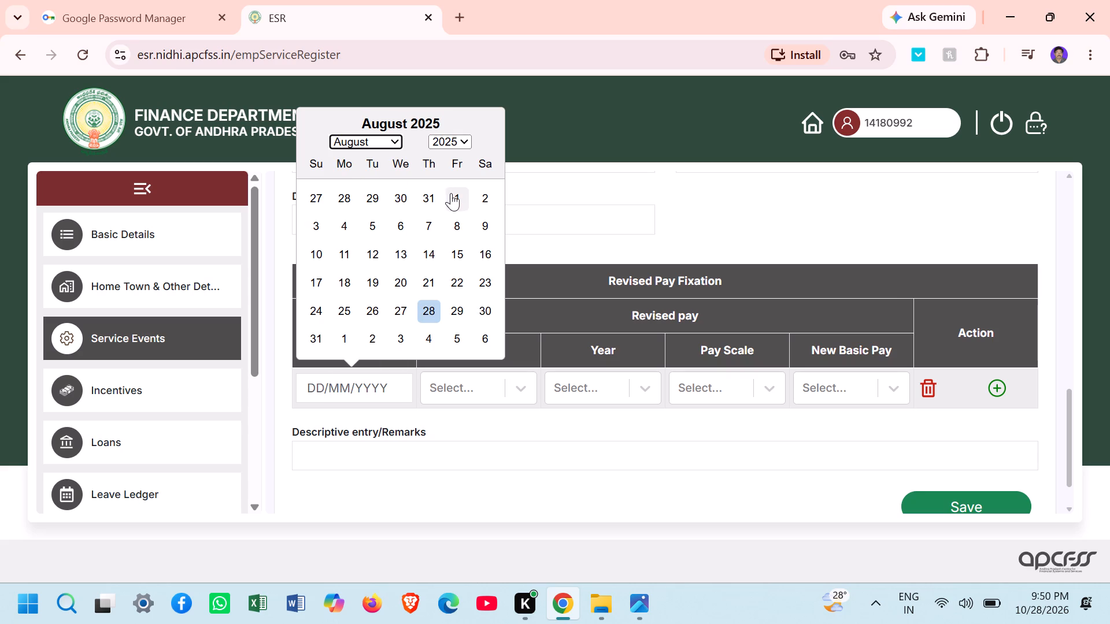
pyautogui.click(455, 196)
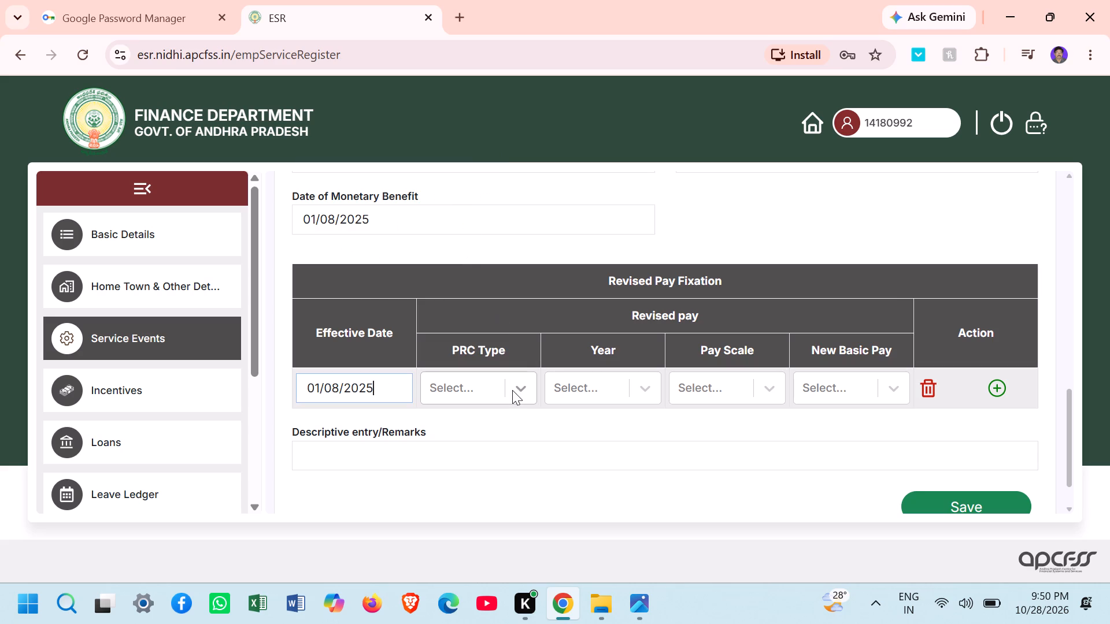
# Choose State as the PRC Type and 2022 as the Year in the Revised Pay Fixation row.
pyautogui.click(520, 389)
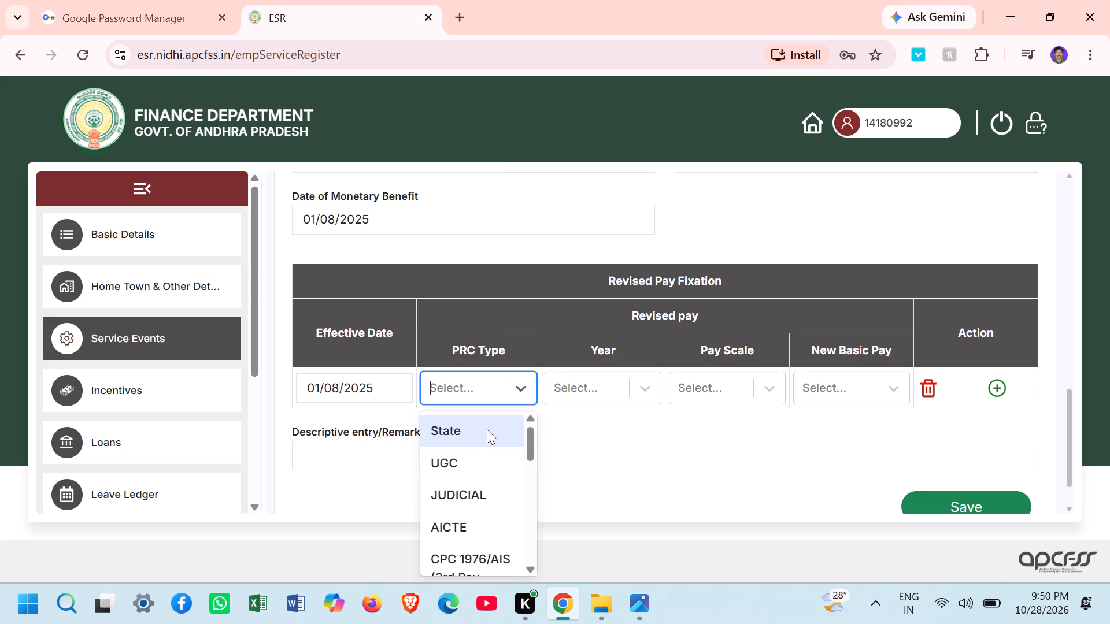
pyautogui.click(487, 429)
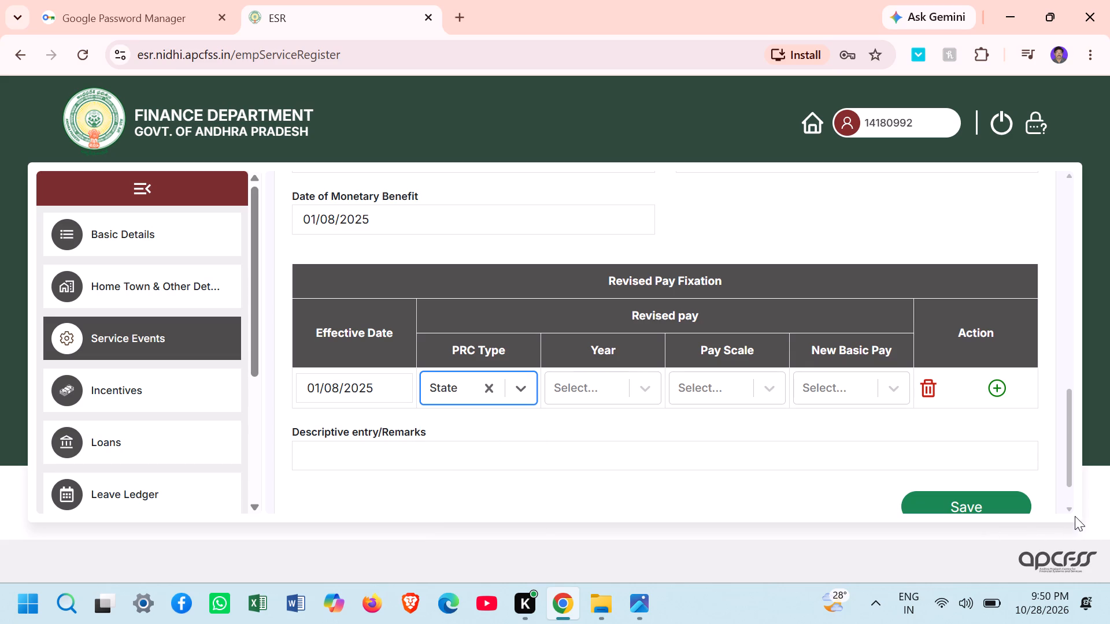
pyautogui.tripleClick(1070, 508)
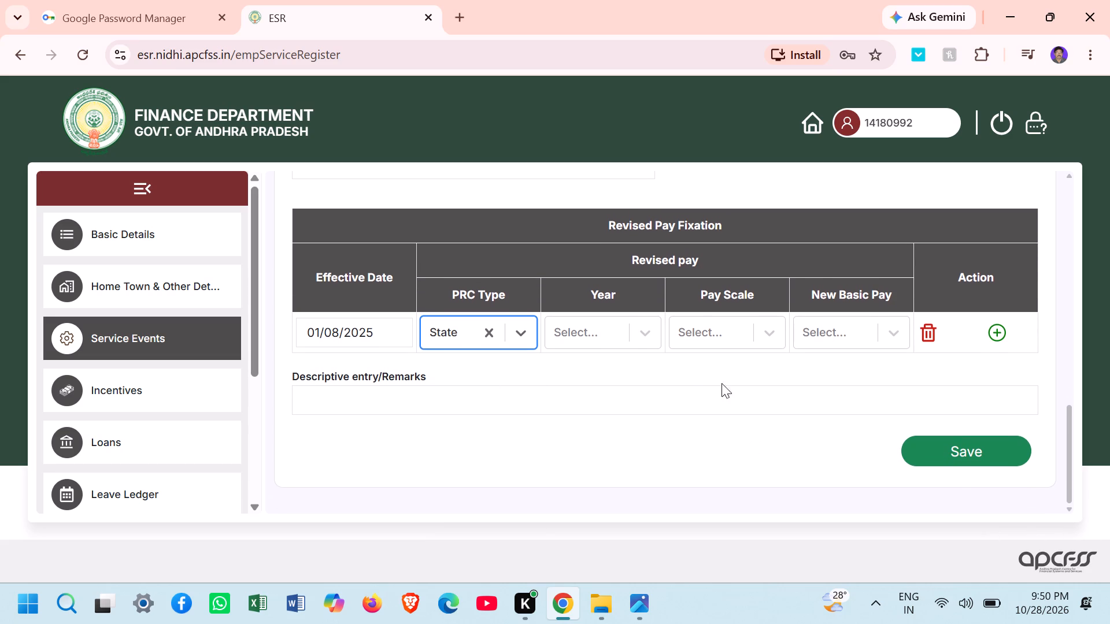
pyautogui.click(650, 328)
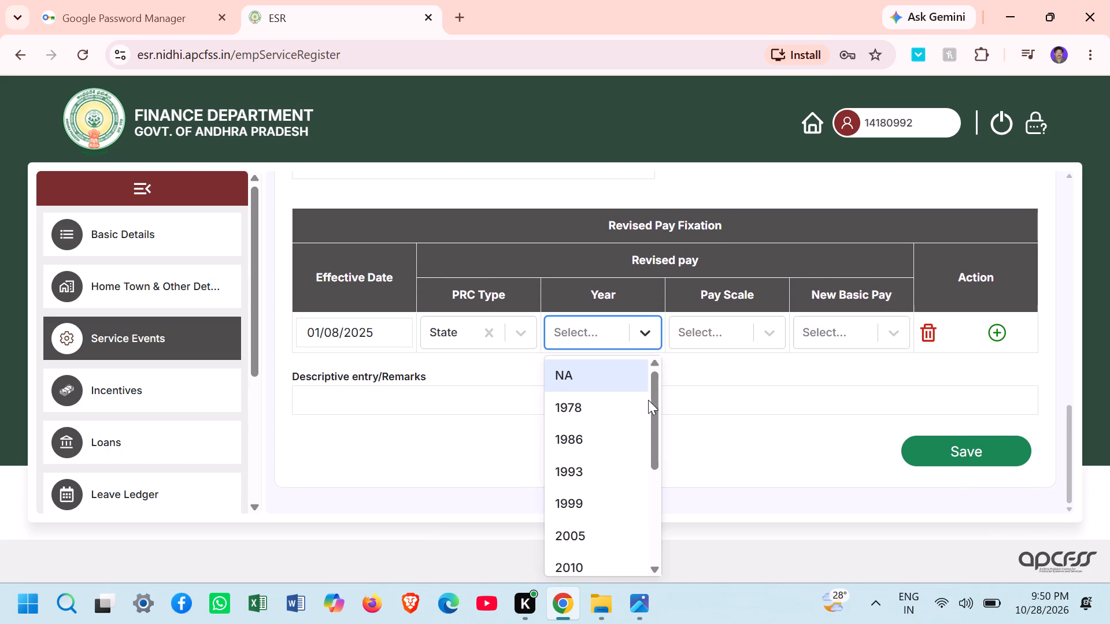
pyautogui.click(656, 567)
pyautogui.click(656, 567)
pyautogui.click(656, 567)
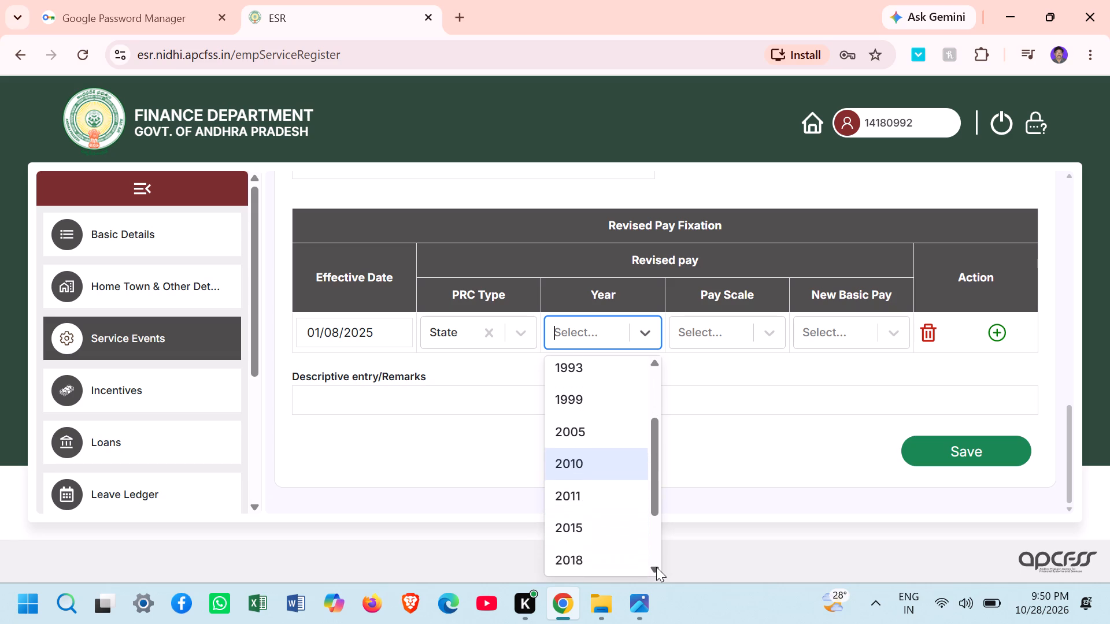
pyautogui.click(656, 567)
pyautogui.click(616, 559)
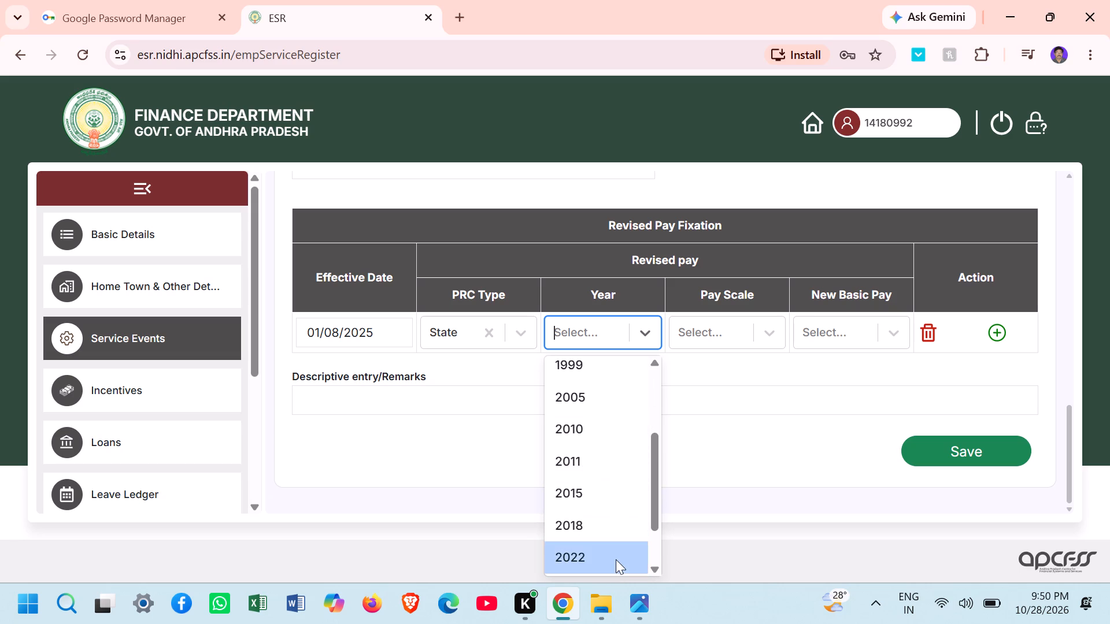
pyautogui.click(771, 333)
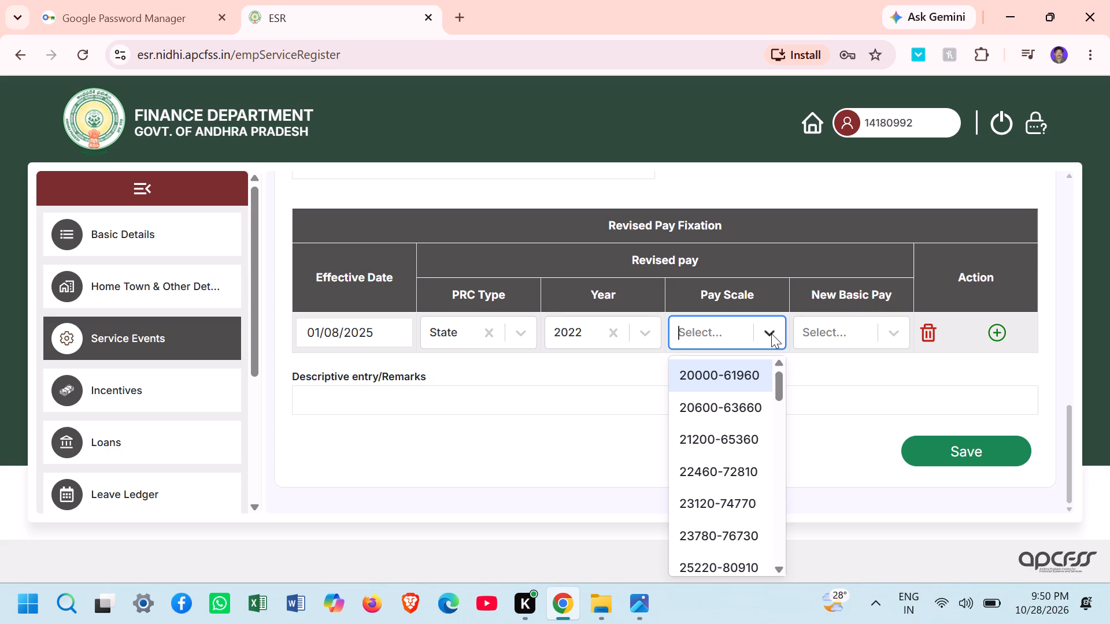
pyautogui.tripleClick(781, 567)
pyautogui.tripleClick(781, 567)
pyautogui.tripleClick(781, 567)
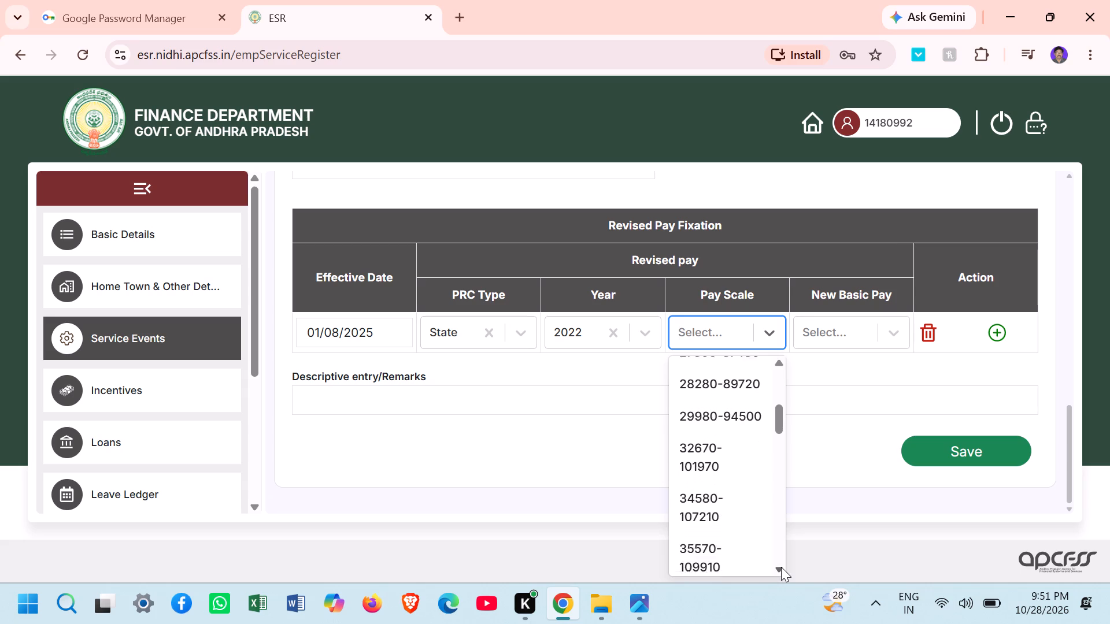
pyautogui.click(781, 567)
pyautogui.click(781, 567)
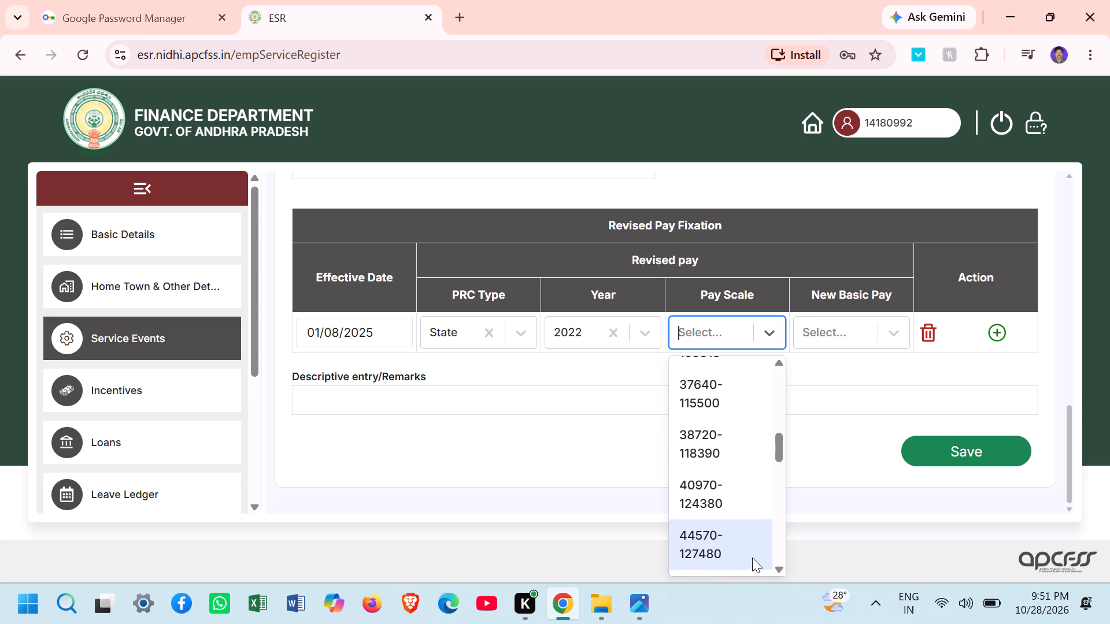
pyautogui.click(749, 554)
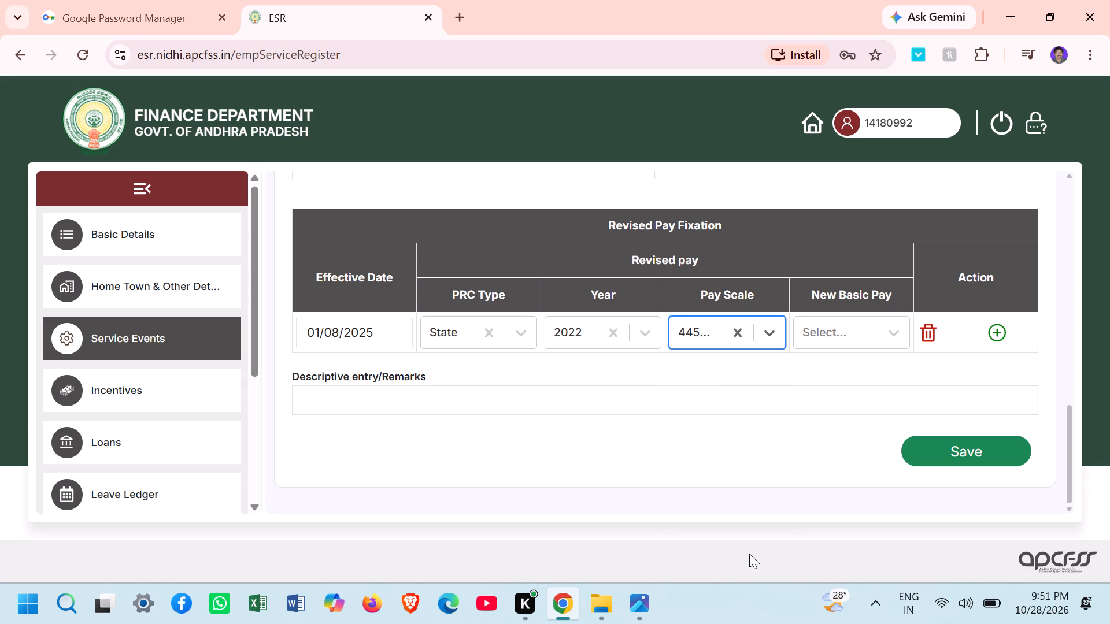
# Set the New Basic Pay in the Revised Pay Fixation row to 78820.
pyautogui.click(896, 332)
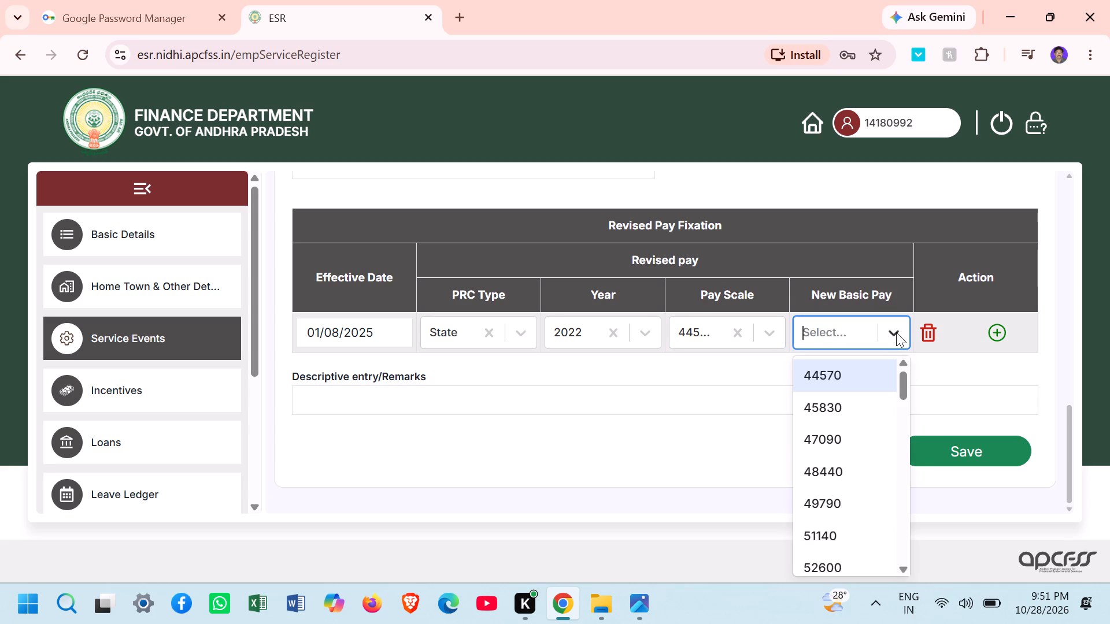
pyautogui.doubleClick(908, 567)
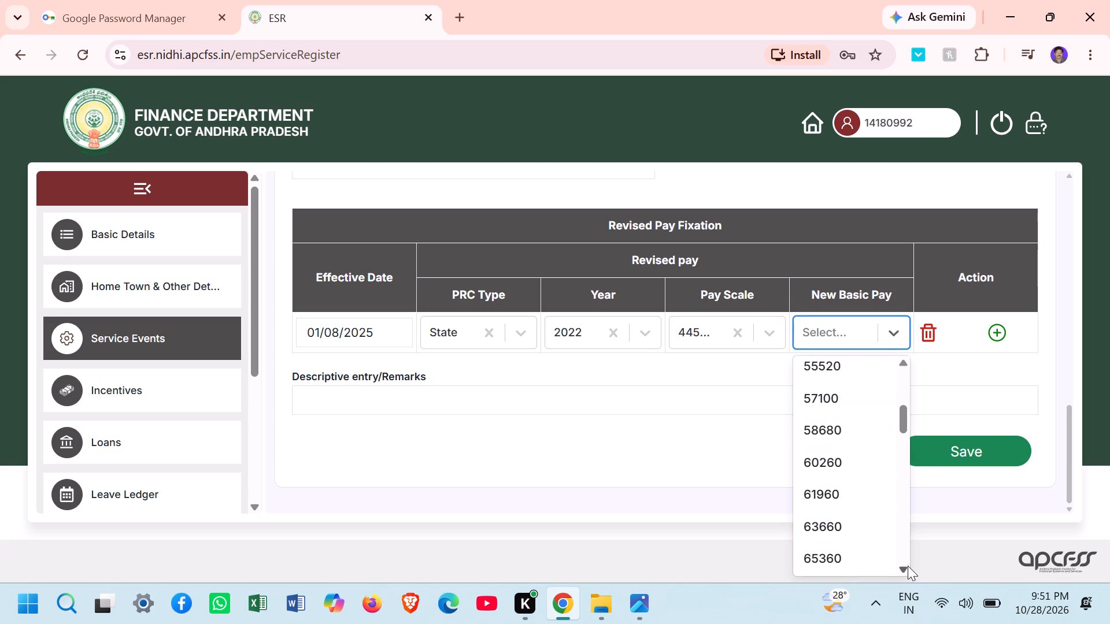
pyautogui.tripleClick(908, 566)
pyautogui.click(908, 566)
pyautogui.tripleClick(908, 566)
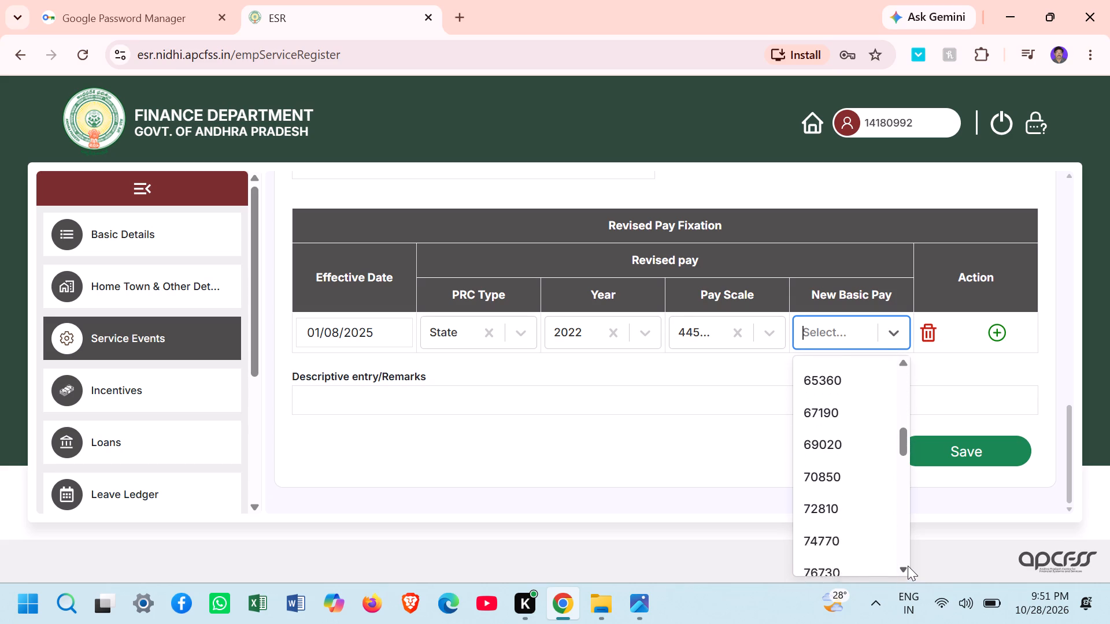
pyautogui.click(867, 544)
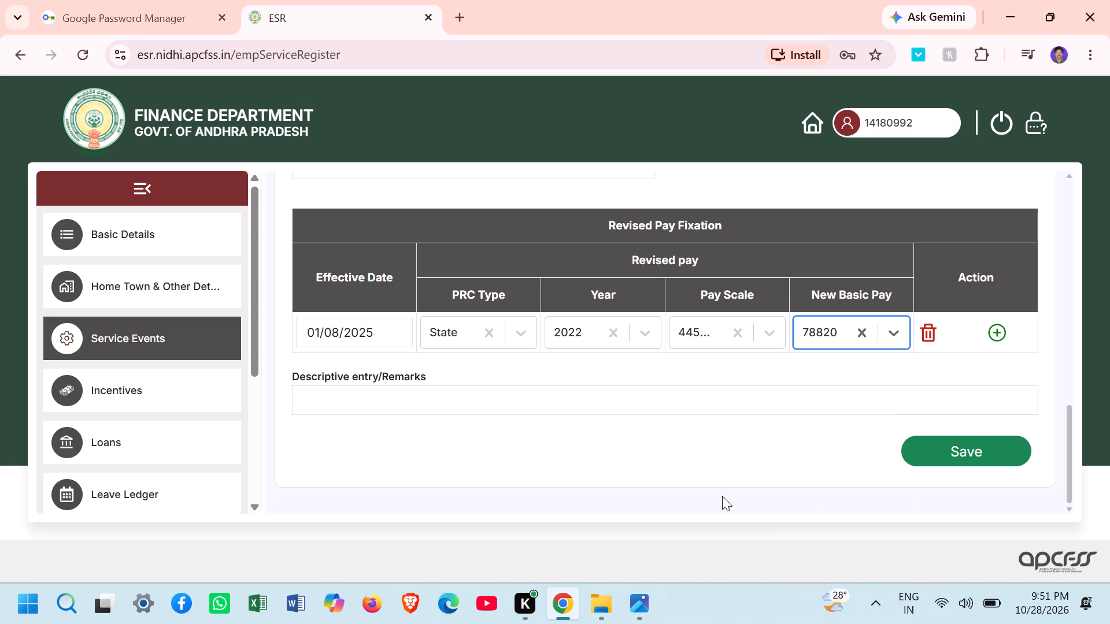
# Enter null as the Descriptive entry/Remarks and save the Change in Pay record.
pyautogui.click(397, 401)
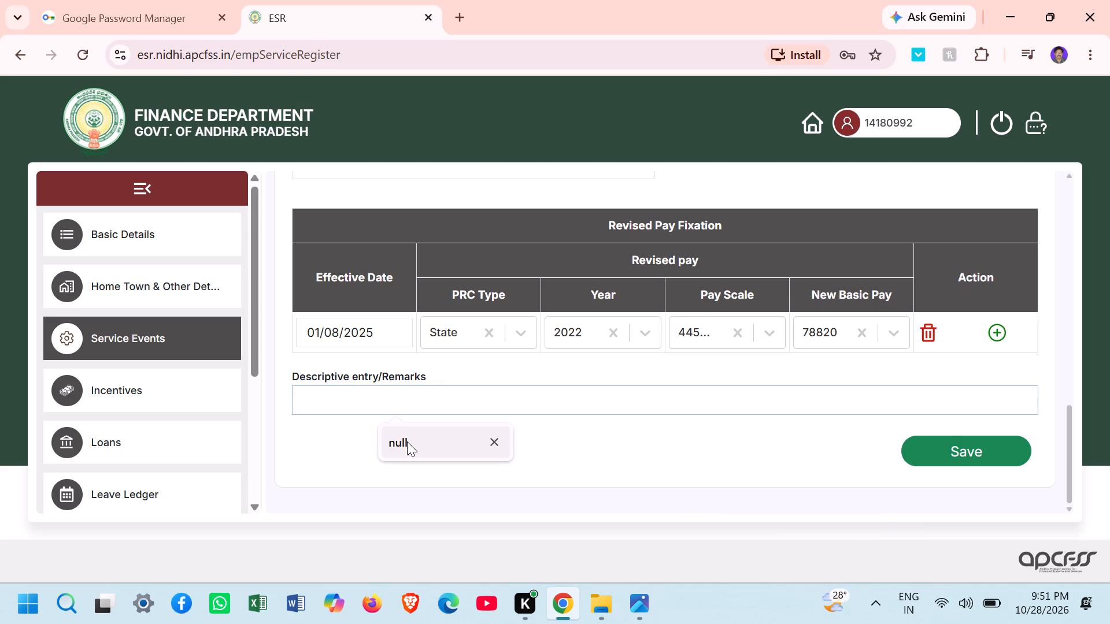
pyautogui.click(407, 441)
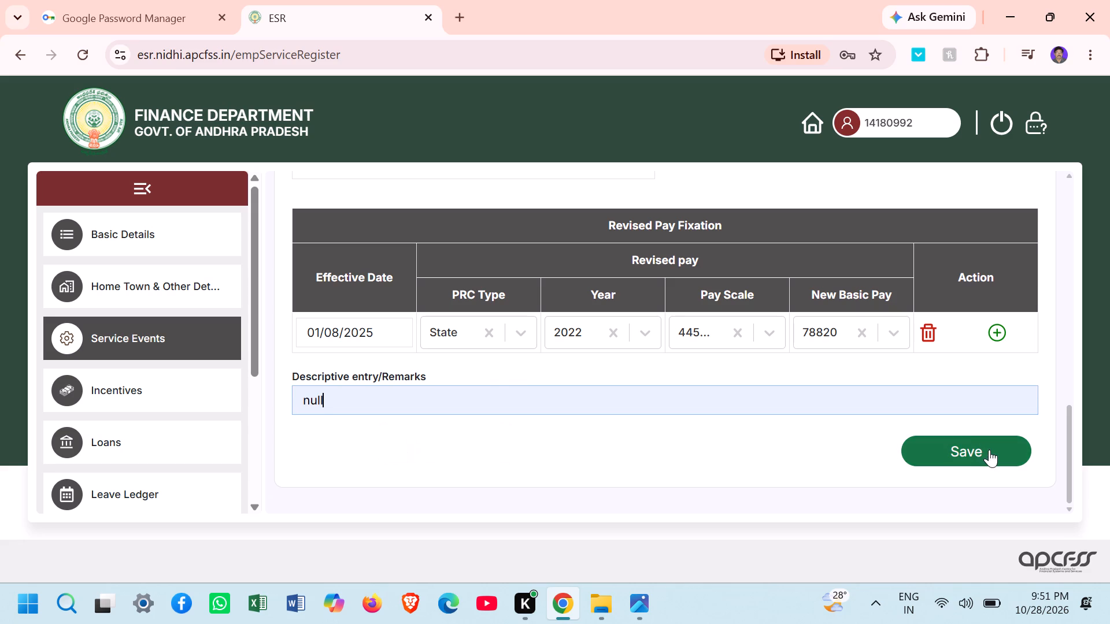
pyautogui.click(989, 450)
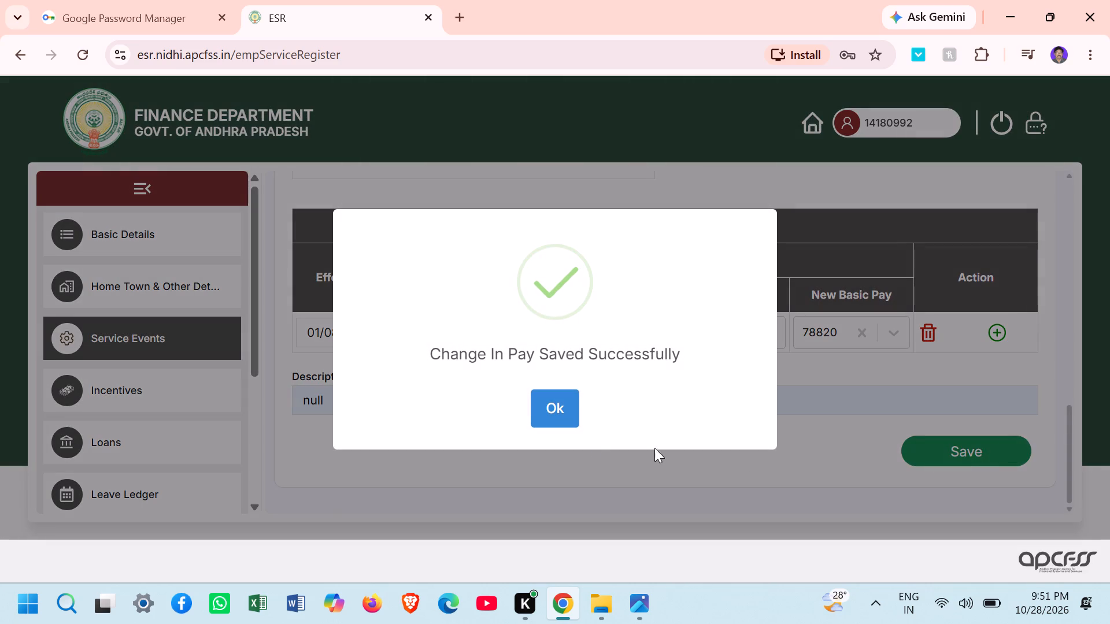
pyautogui.click(554, 402)
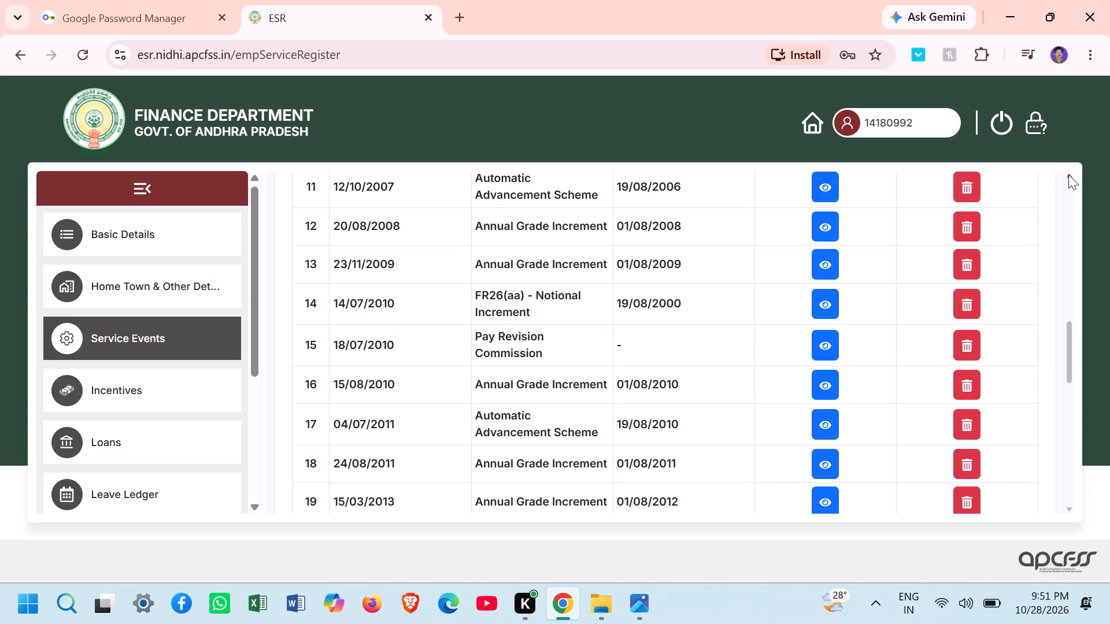
# Add a new Change in Pay record with 67 as its Ref. Page No in Scanned SR Copy.
pyautogui.click(1069, 177)
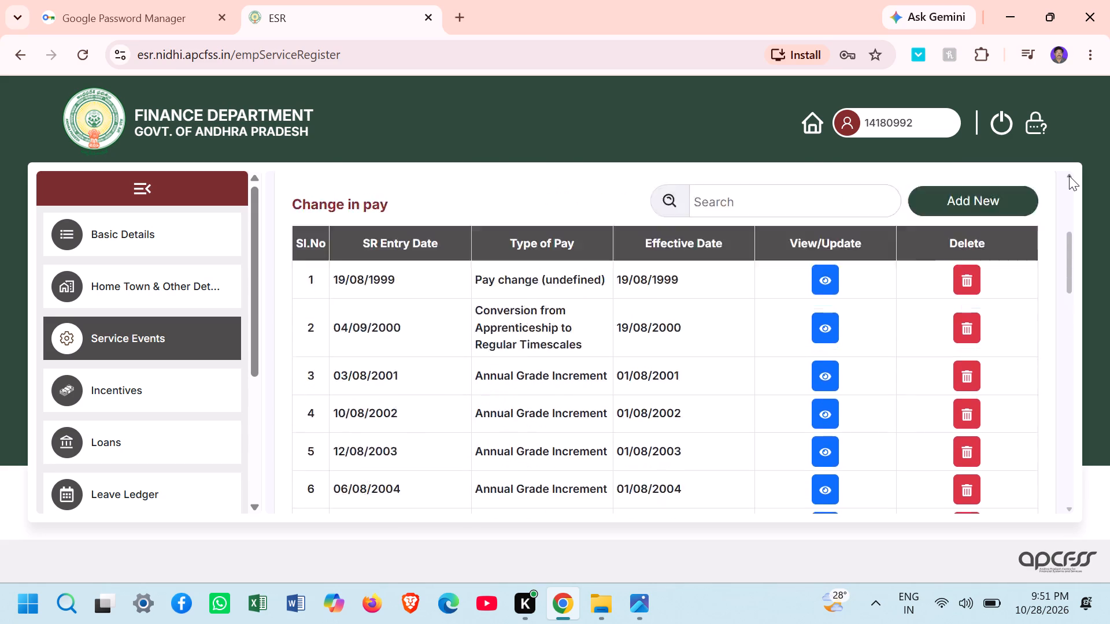
pyautogui.click(973, 405)
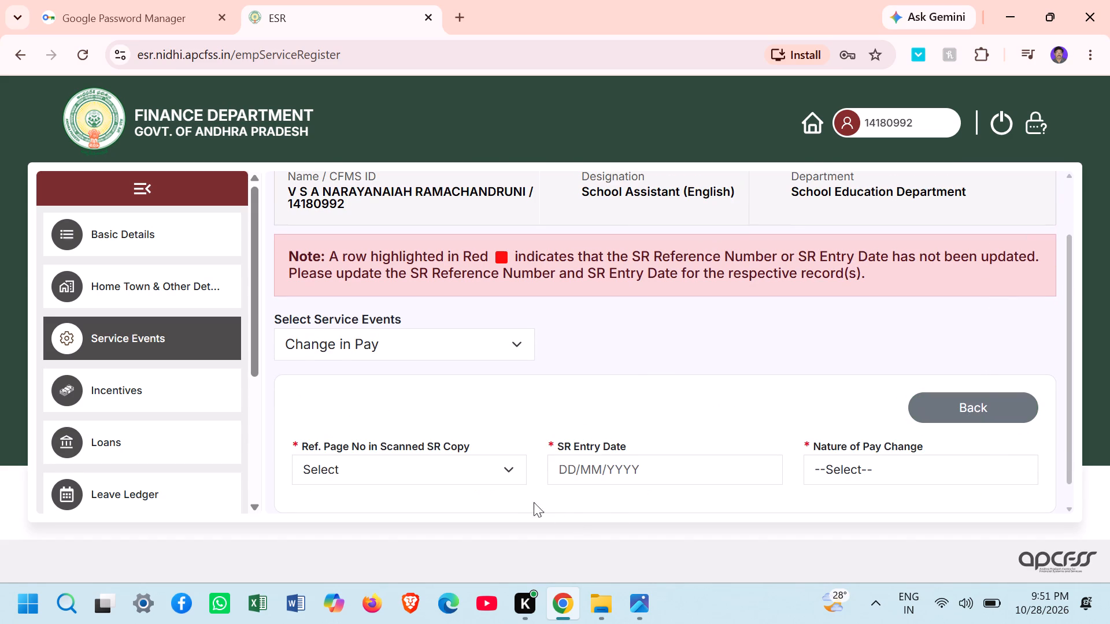
pyautogui.click(510, 470)
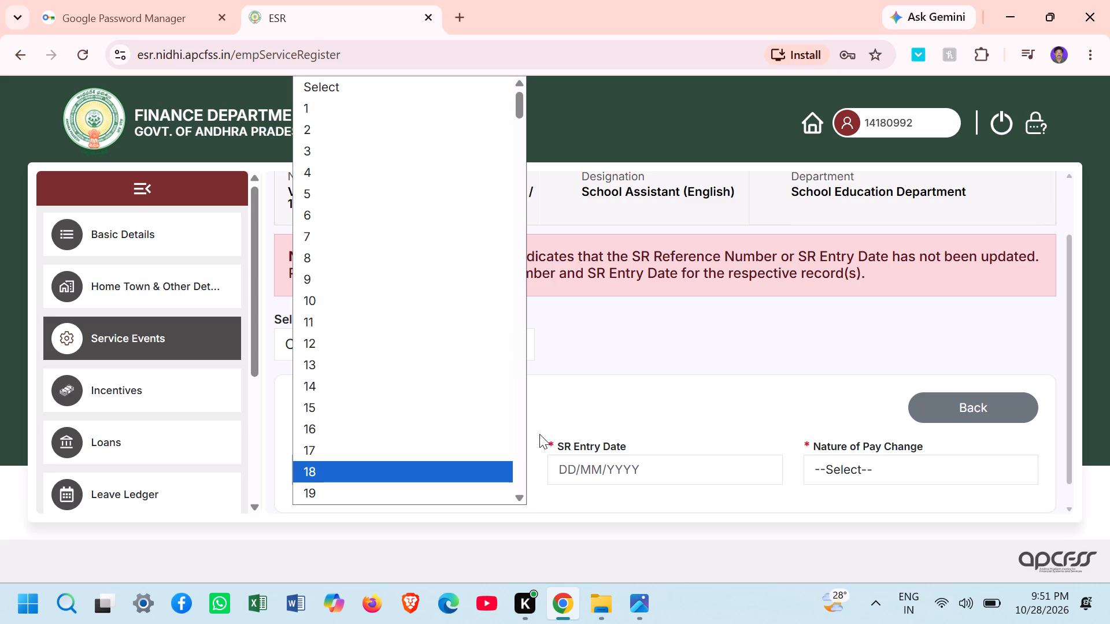
pyautogui.doubleClick(523, 434)
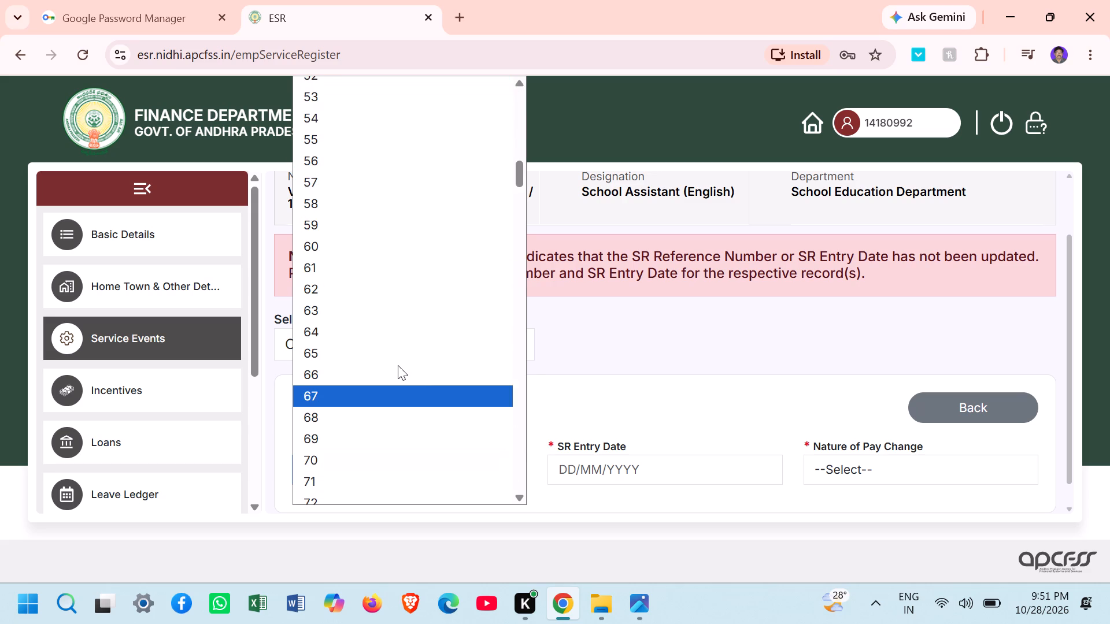
pyautogui.click(390, 387)
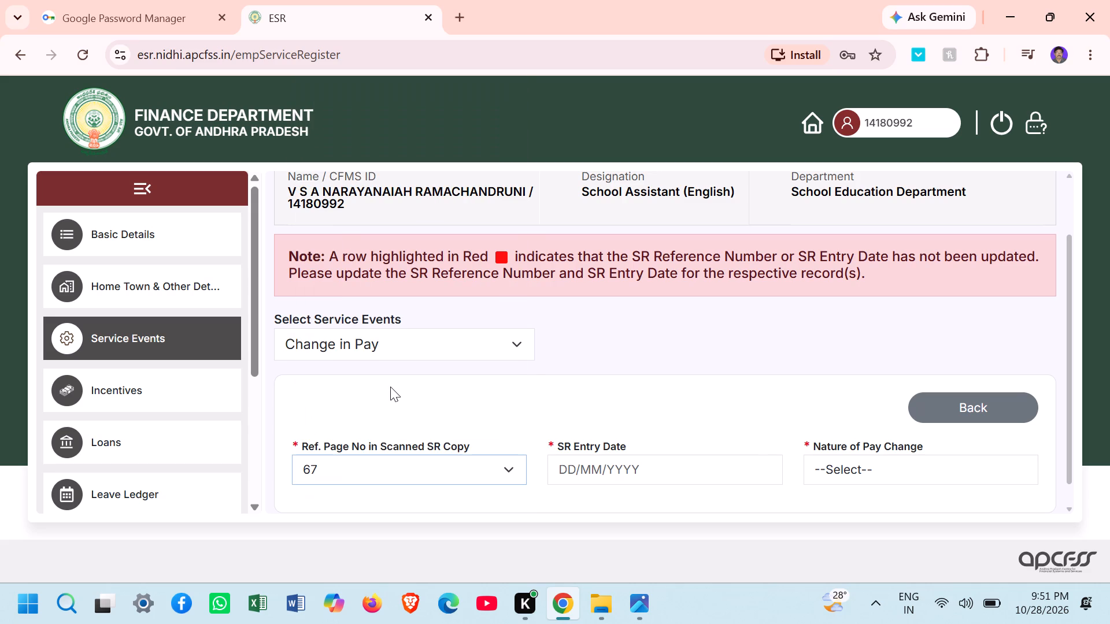
# Set the SR Entry Date to 20/08/2026 and the Nature of Pay Change to Annual Grade Increment.
pyautogui.click(652, 476)
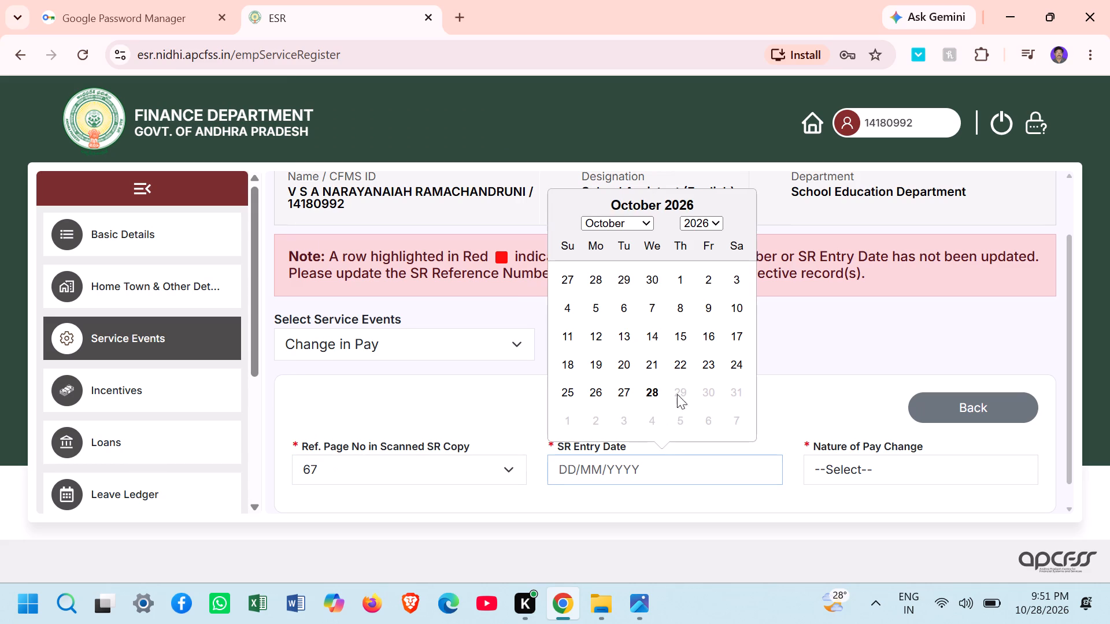
pyautogui.click(643, 225)
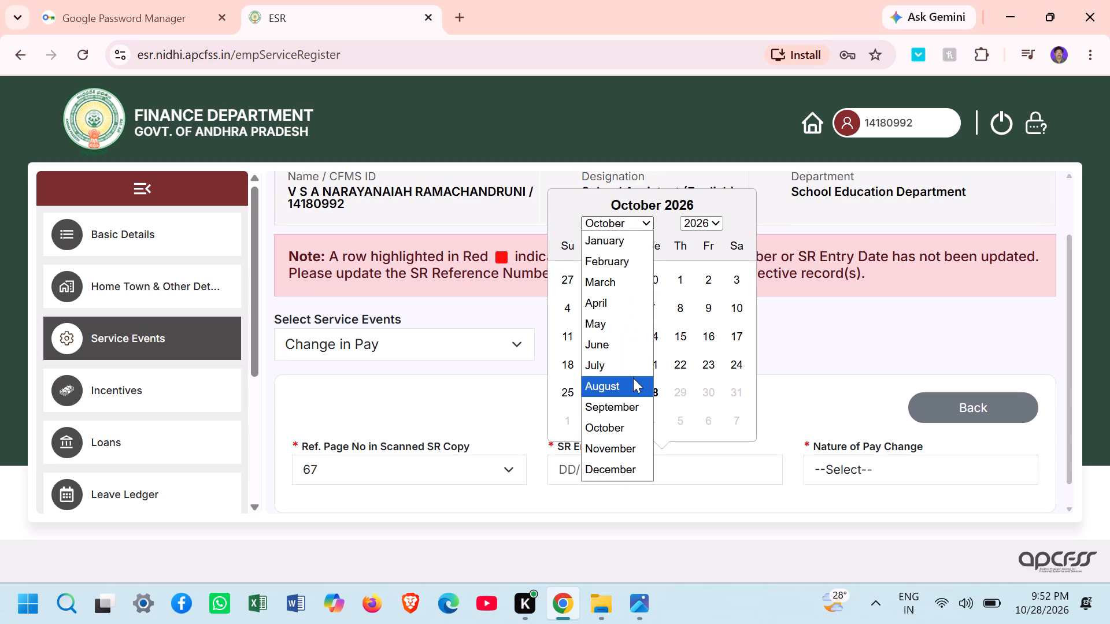
pyautogui.click(632, 381)
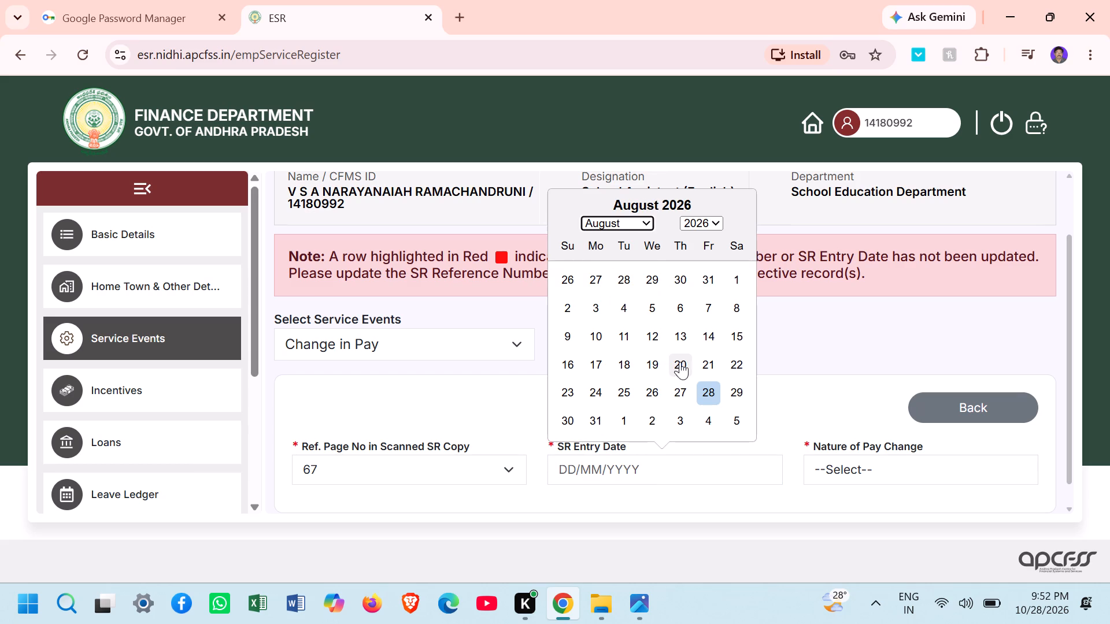
pyautogui.click(680, 362)
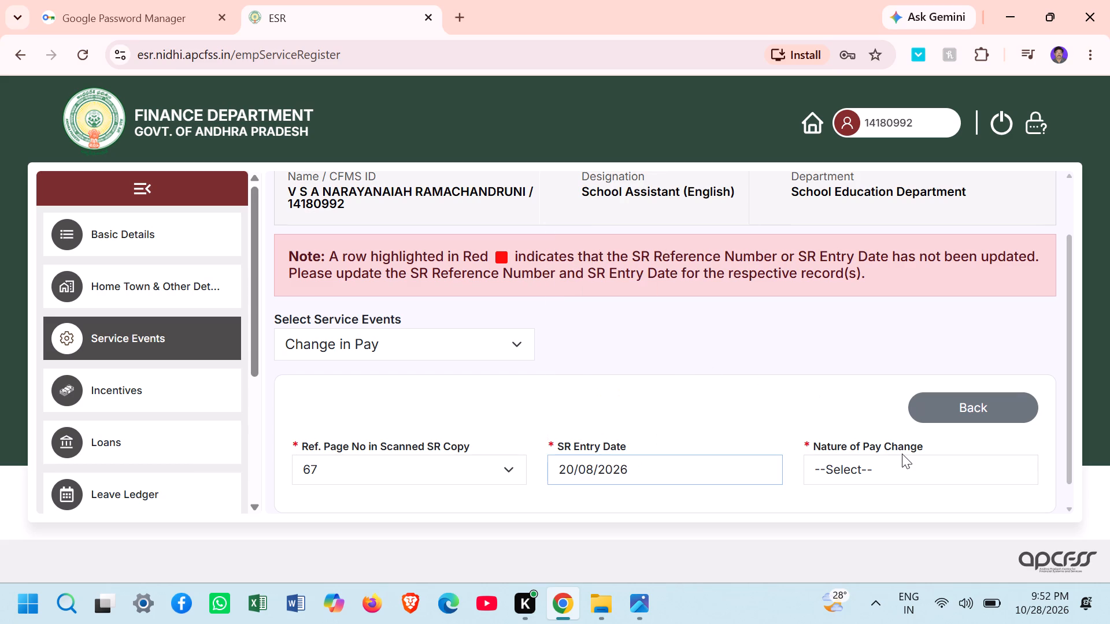
pyautogui.click(887, 467)
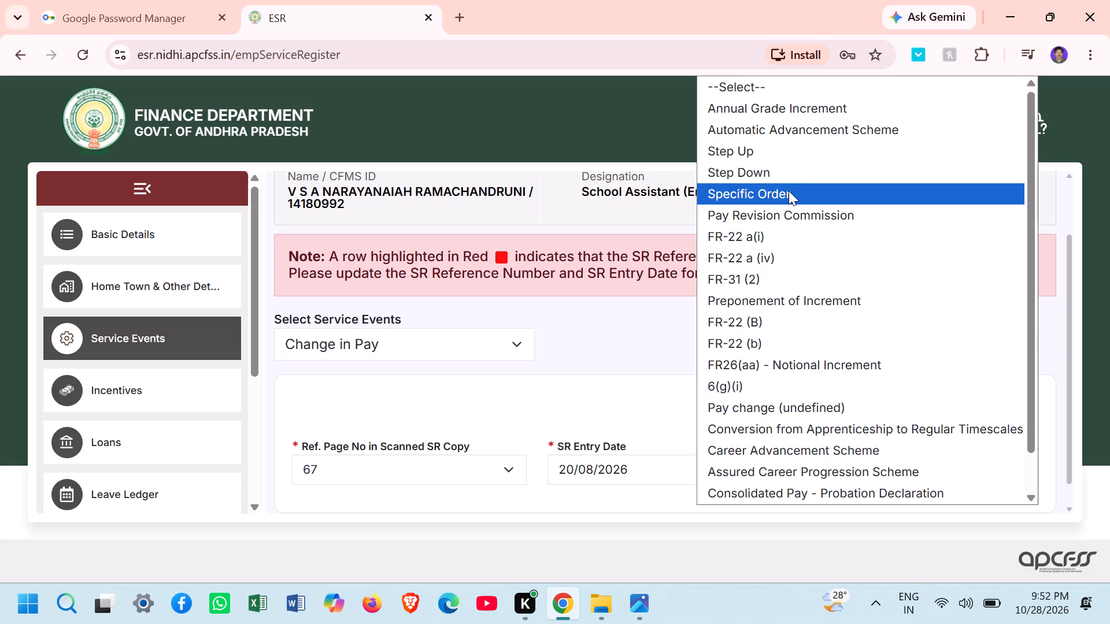
pyautogui.click(767, 113)
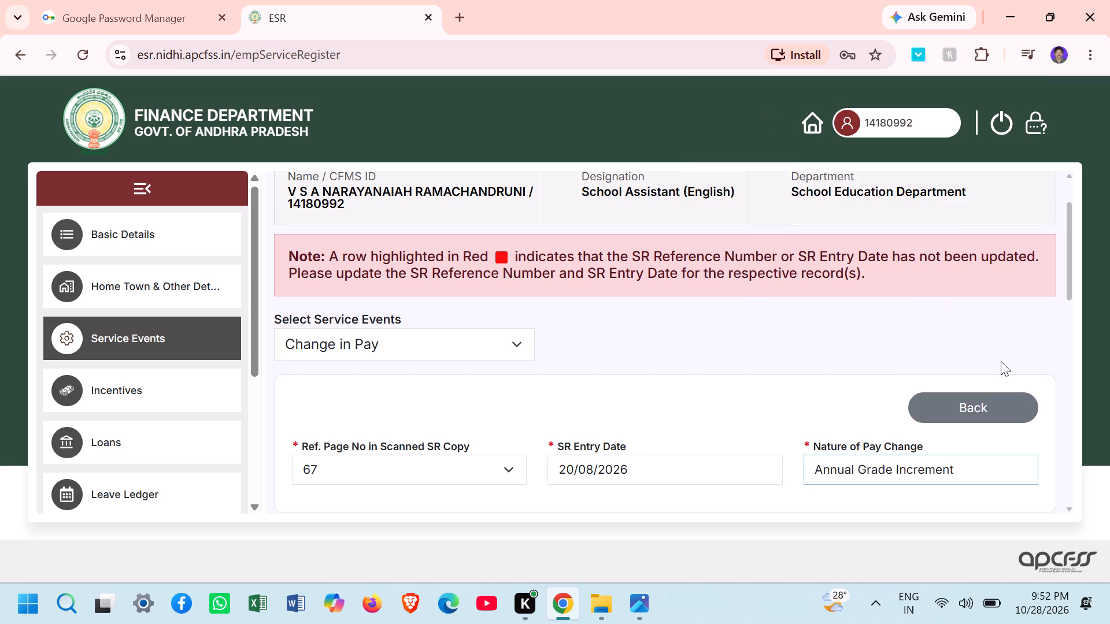
# Set the Current Basic Pay in the Annual Increment section to 78820.
pyautogui.doubleClick(1070, 508)
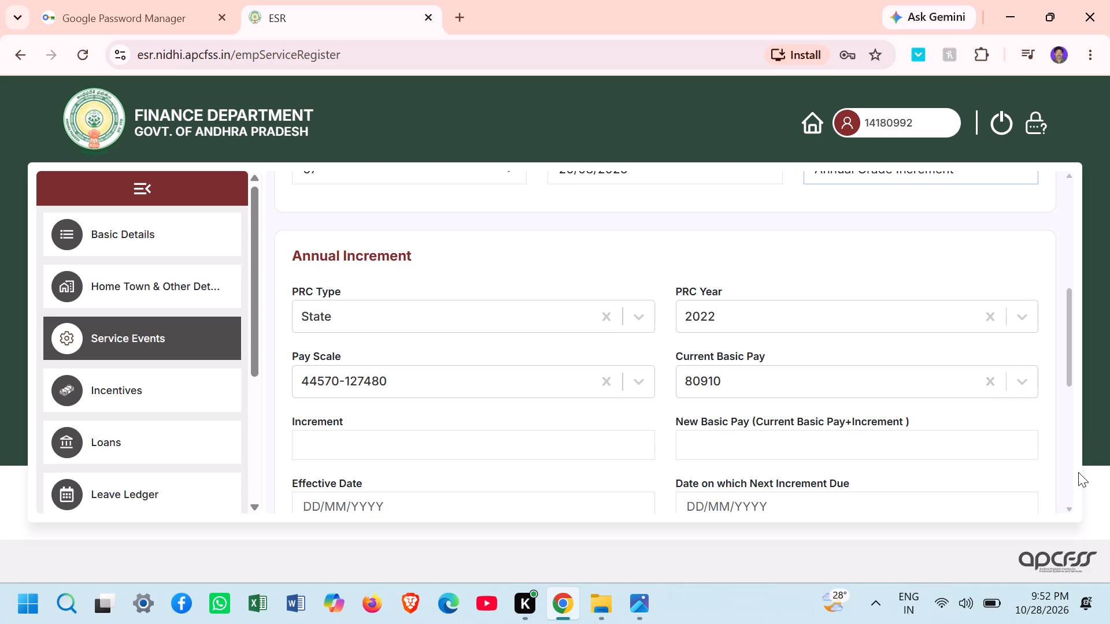
pyautogui.doubleClick(1072, 506)
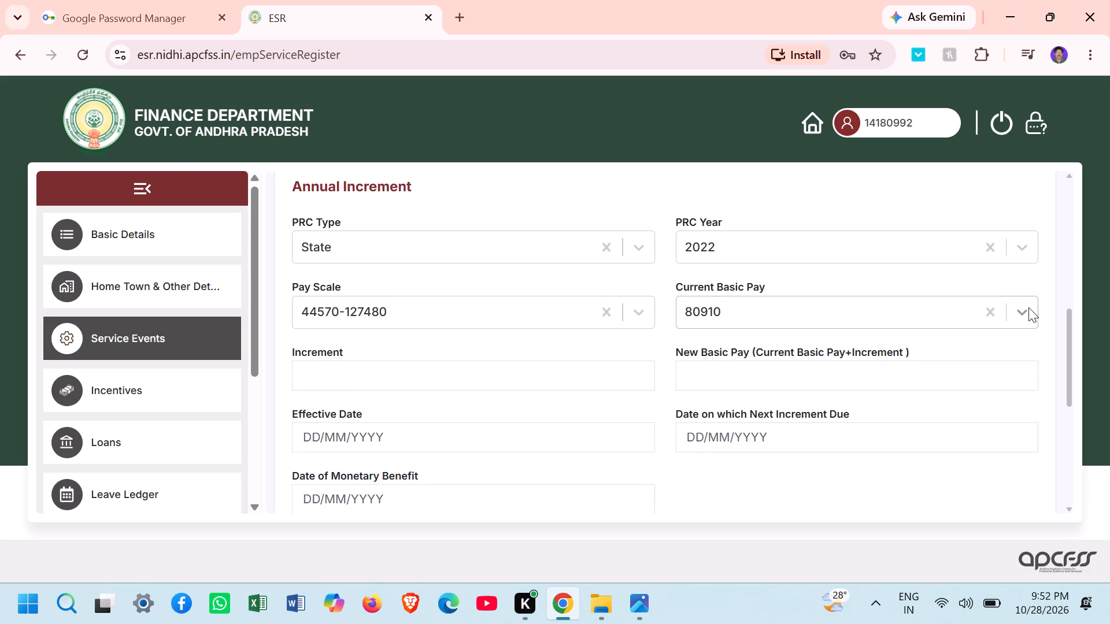
pyautogui.click(1022, 315)
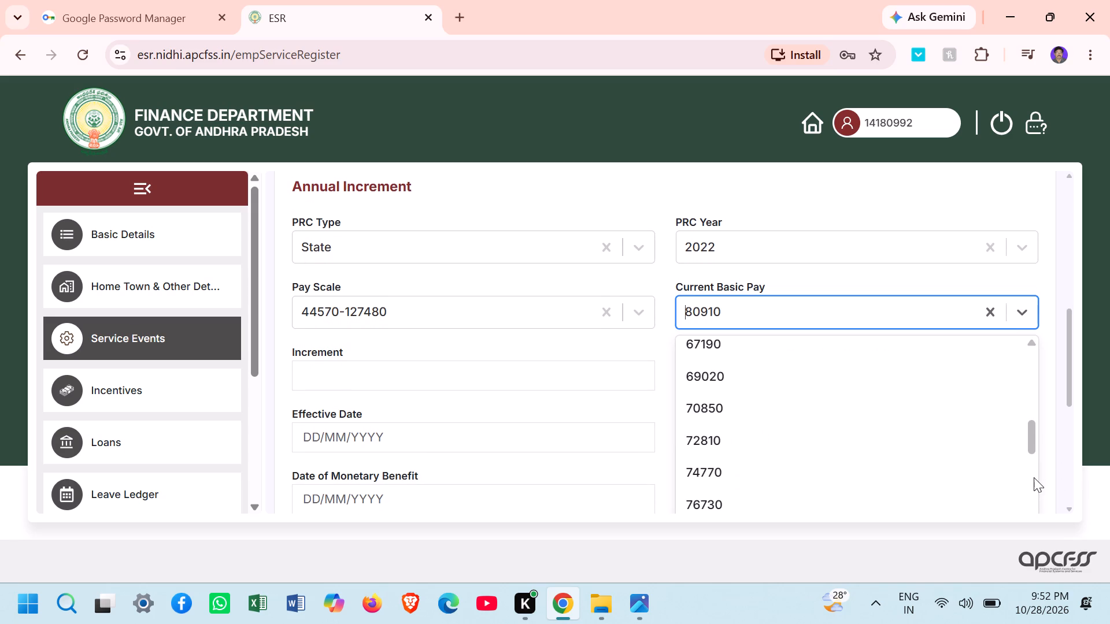
pyautogui.click(802, 507)
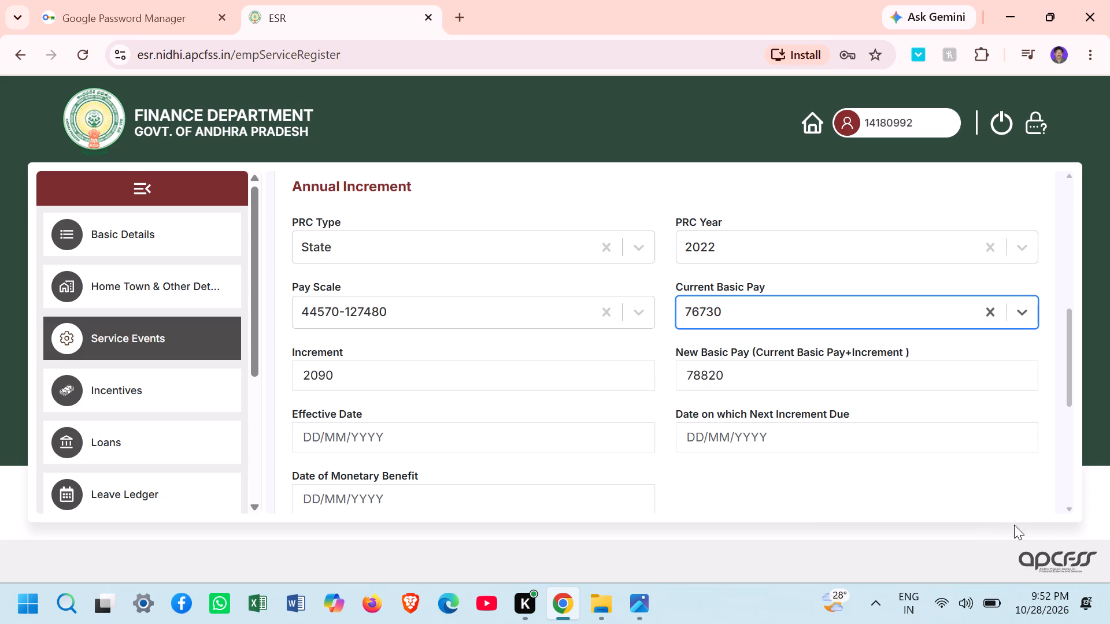
pyautogui.click(1068, 512)
pyautogui.click(1015, 277)
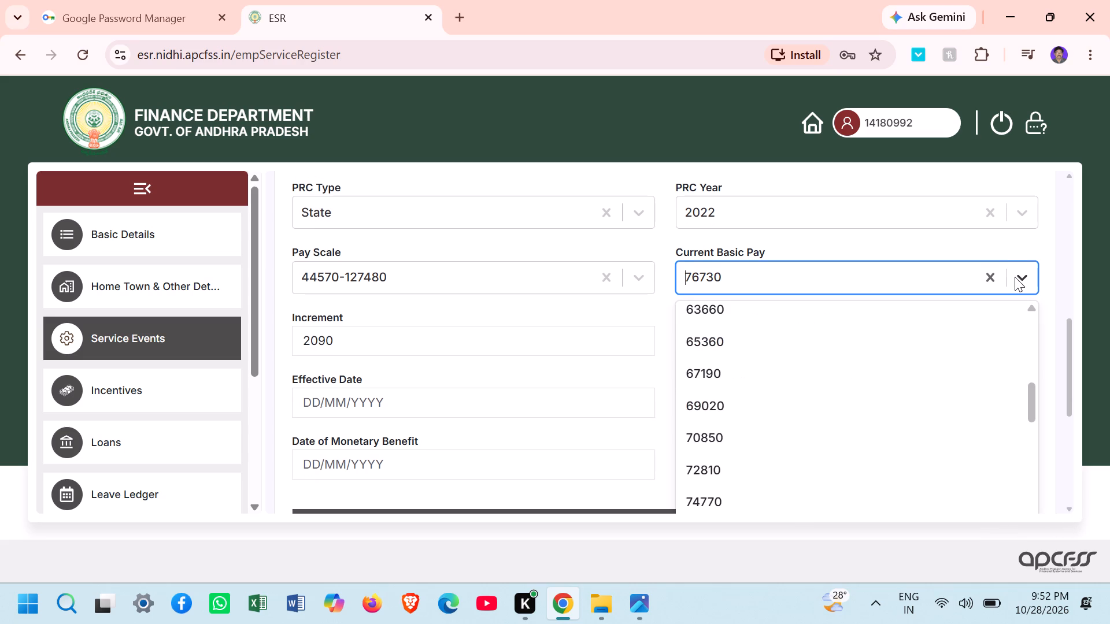
pyautogui.click(1035, 460)
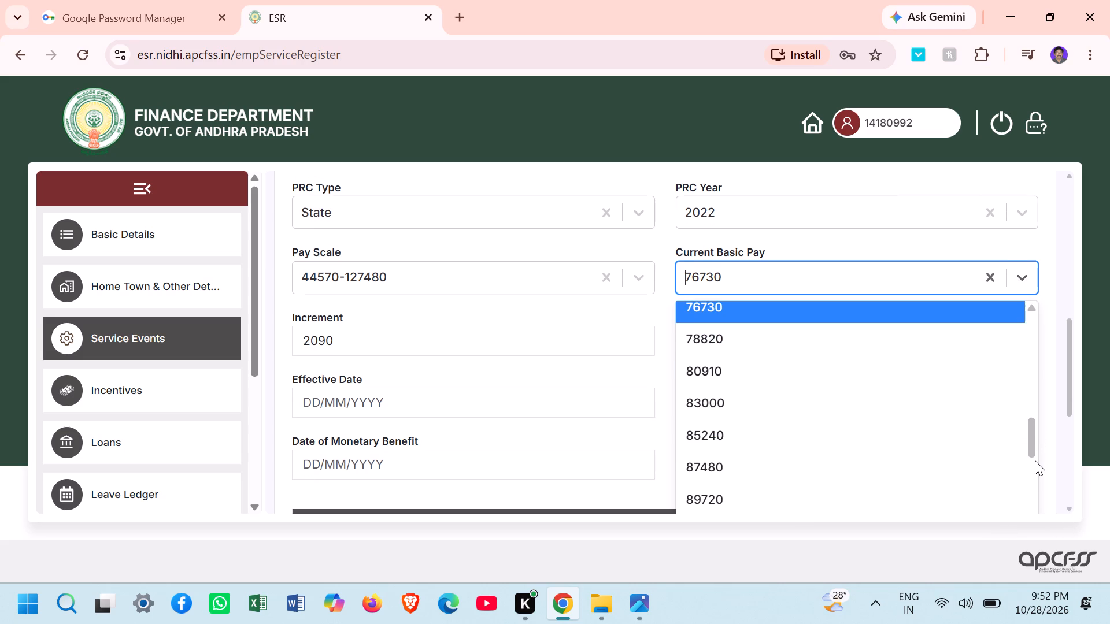
pyautogui.click(810, 337)
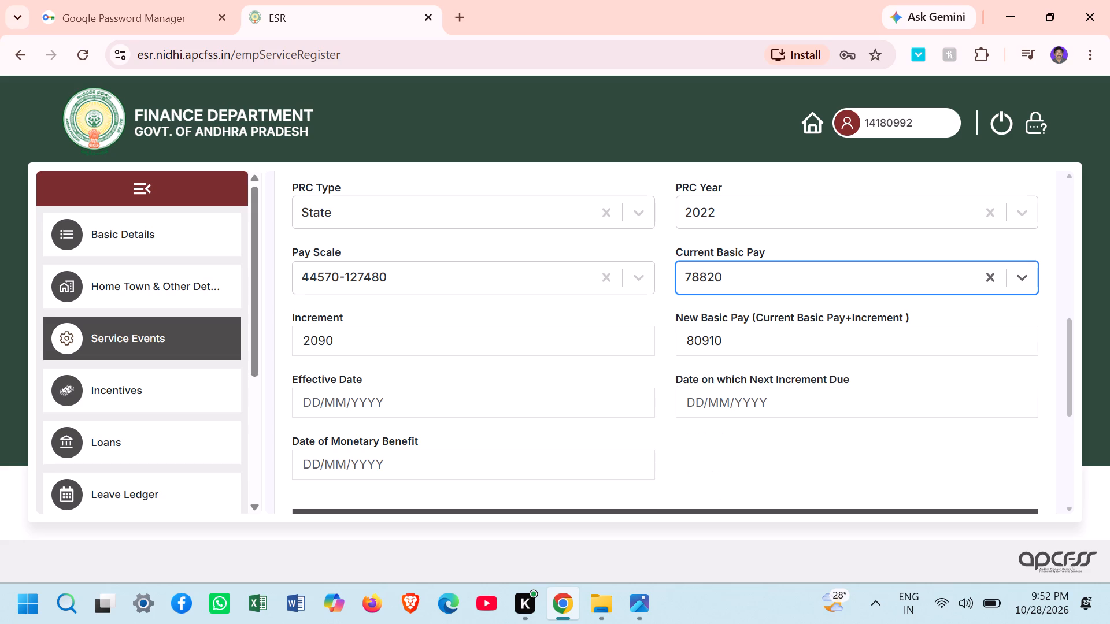
# Set both the Effective Date and the Date of Monetary Benefit in the Annual Increment section to 01/08/2026.
pyautogui.click(419, 407)
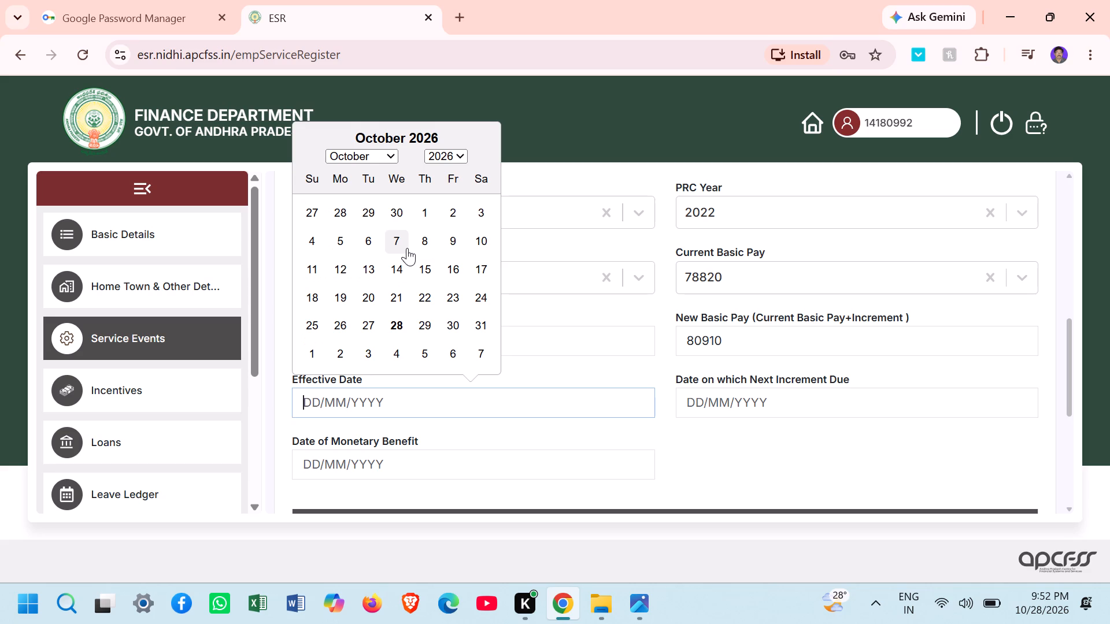
pyautogui.click(393, 158)
pyautogui.click(378, 320)
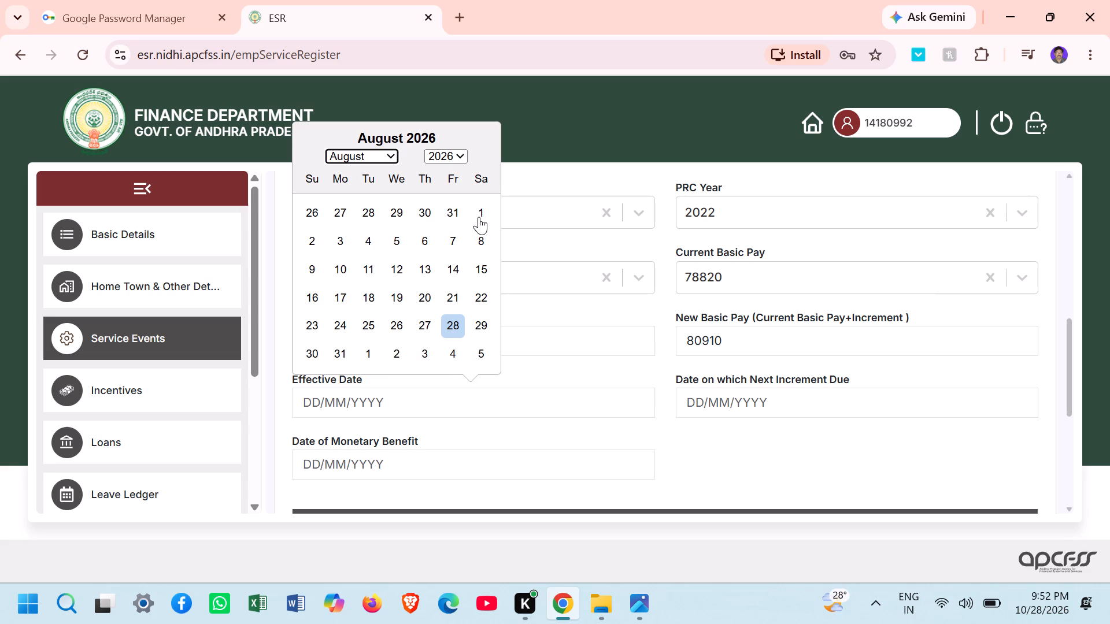
pyautogui.click(479, 217)
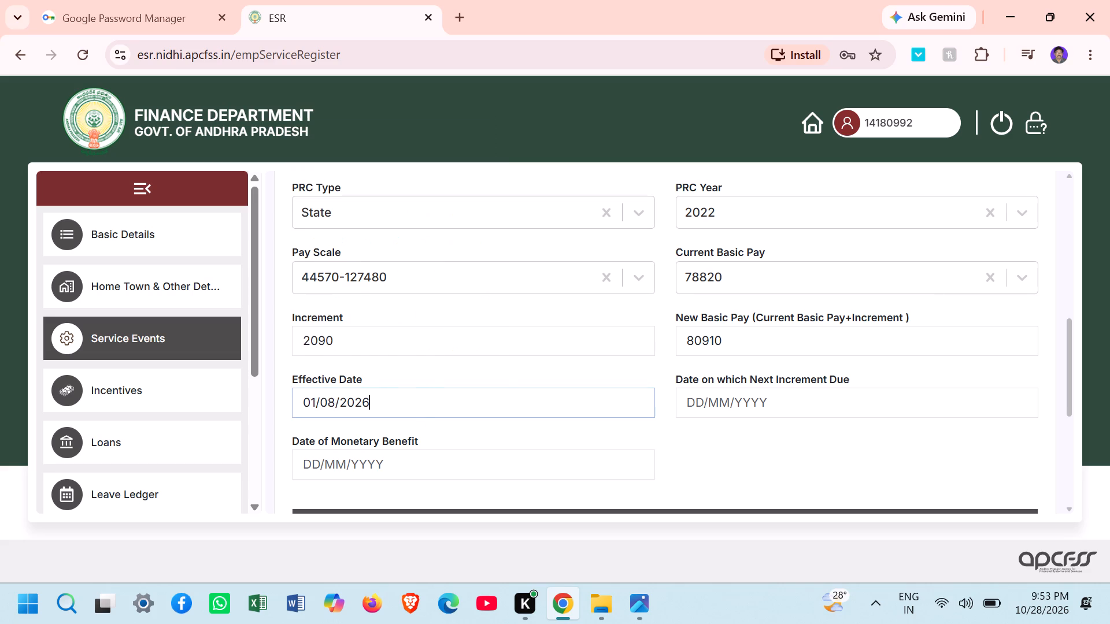
pyautogui.click(368, 464)
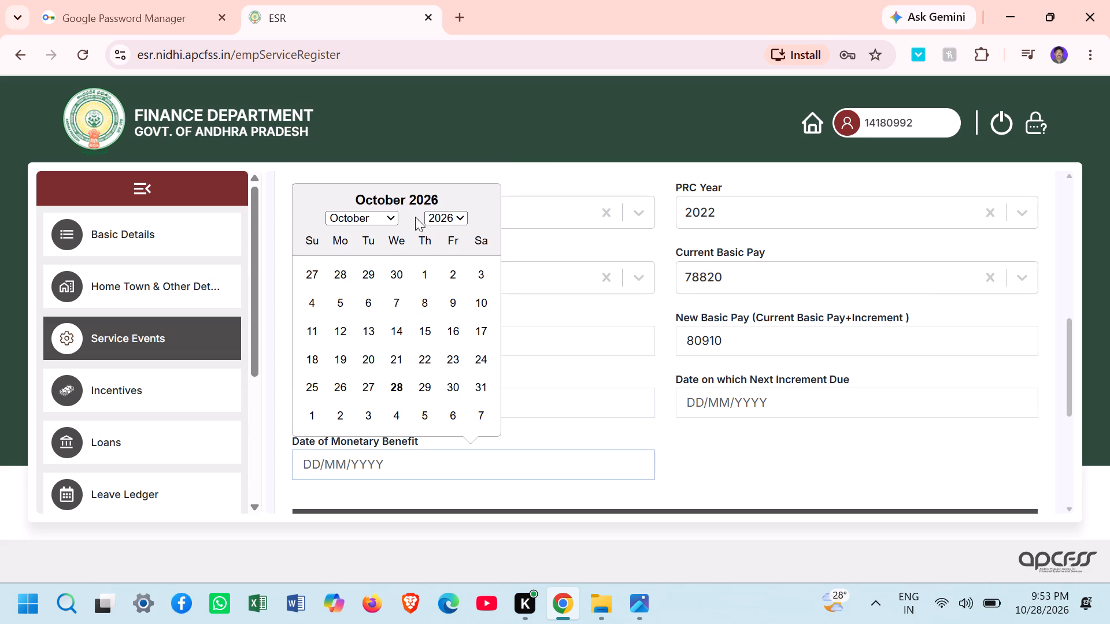
pyautogui.click(389, 215)
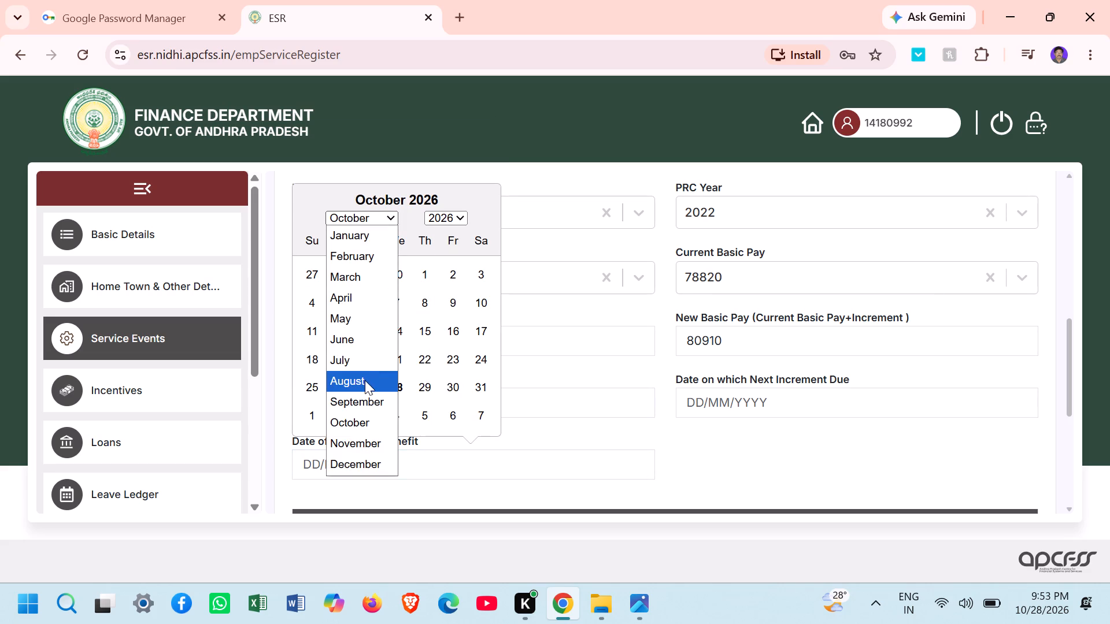
pyautogui.click(365, 380)
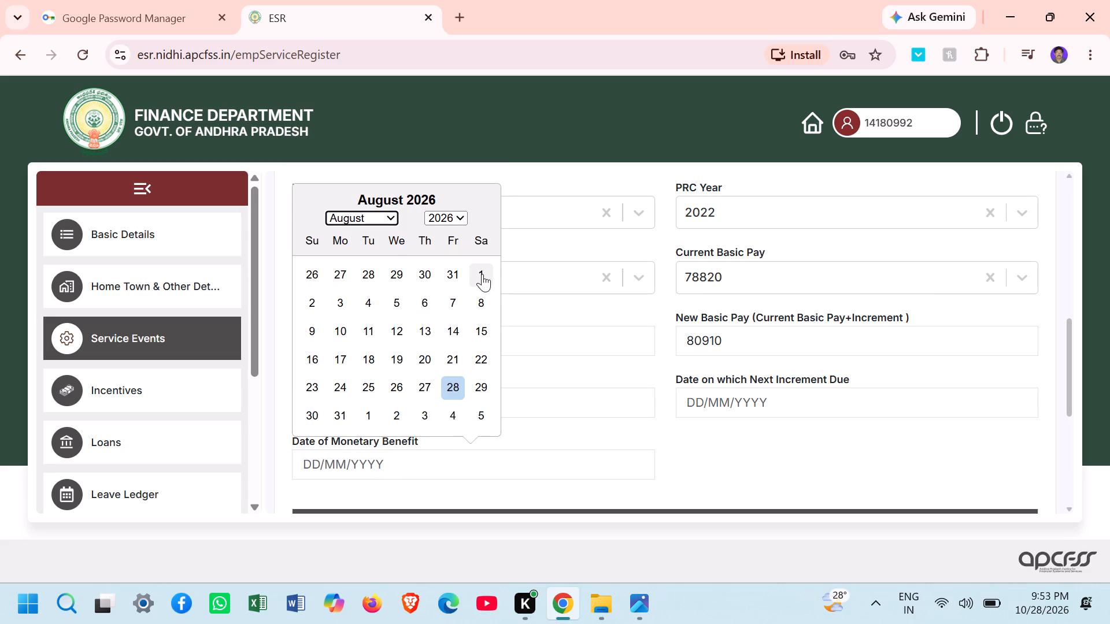
pyautogui.click(483, 274)
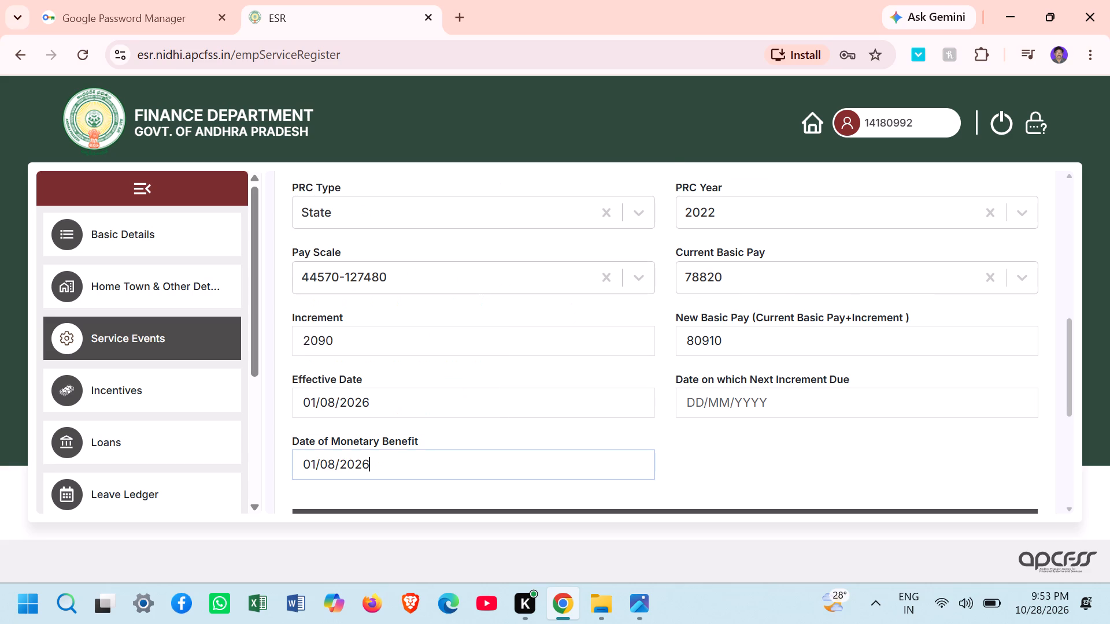
# Set the Date on which Next Increment Due to 01/08/2027.
pyautogui.click(741, 393)
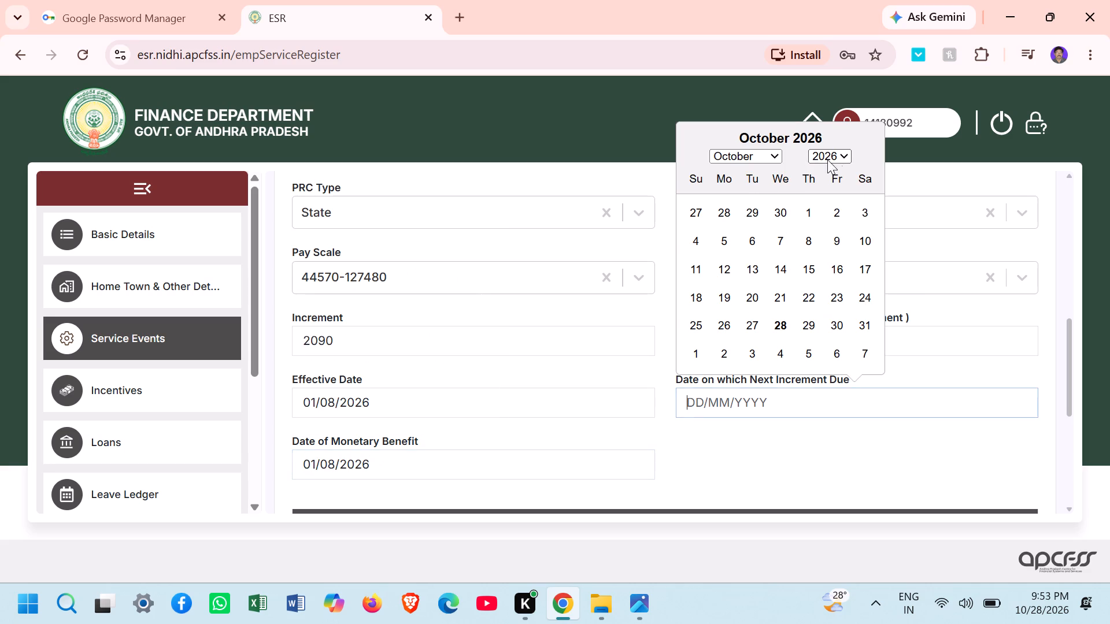
pyautogui.click(841, 154)
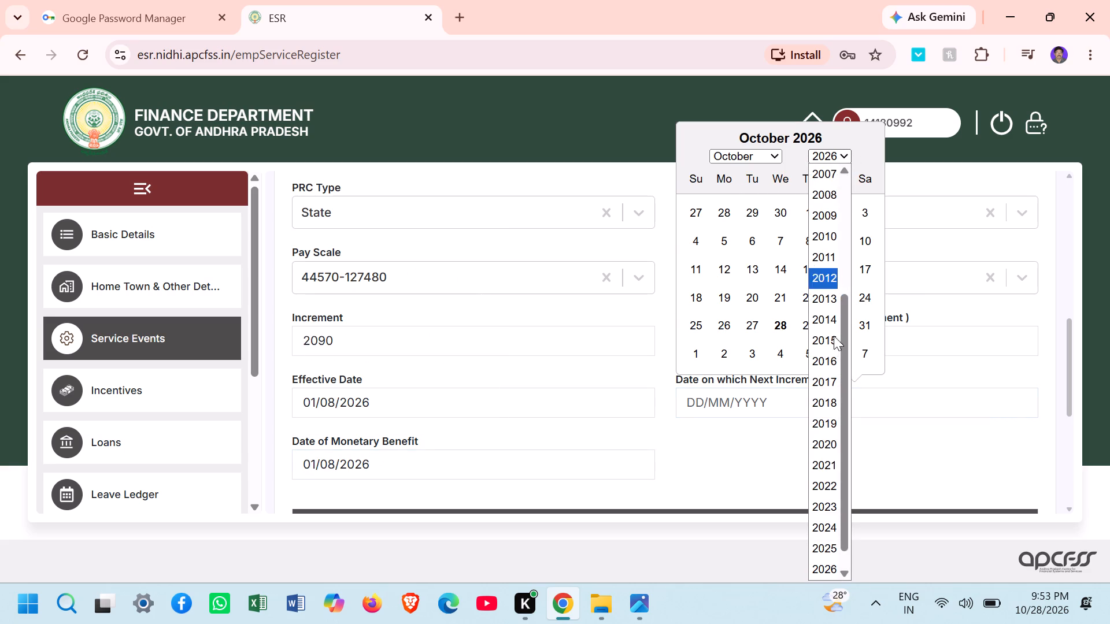
pyautogui.click(842, 574)
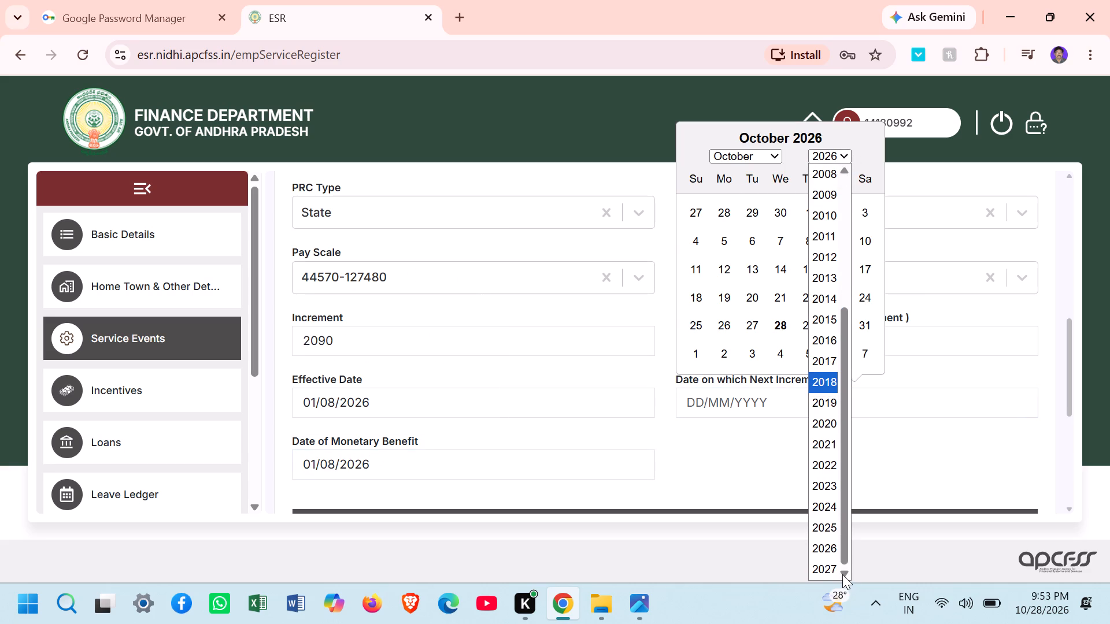
pyautogui.click(834, 573)
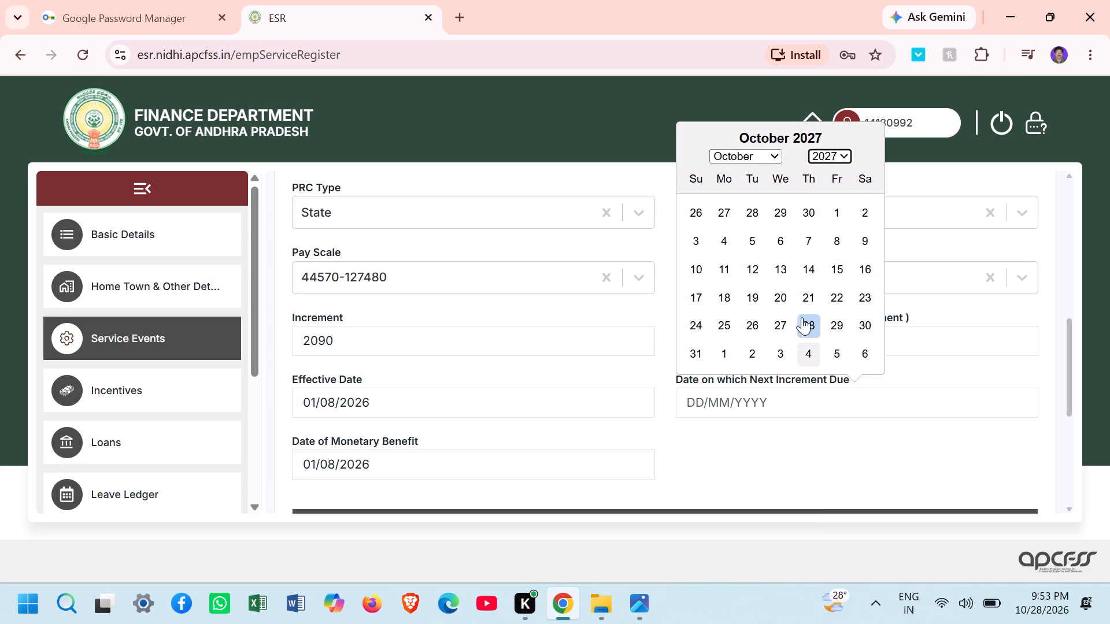
pyautogui.click(775, 157)
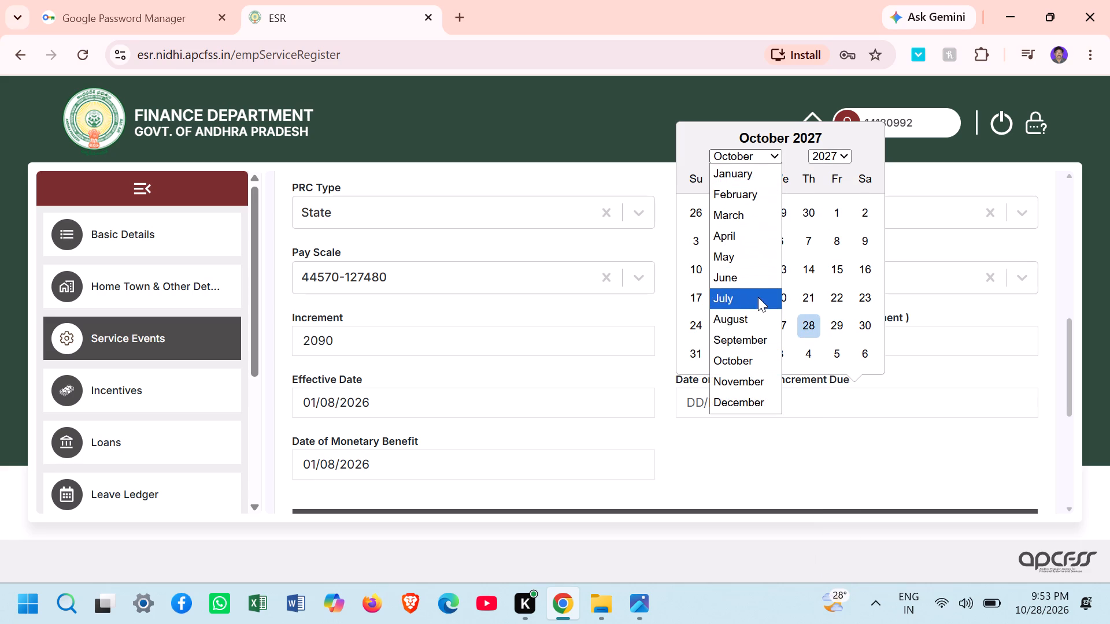
pyautogui.click(753, 318)
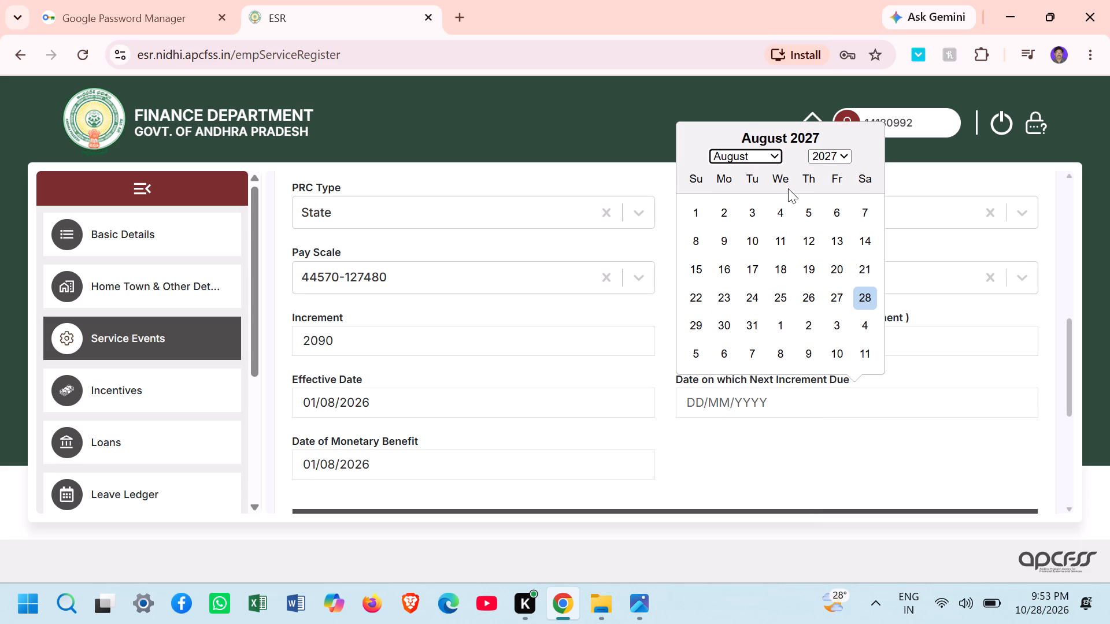
pyautogui.click(693, 211)
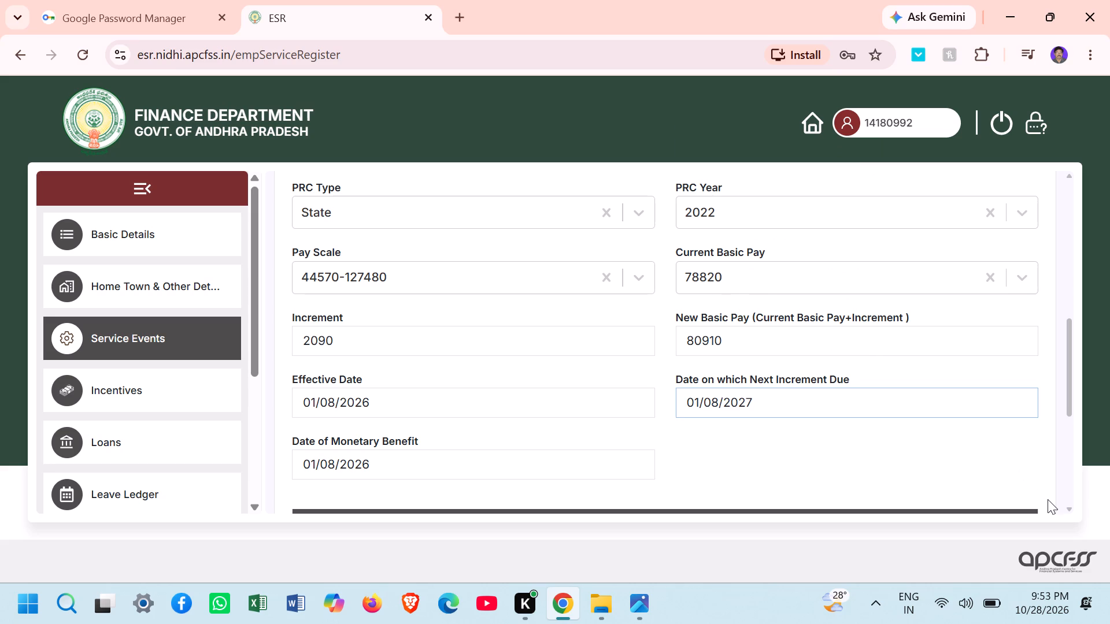
# In the Revised Pay Fixation row, set the Effective Date to 01/08/2026 and the PRC Type to State.
pyautogui.click(1067, 506)
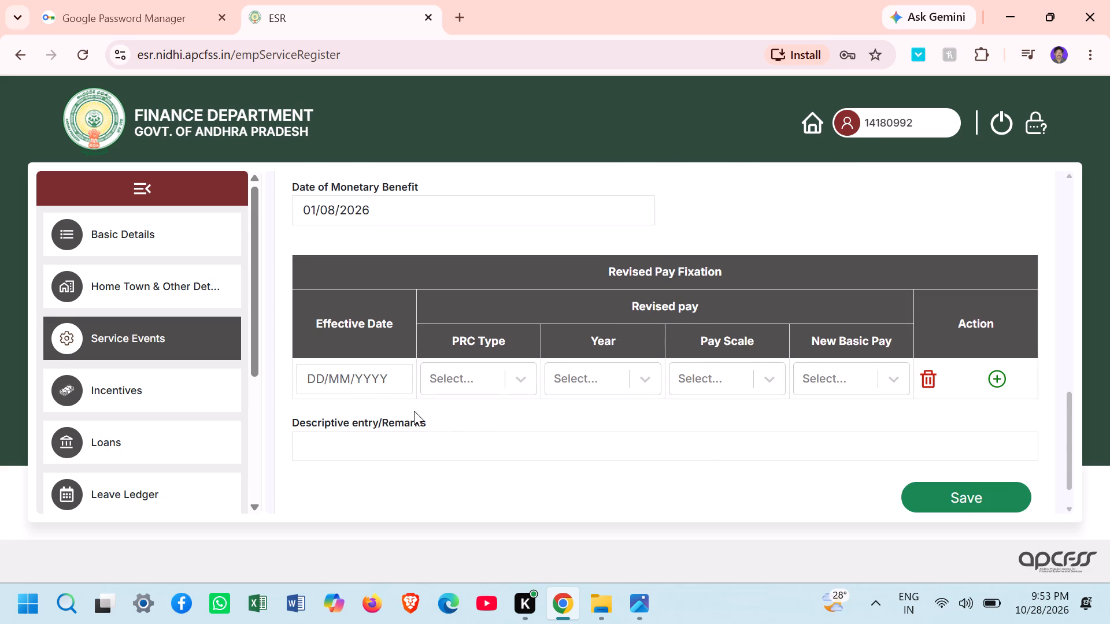
pyautogui.click(405, 380)
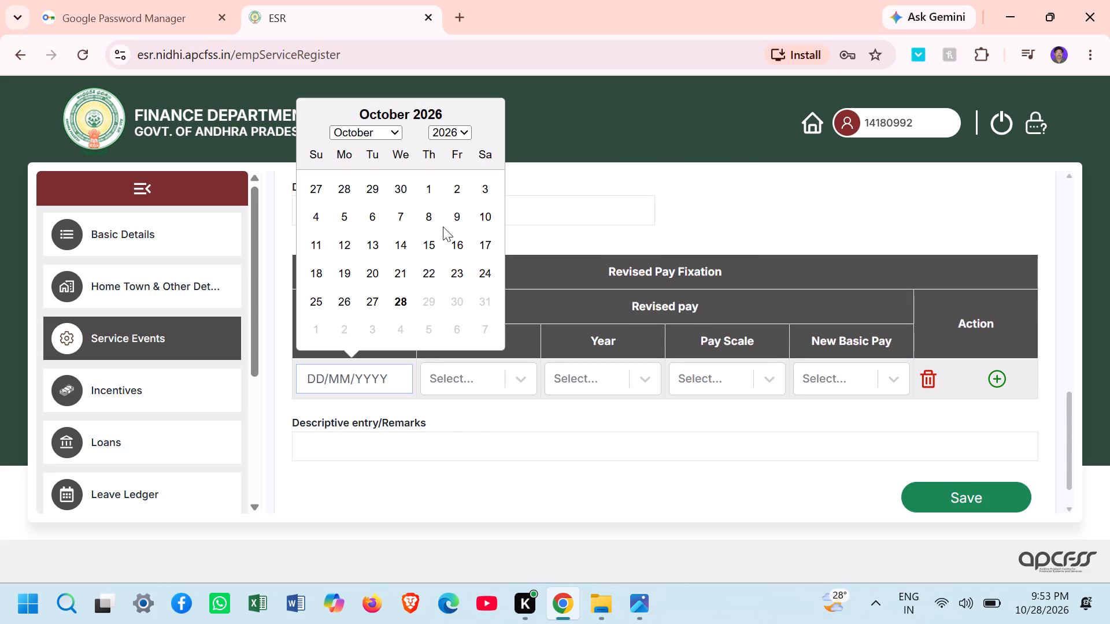
pyautogui.click(394, 135)
pyautogui.click(377, 298)
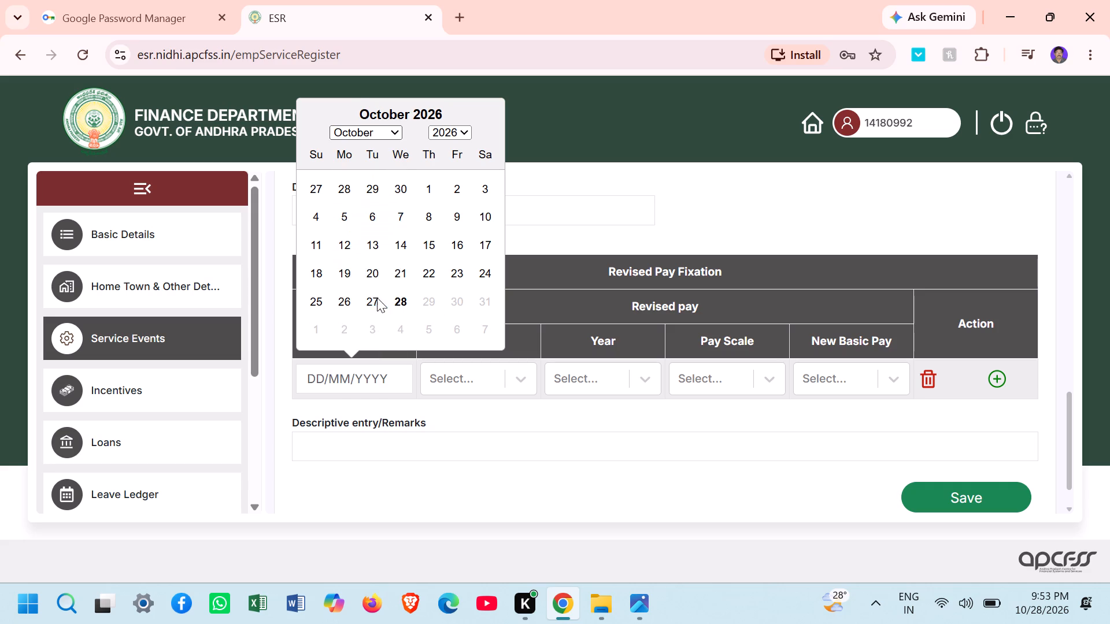
pyautogui.click(493, 190)
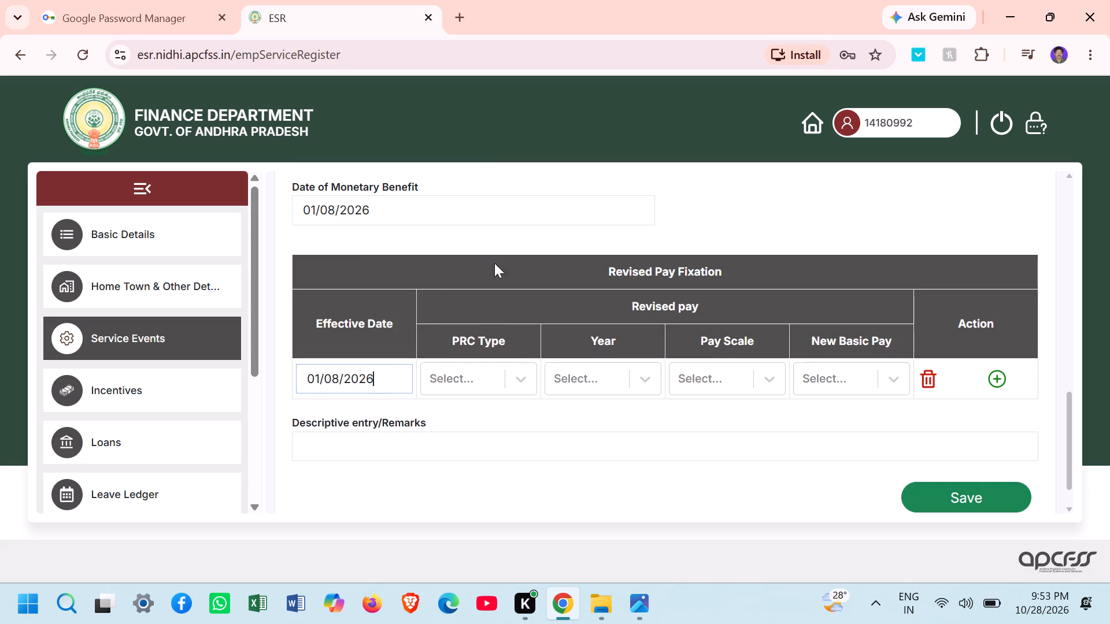
pyautogui.click(519, 378)
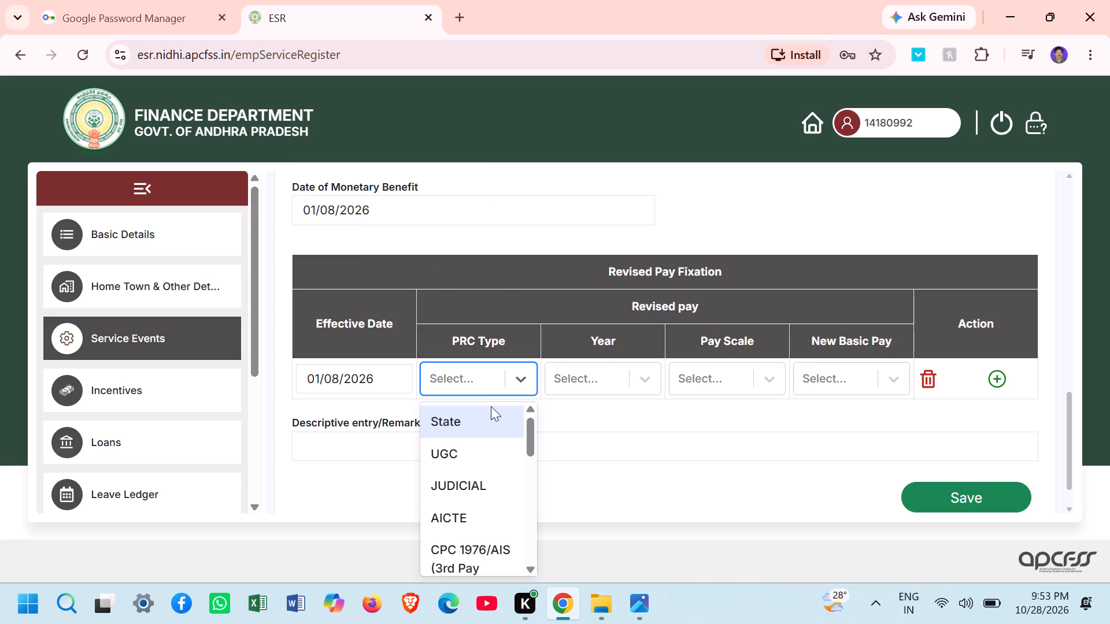
pyautogui.click(491, 406)
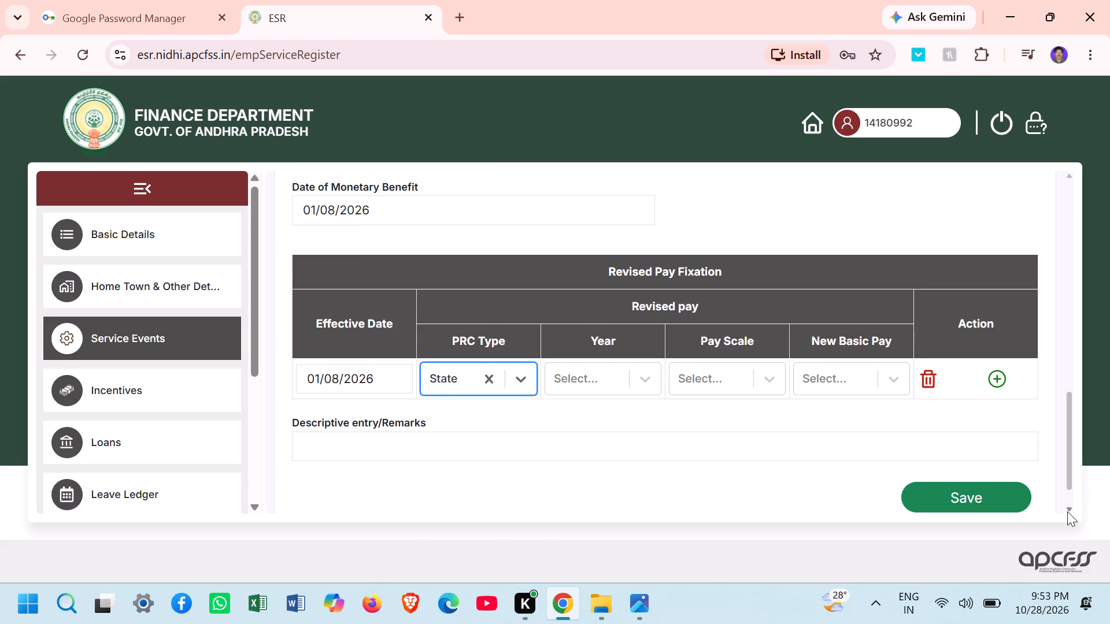
pyautogui.doubleClick(1067, 511)
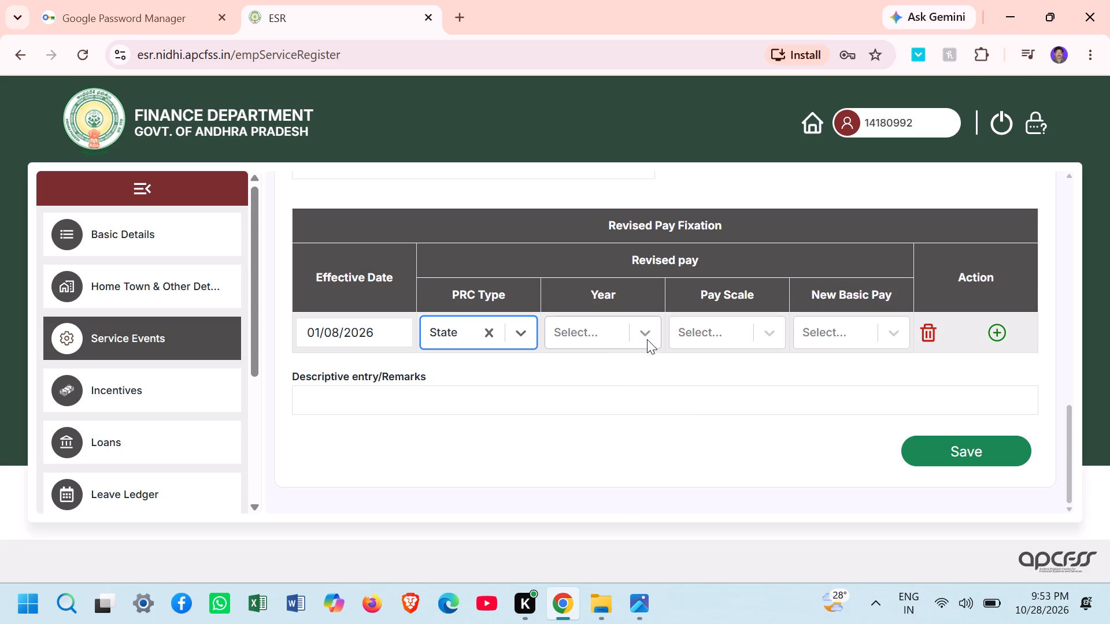
pyautogui.click(644, 332)
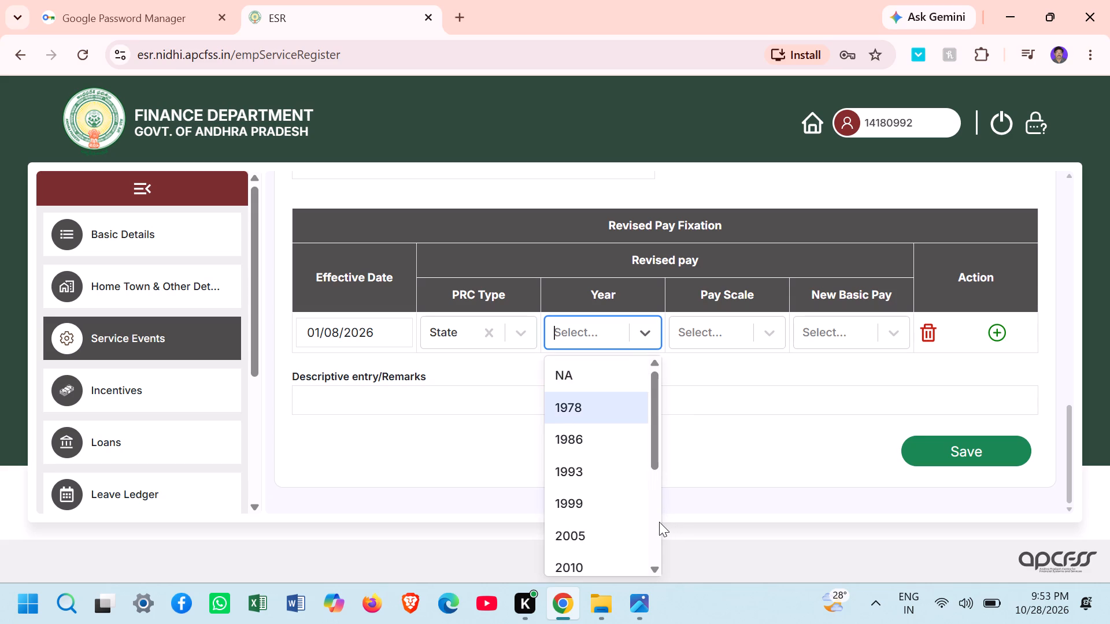
pyautogui.click(659, 522)
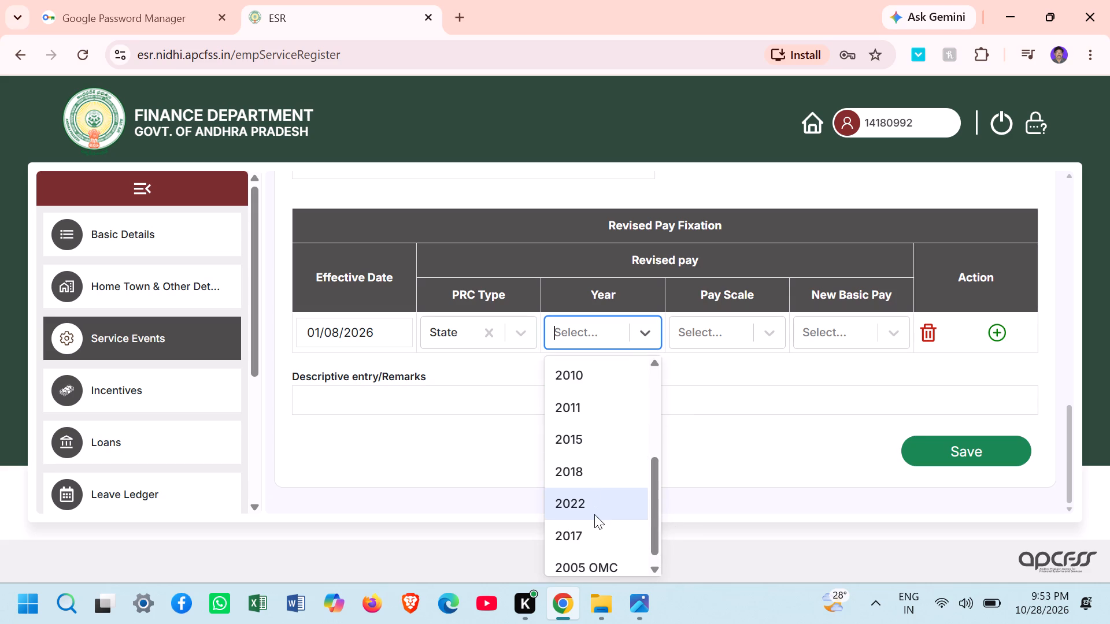
pyautogui.click(594, 499)
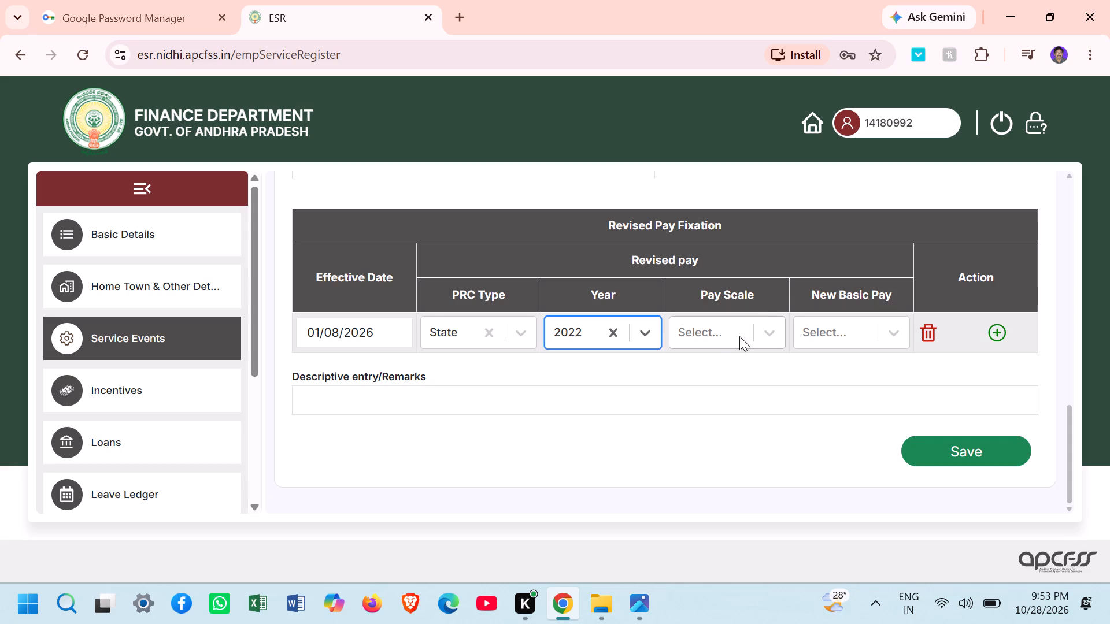
pyautogui.click(766, 332)
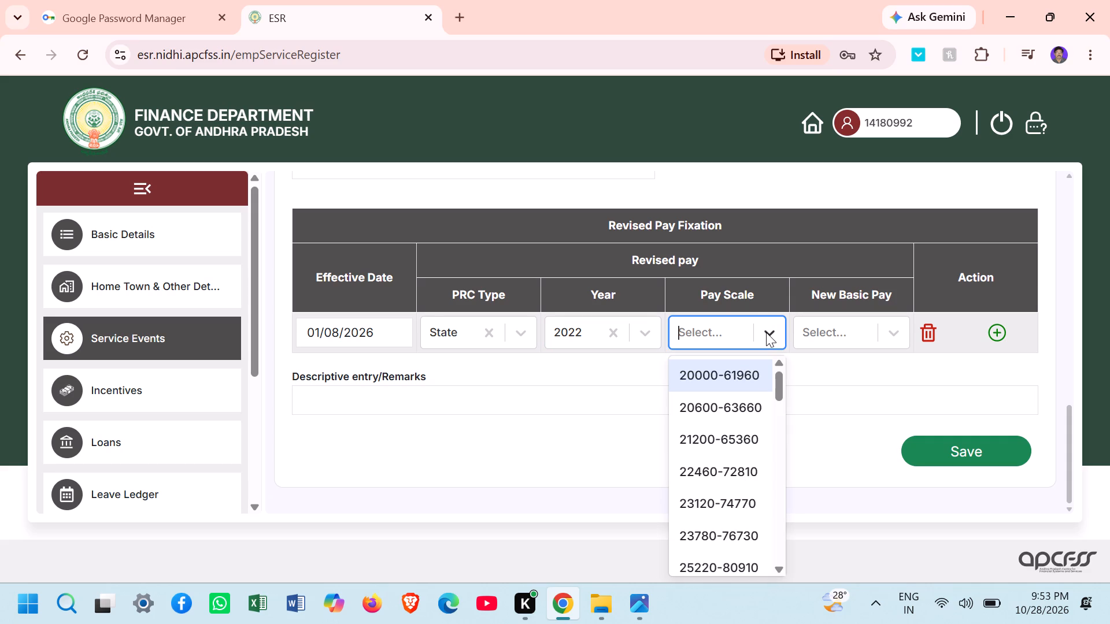
pyautogui.tripleClick(782, 564)
pyautogui.doubleClick(782, 563)
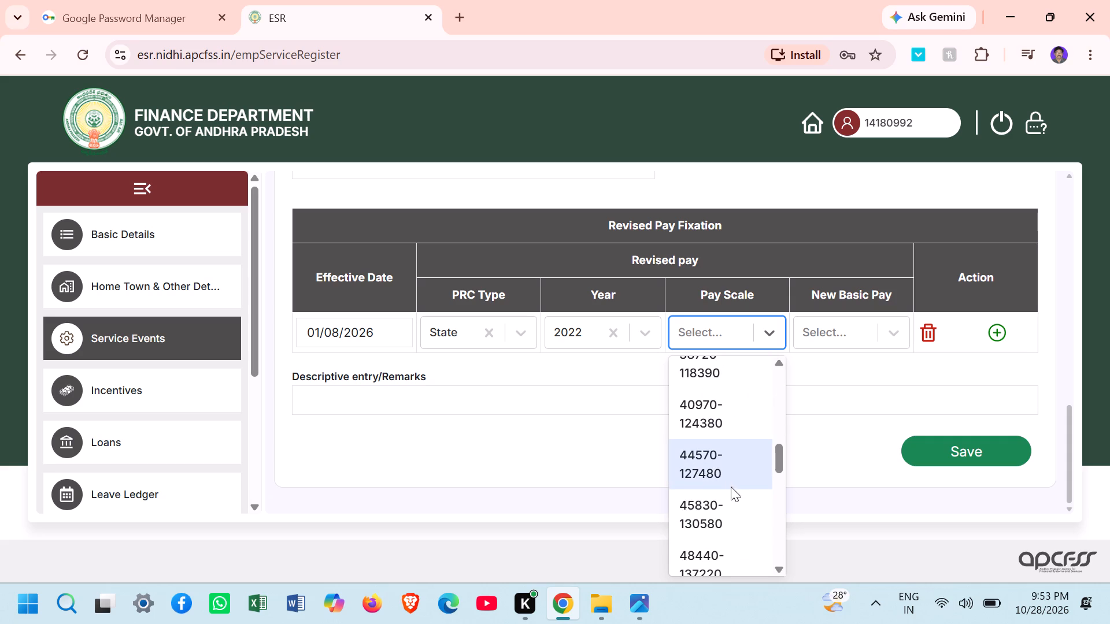
pyautogui.click(720, 473)
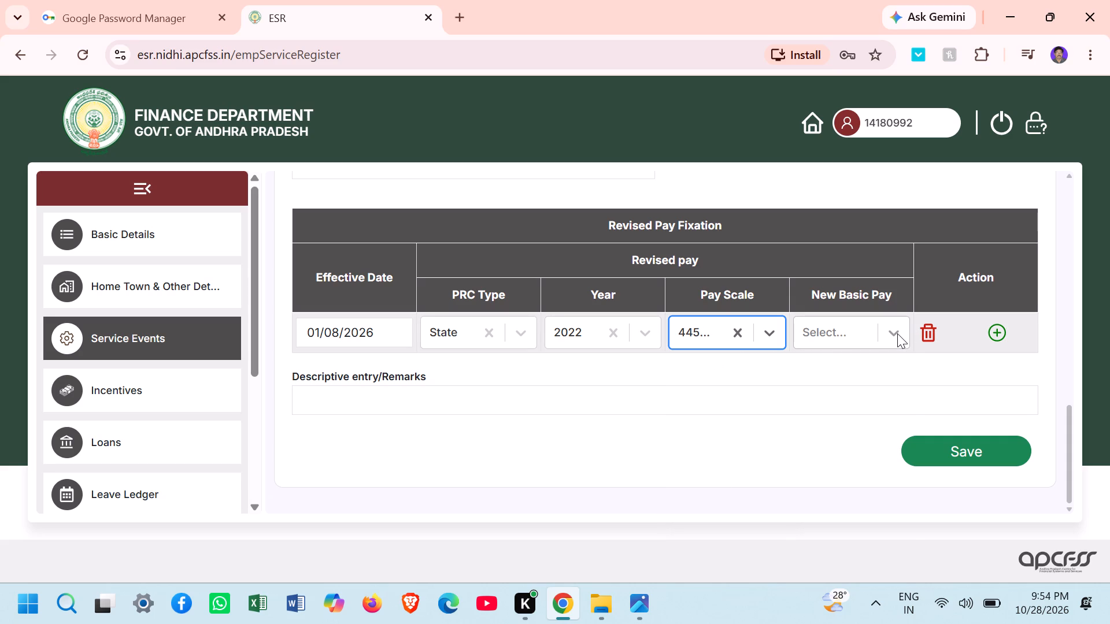
# Set the New Basic Pay in the Revised Pay Fixation row to 80910.
pyautogui.click(897, 333)
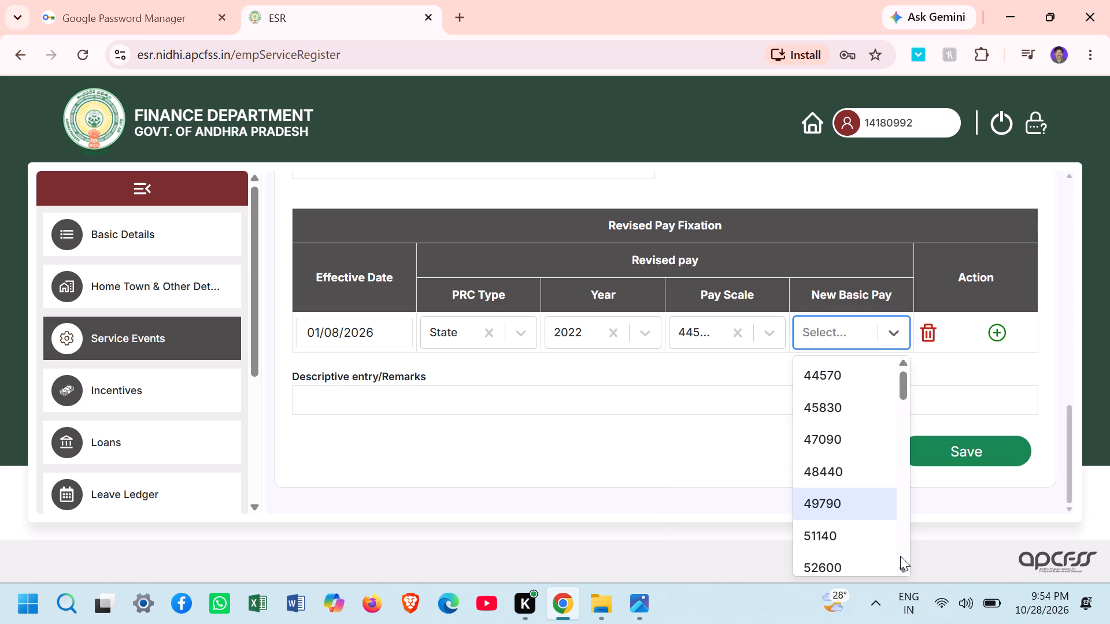
pyautogui.click(900, 556)
pyautogui.click(900, 556)
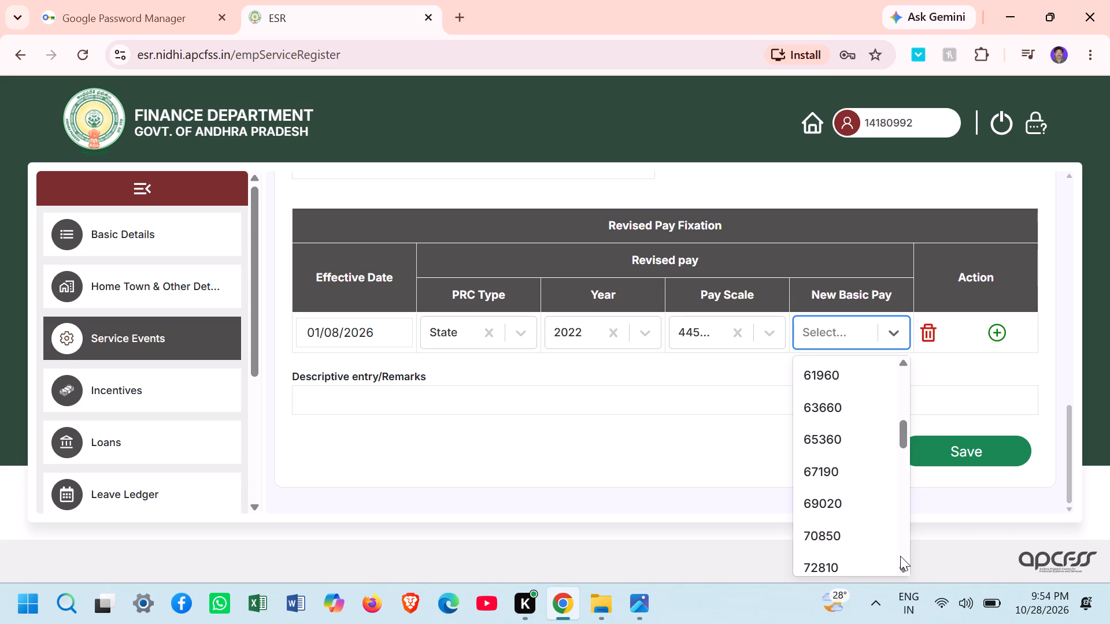
pyautogui.click(900, 556)
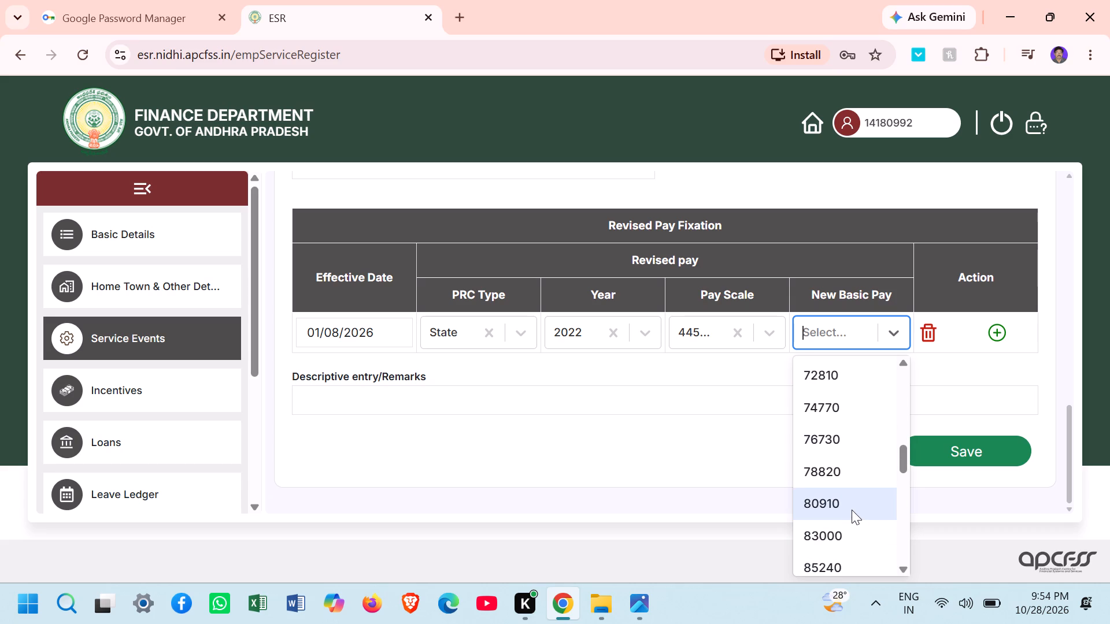
pyautogui.click(852, 510)
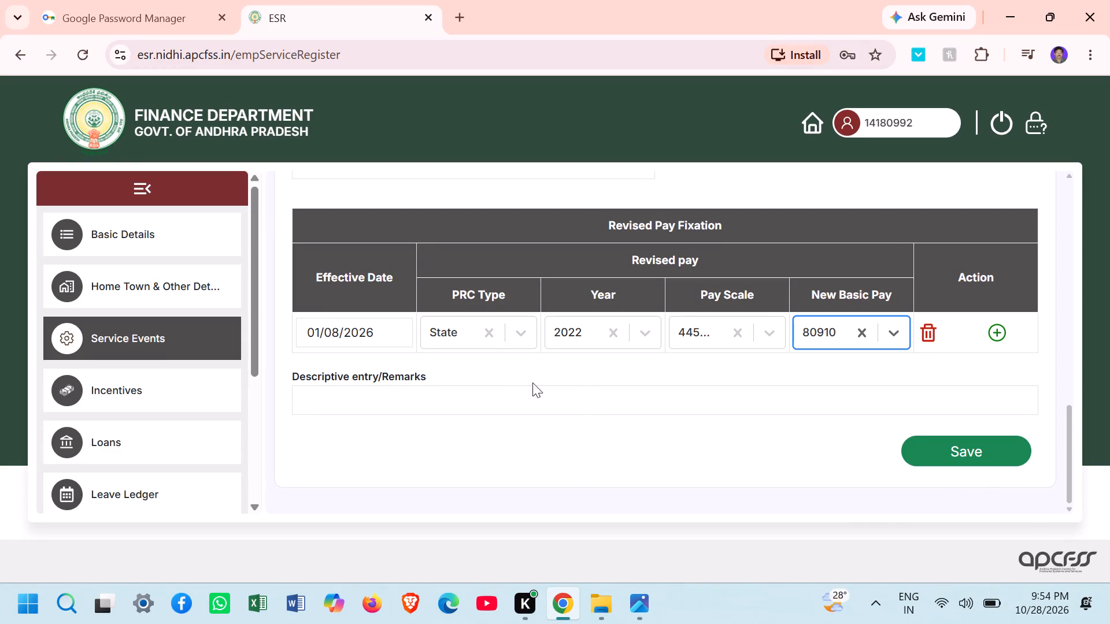
# Fill the Descriptive entry/Remarks with null and save the Change in Pay entry.
pyautogui.click(457, 407)
pyautogui.click(419, 450)
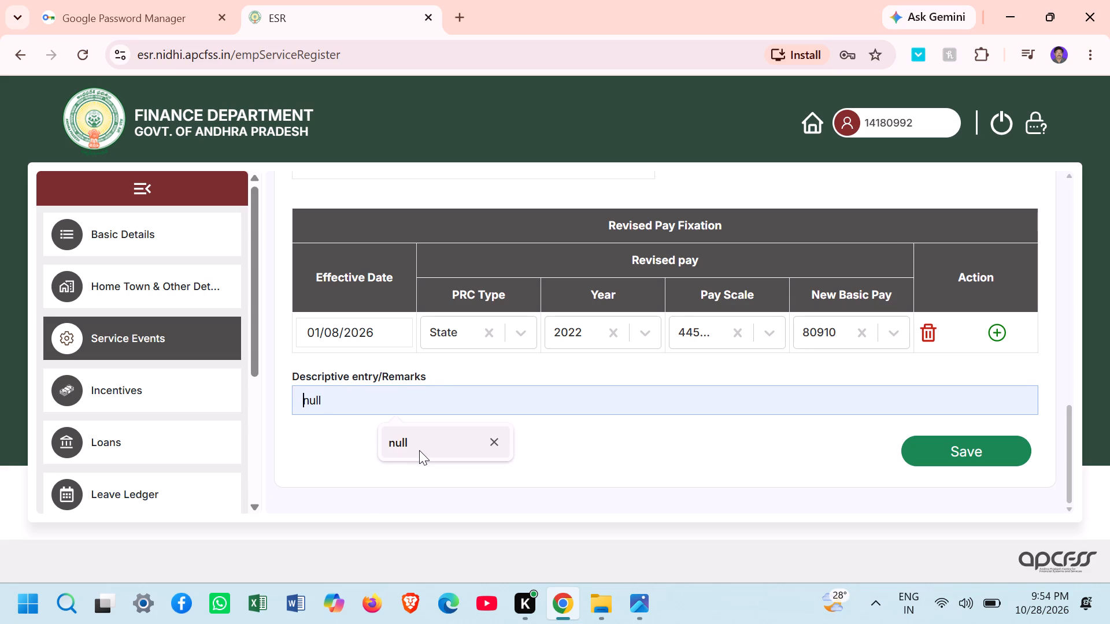
pyautogui.click(994, 454)
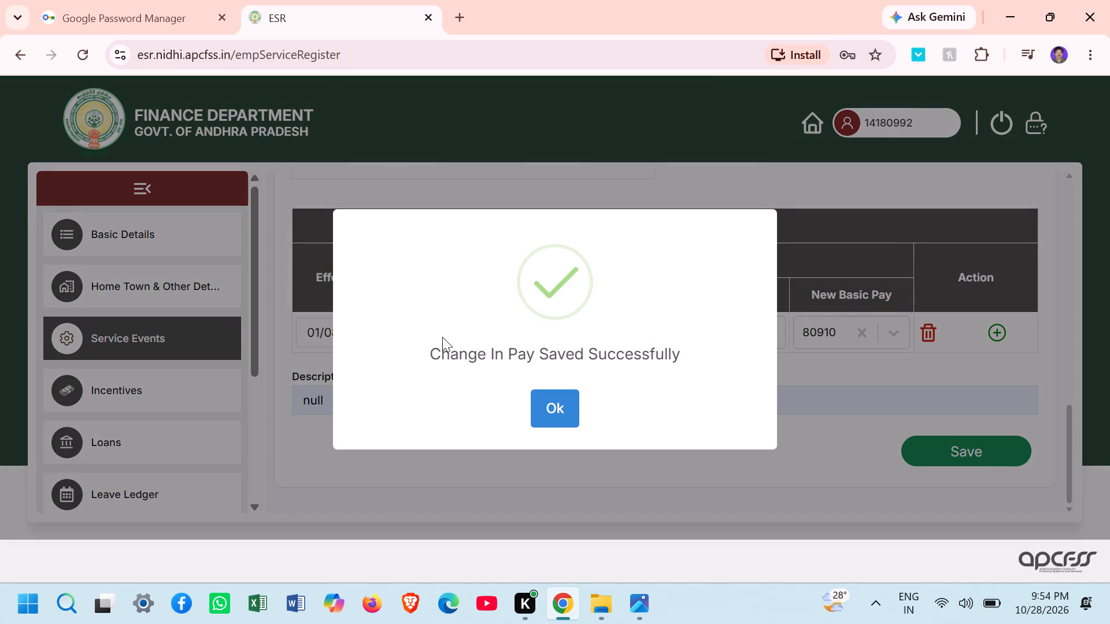
pyautogui.click(556, 399)
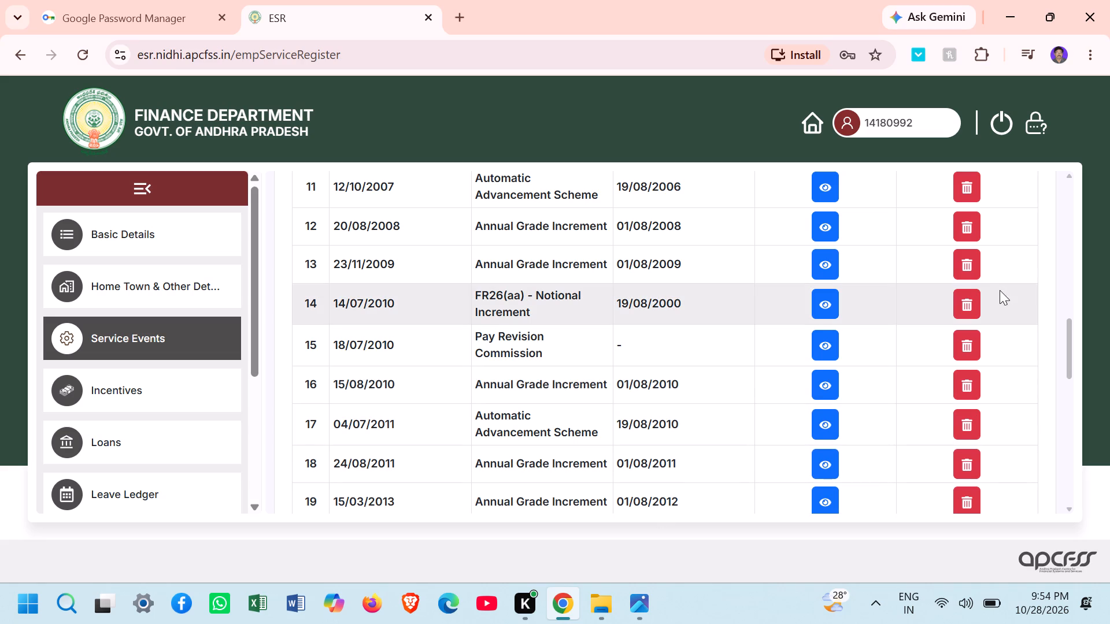
# Go to the Leave Ledger section of the e-Service Record and choose EL as the ledger.
pyautogui.moveTo(1071, 355); pyautogui.dragTo(1056, 497)
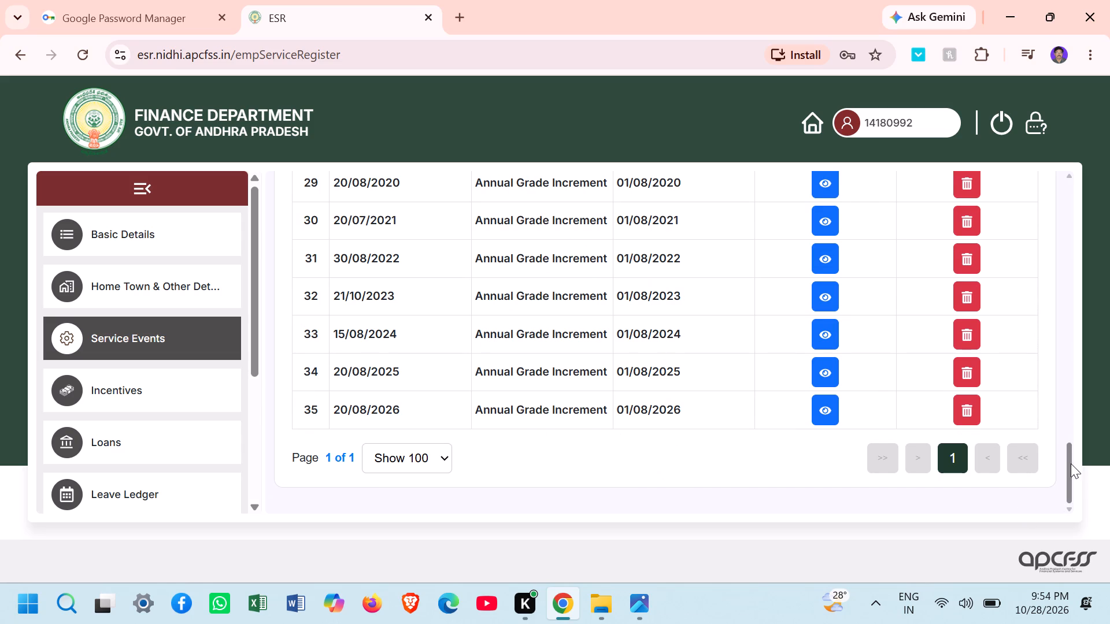
pyautogui.moveTo(1070, 462); pyautogui.dragTo(1063, 356)
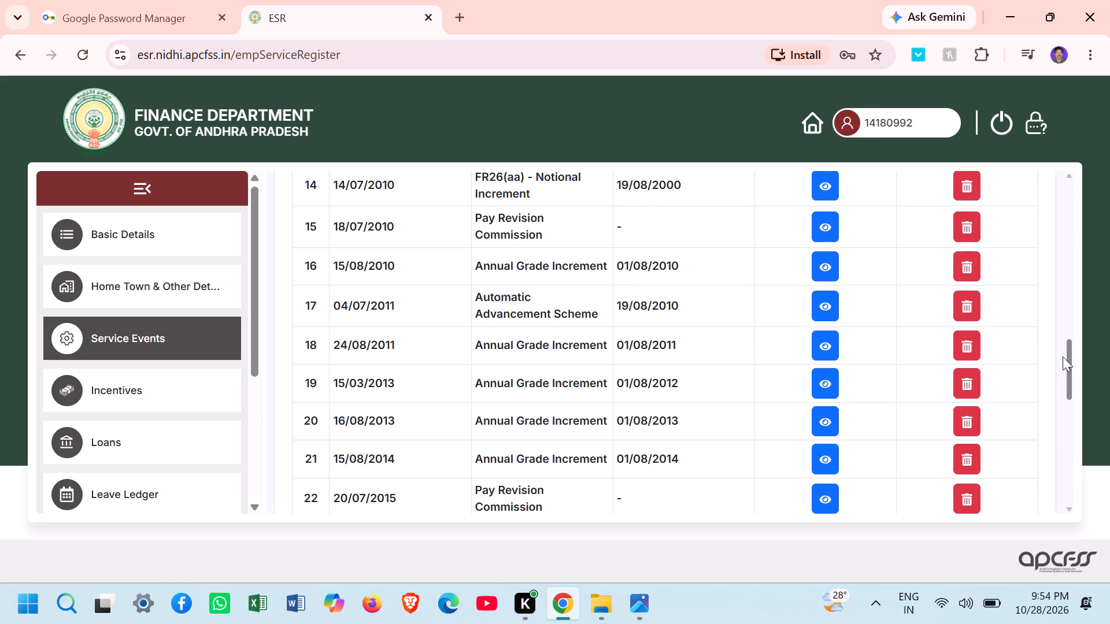
pyautogui.moveTo(1063, 356); pyautogui.dragTo(1059, 208)
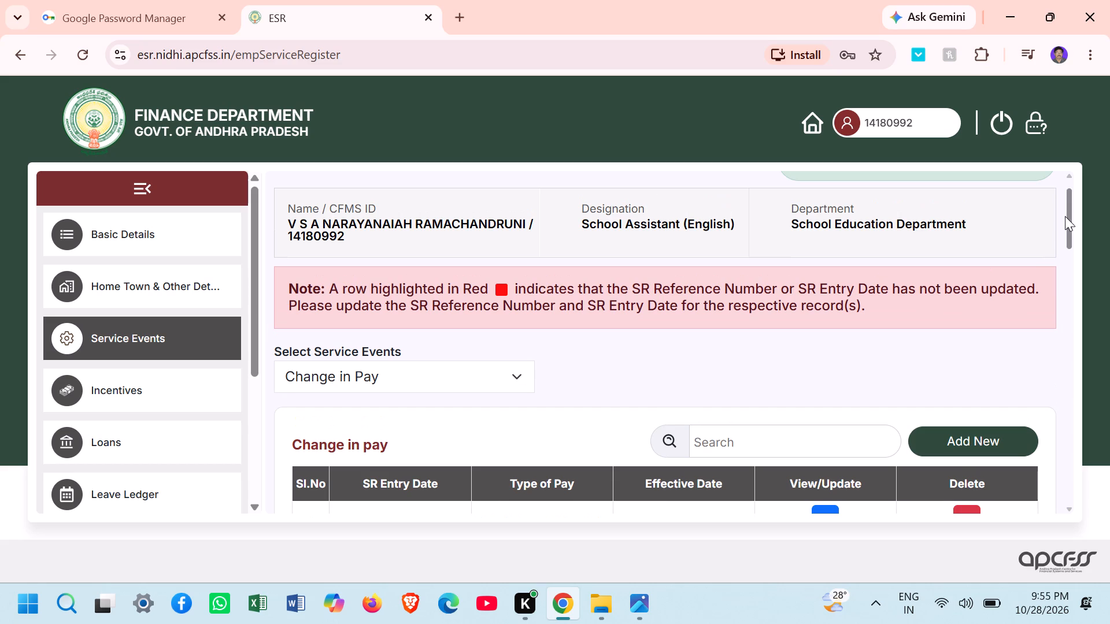
pyautogui.moveTo(1065, 217); pyautogui.dragTo(1065, 243)
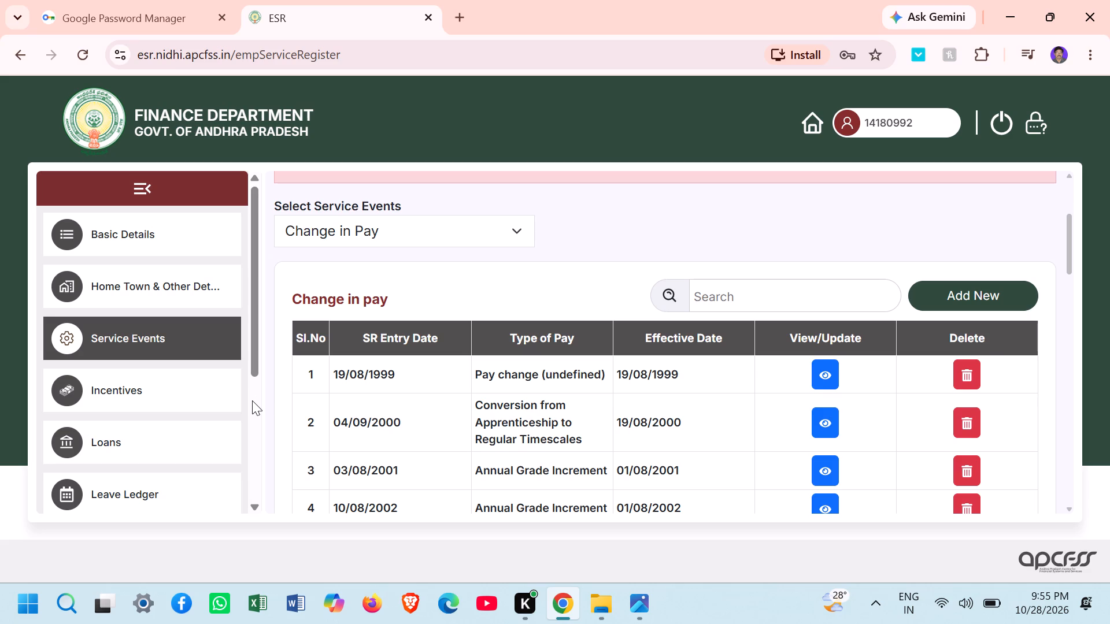
pyautogui.moveTo(253, 365); pyautogui.dragTo(253, 422)
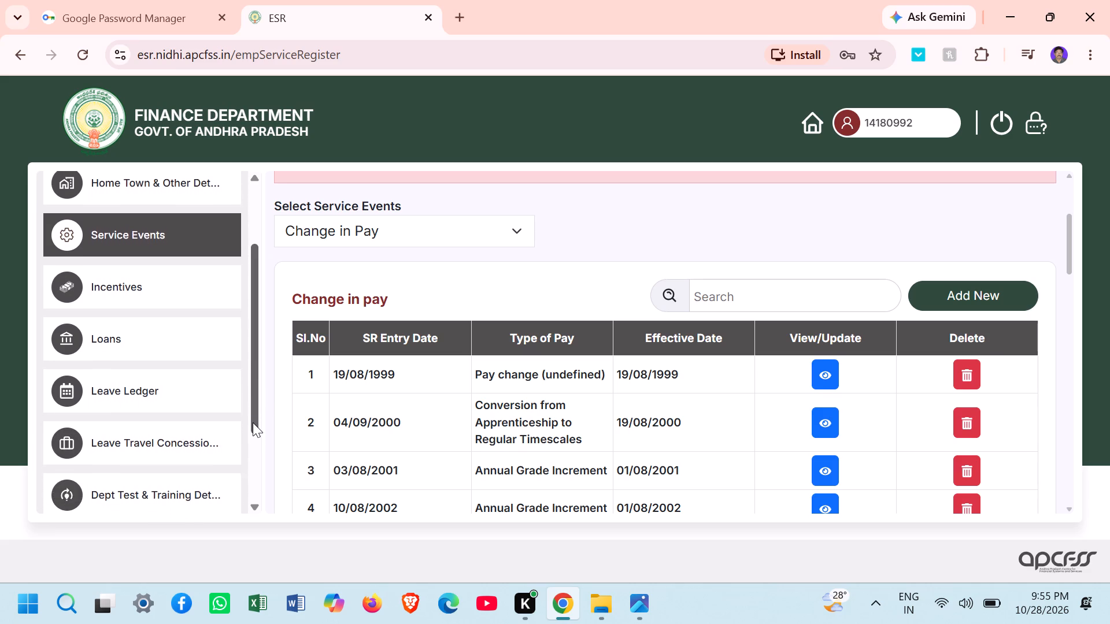
pyautogui.moveTo(253, 422); pyautogui.dragTo(255, 459)
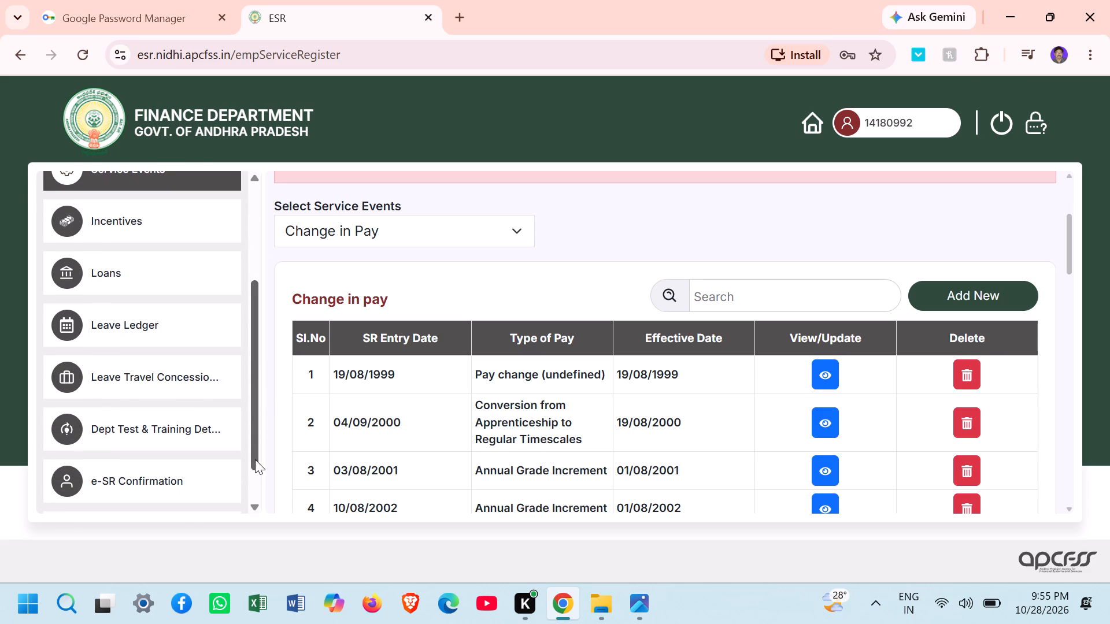
pyautogui.moveTo(255, 459); pyautogui.dragTo(256, 488)
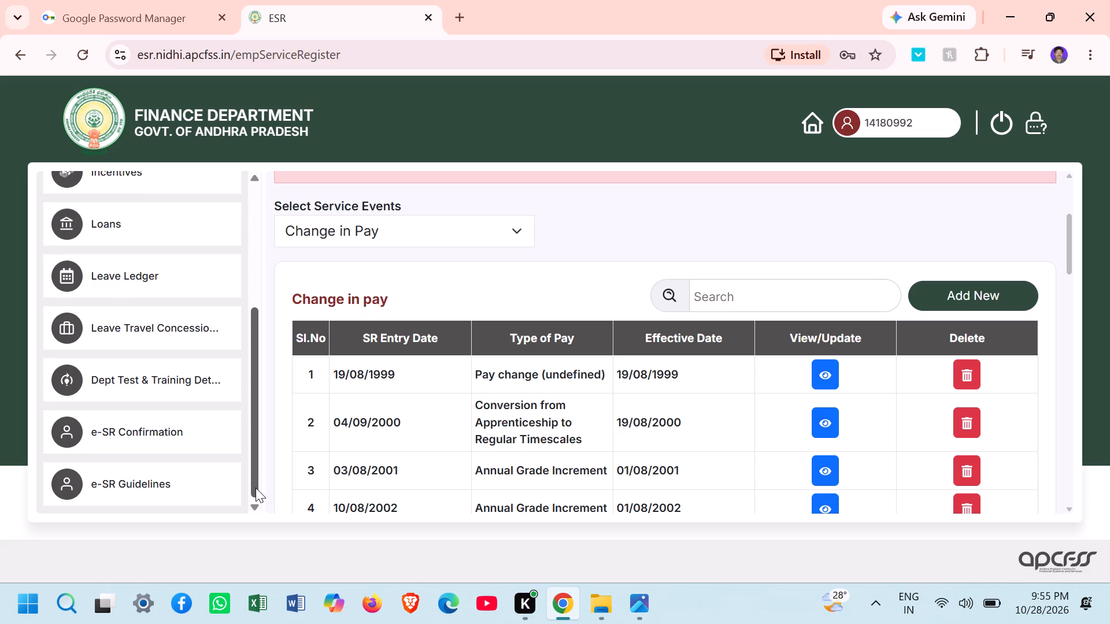
pyautogui.moveTo(256, 488); pyautogui.dragTo(254, 493)
pyautogui.moveTo(254, 493); pyautogui.dragTo(249, 437)
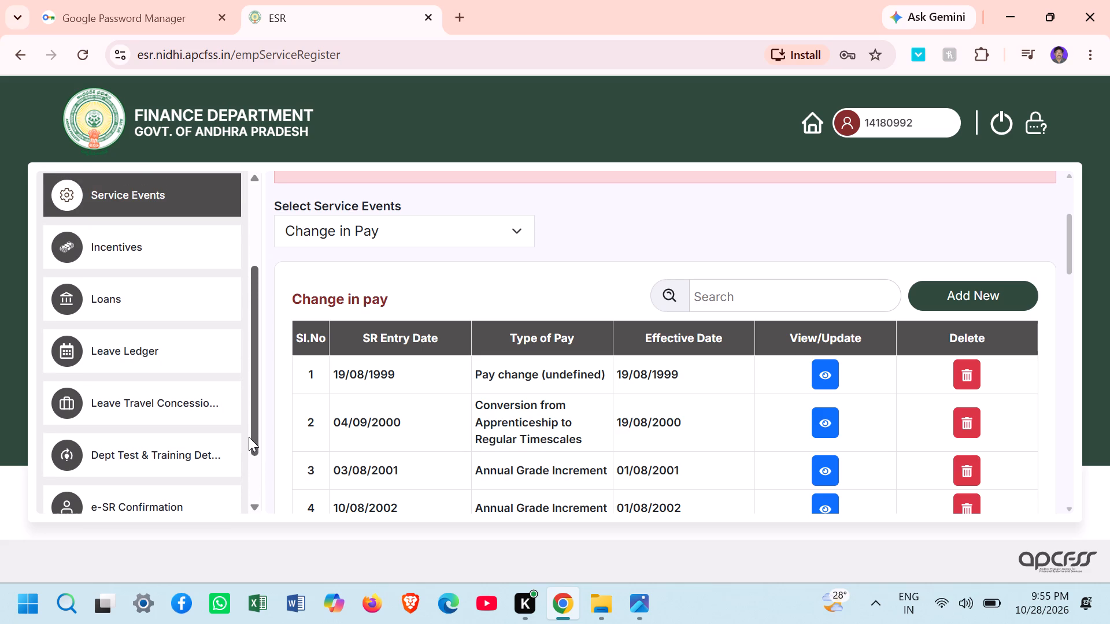
pyautogui.moveTo(249, 437); pyautogui.dragTo(246, 415)
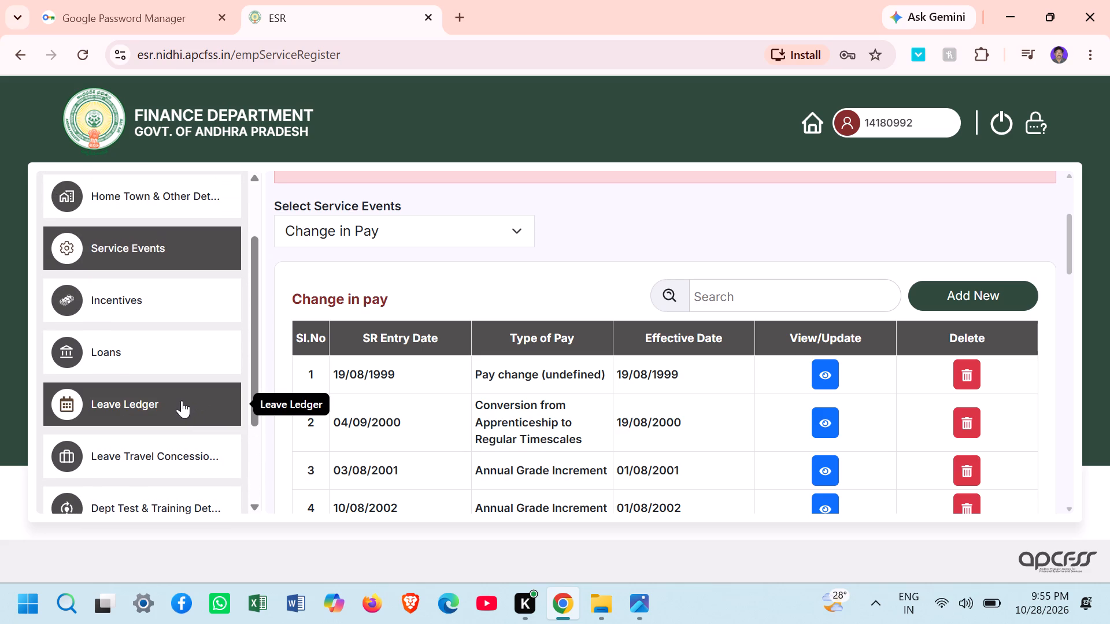
pyautogui.click(182, 400)
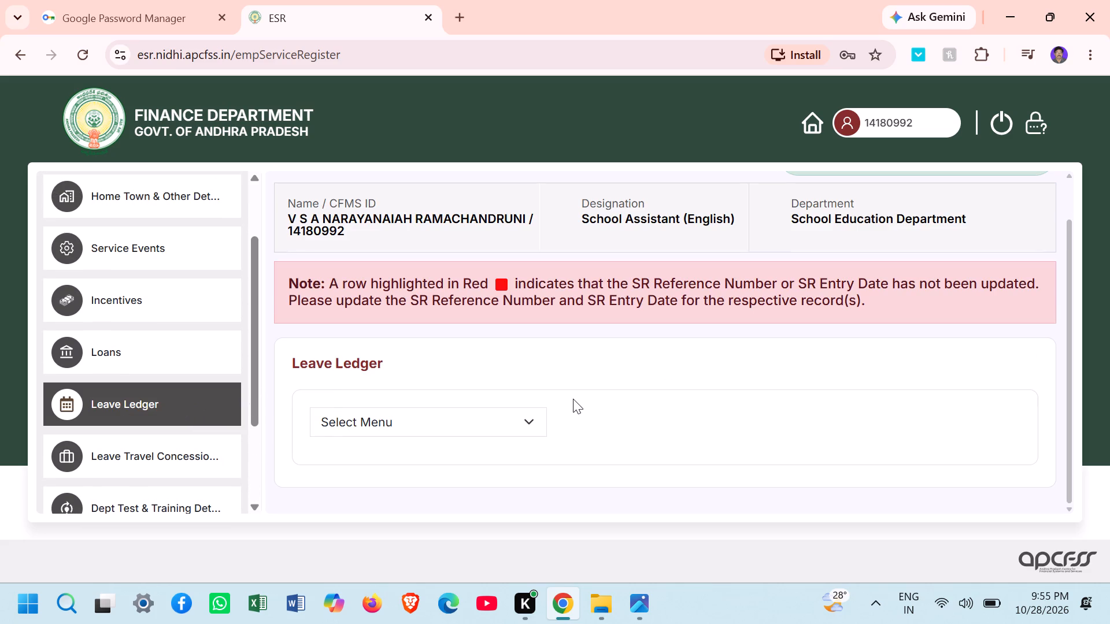
pyautogui.click(530, 422)
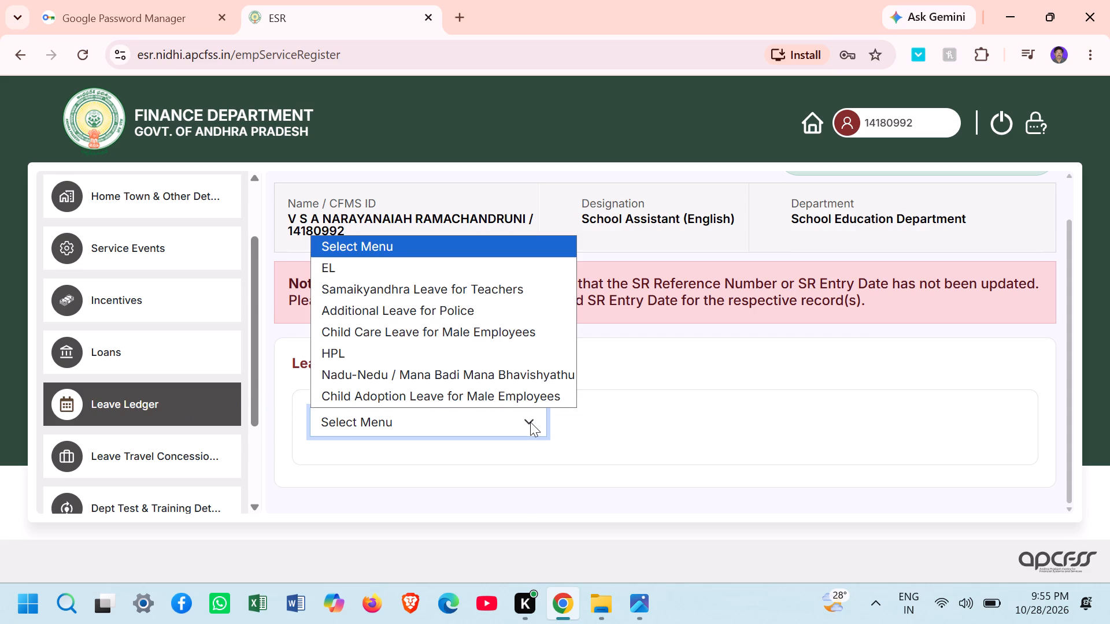
pyautogui.click(451, 268)
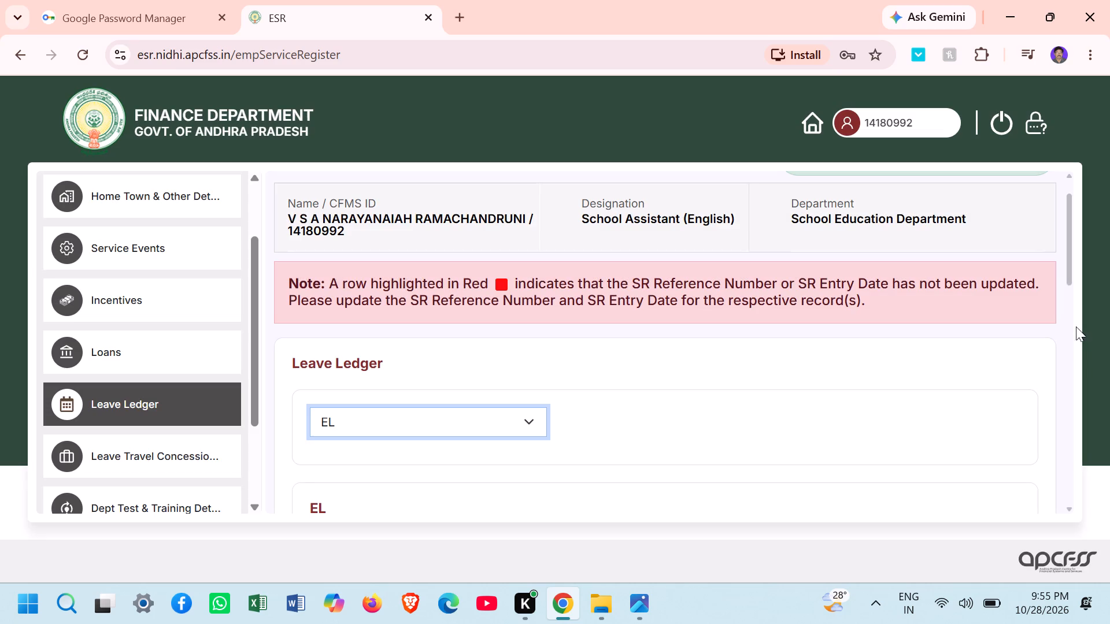
# Examine the first rows of the EL ledger, including the periods, the leave type options and the leaves for row 1.
pyautogui.moveTo(1067, 268); pyautogui.dragTo(1070, 336)
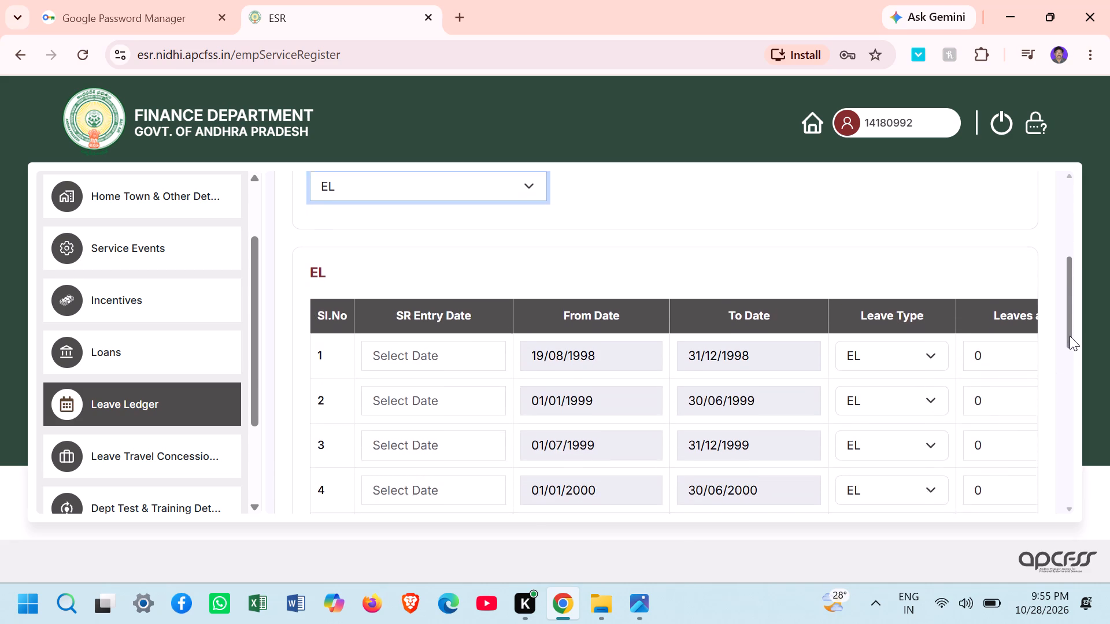
pyautogui.moveTo(1070, 336); pyautogui.dragTo(1070, 349)
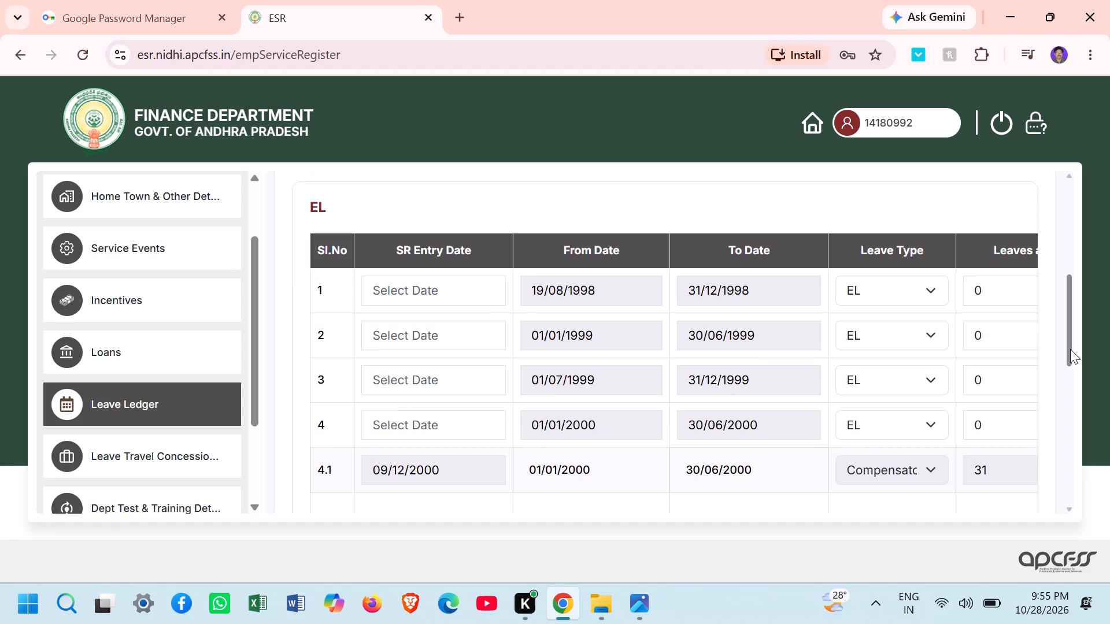
pyautogui.click(931, 289)
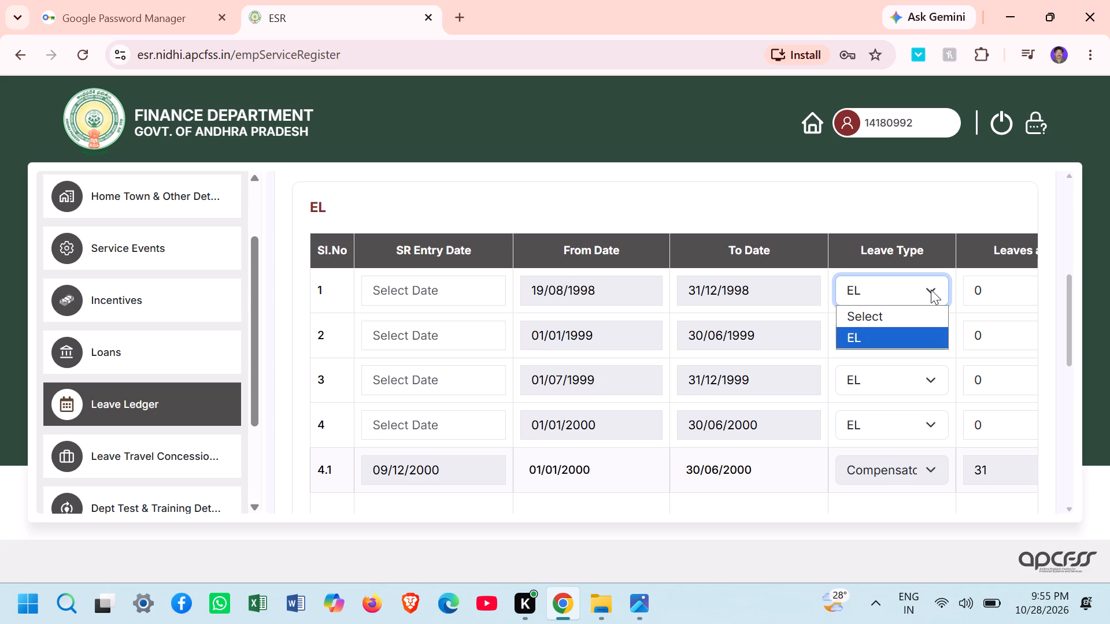
pyautogui.click(931, 289)
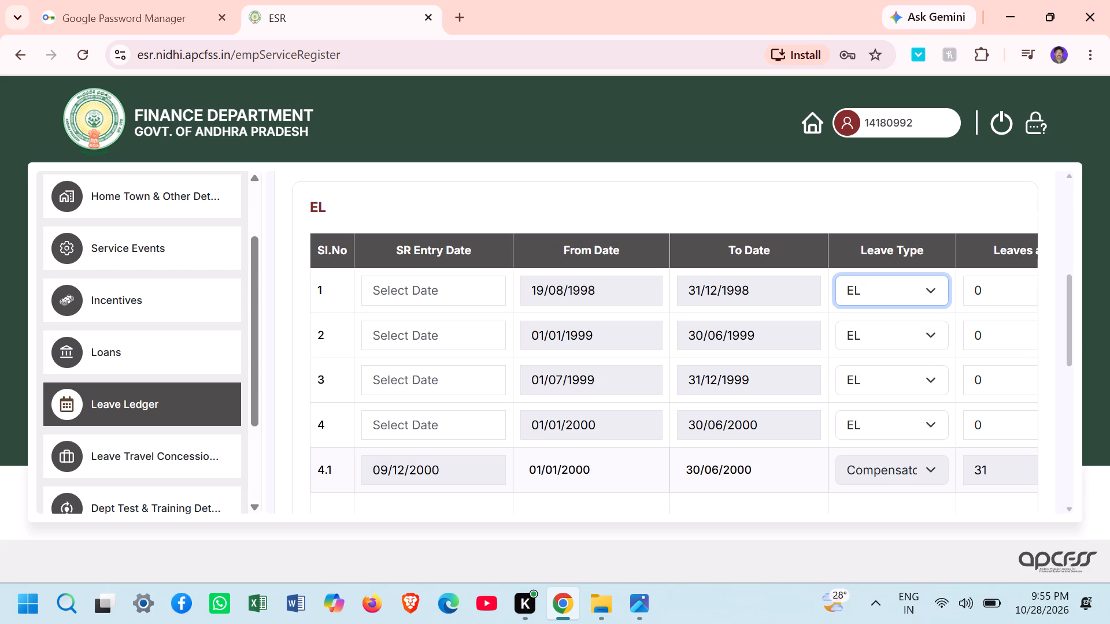
pyautogui.click(997, 299)
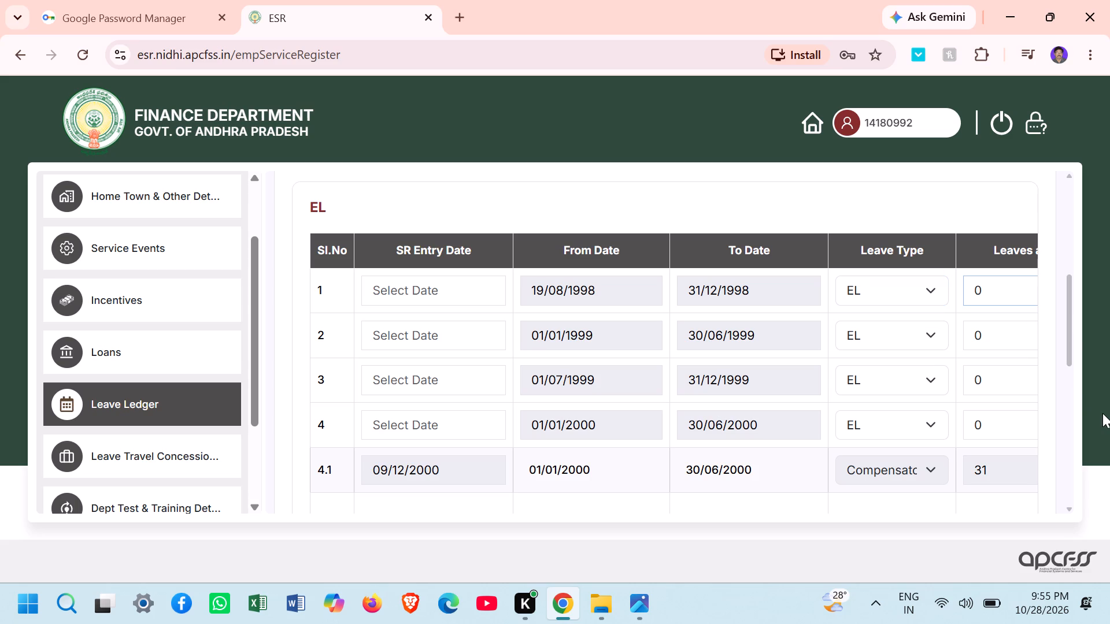
pyautogui.moveTo(1067, 356); pyautogui.dragTo(1067, 317)
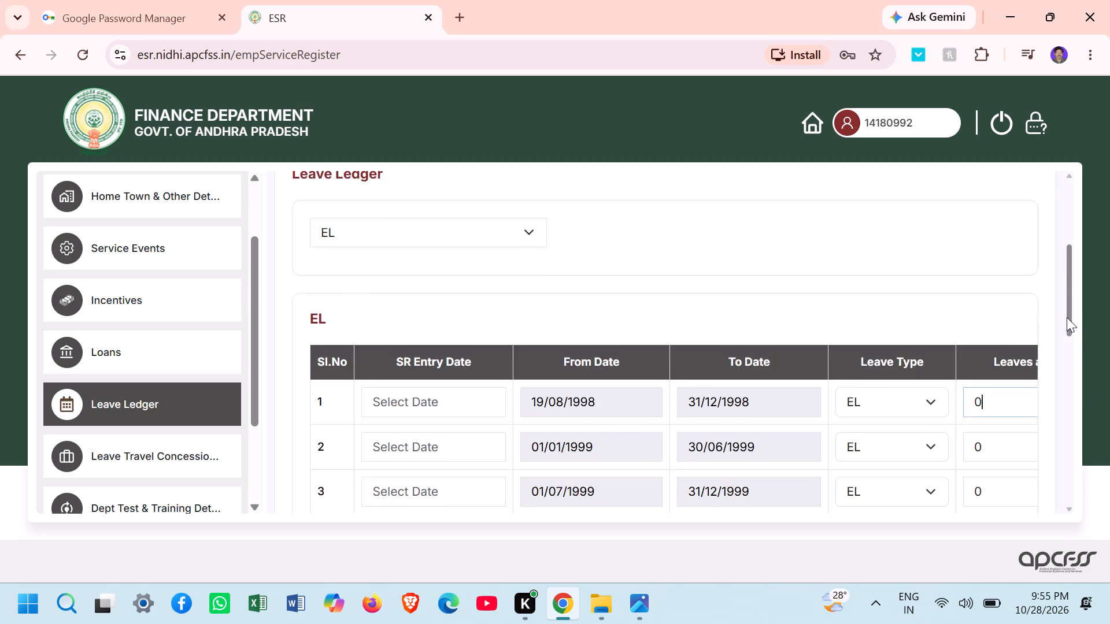
pyautogui.moveTo(1067, 317); pyautogui.dragTo(1065, 304)
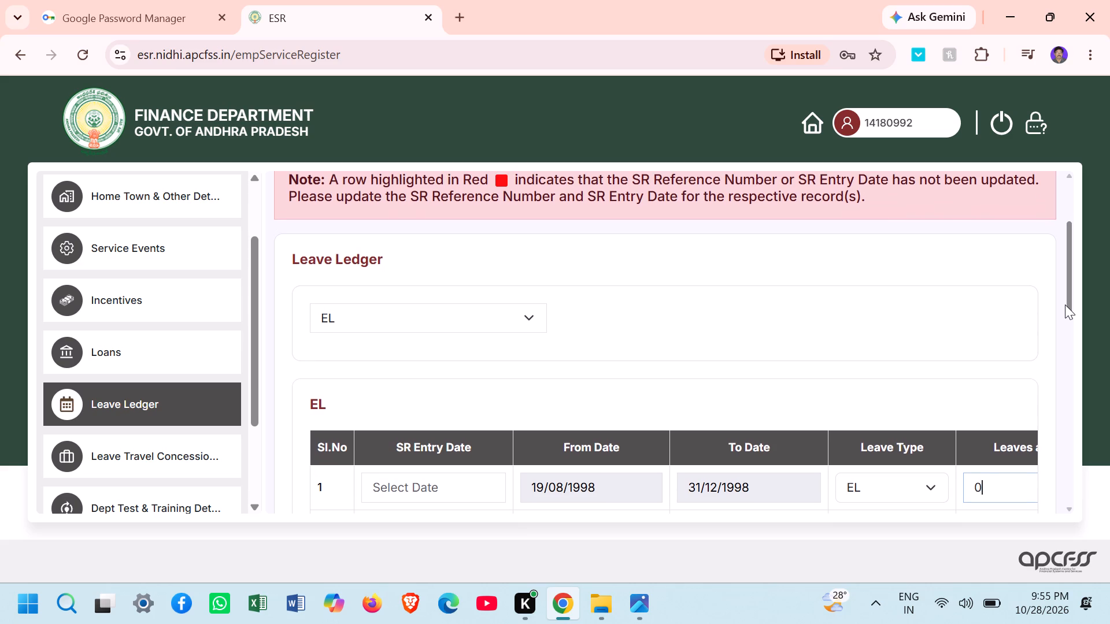
pyautogui.moveTo(1065, 304); pyautogui.dragTo(1072, 365)
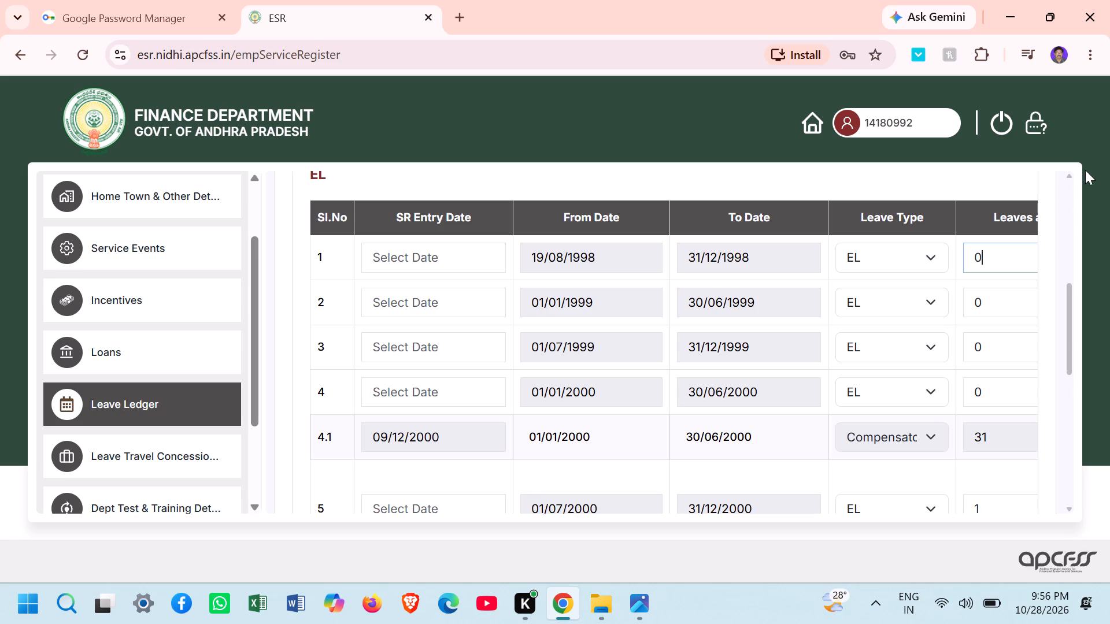
pyautogui.doubleClick(1070, 176)
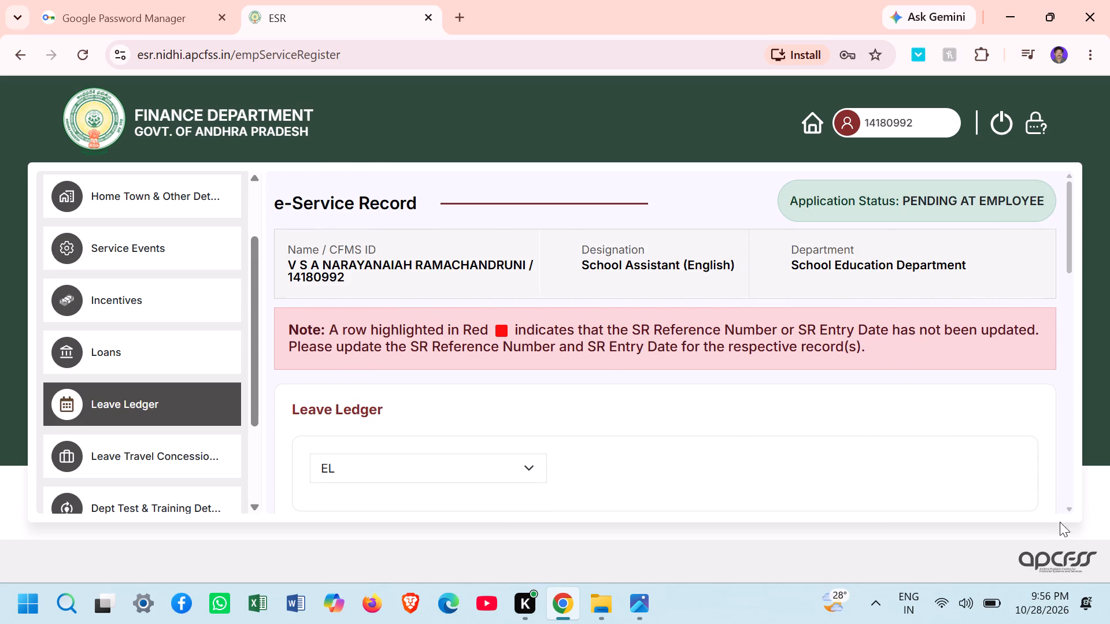
# Enter 02 as the leaves value in row 1 of the EL ledger.
pyautogui.doubleClick(1070, 503)
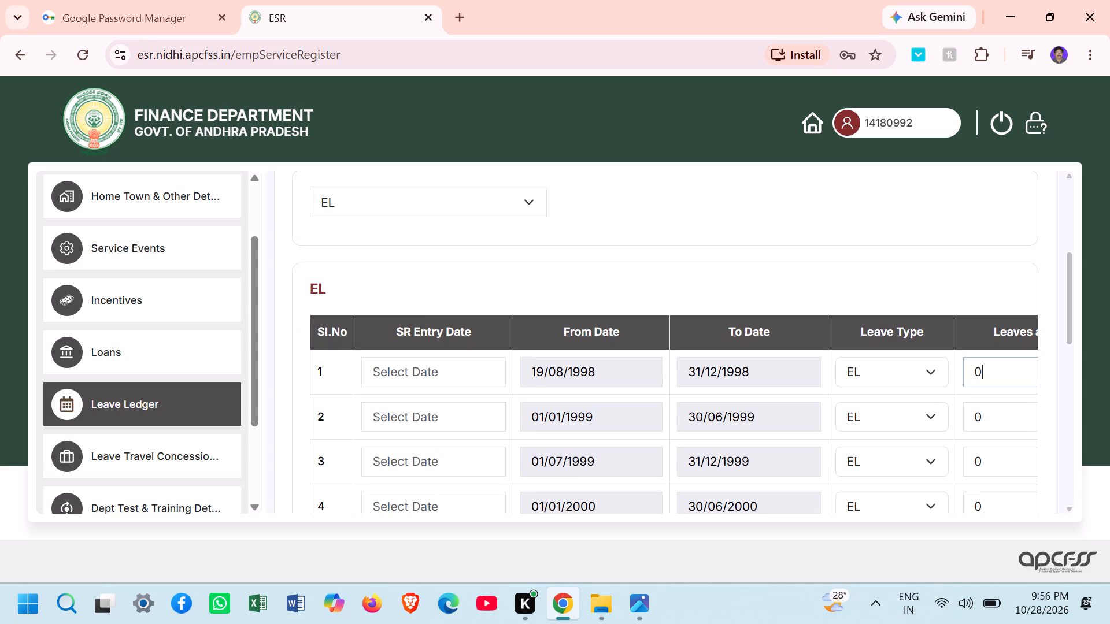
pyautogui.press('2')
# Set the SR Entry Date of row 1 in the EL ledger to 31/12/1998.
pyautogui.click(1069, 508)
pyautogui.tripleClick(1069, 508)
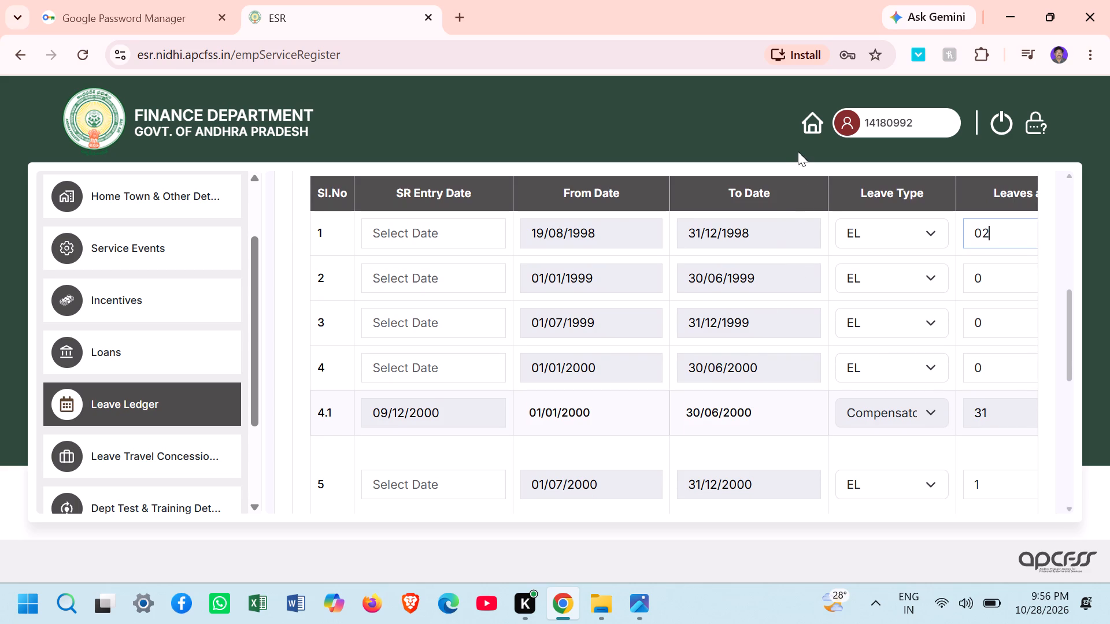
pyautogui.click(462, 235)
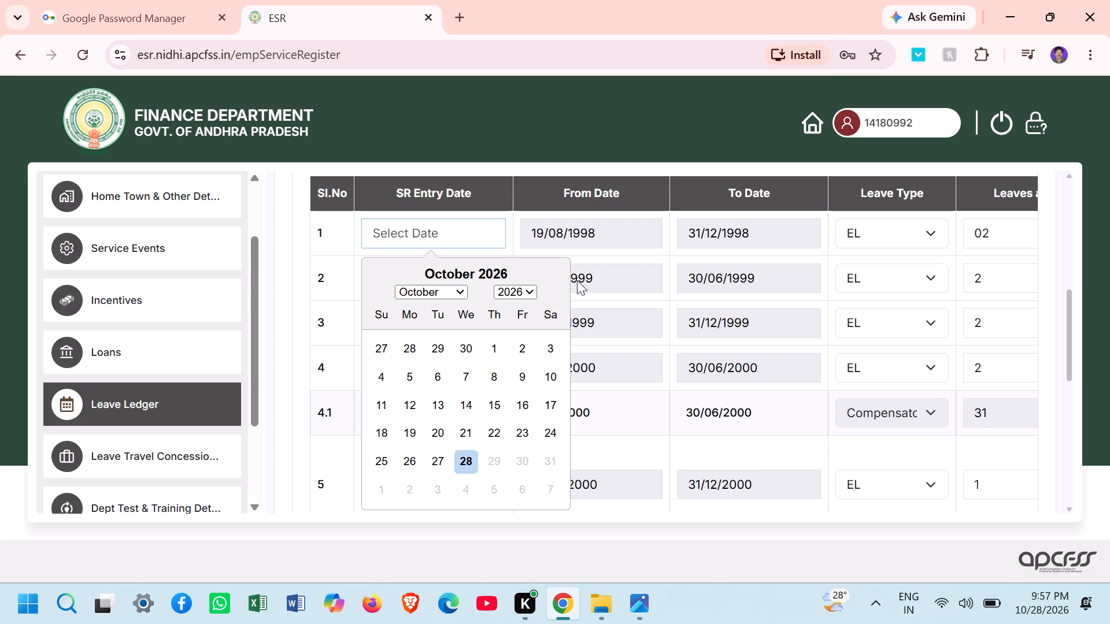
pyautogui.click(528, 294)
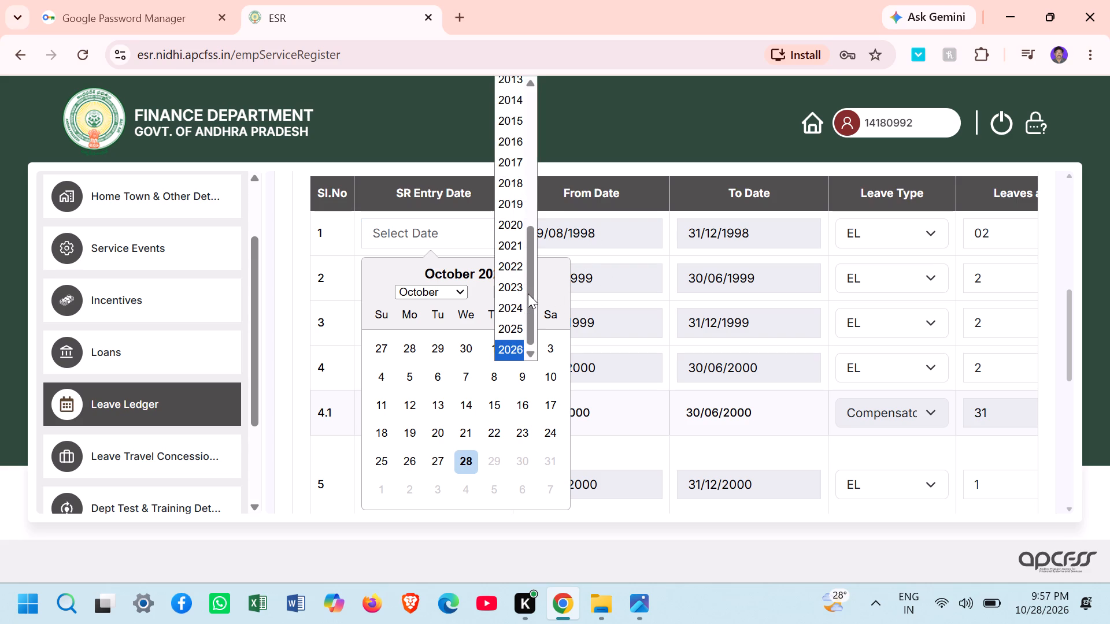
pyautogui.doubleClick(530, 83)
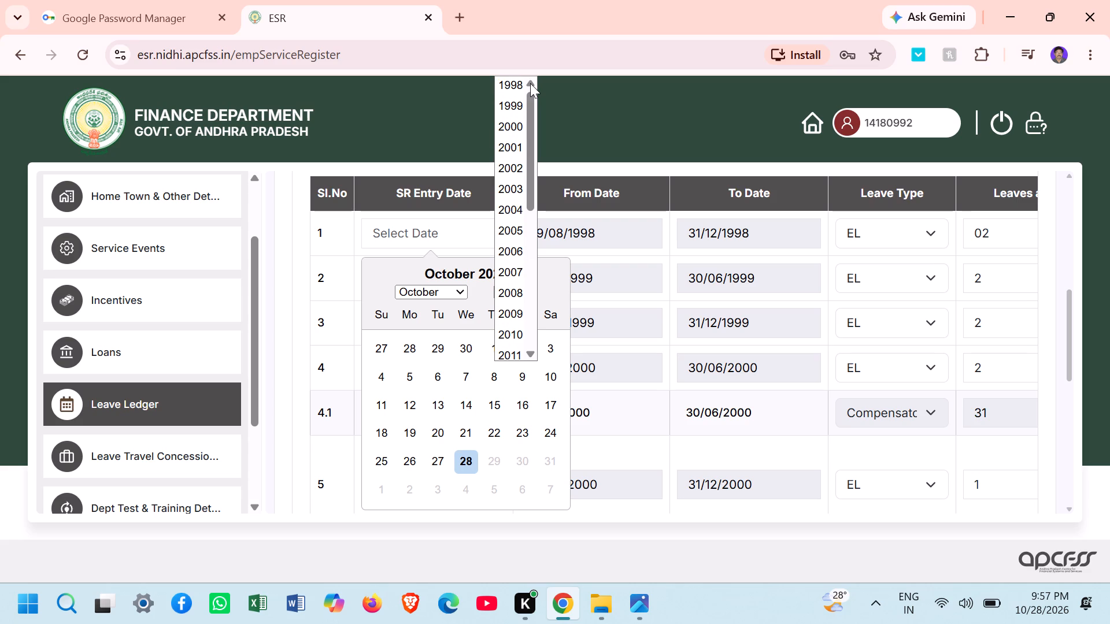
pyautogui.click(517, 88)
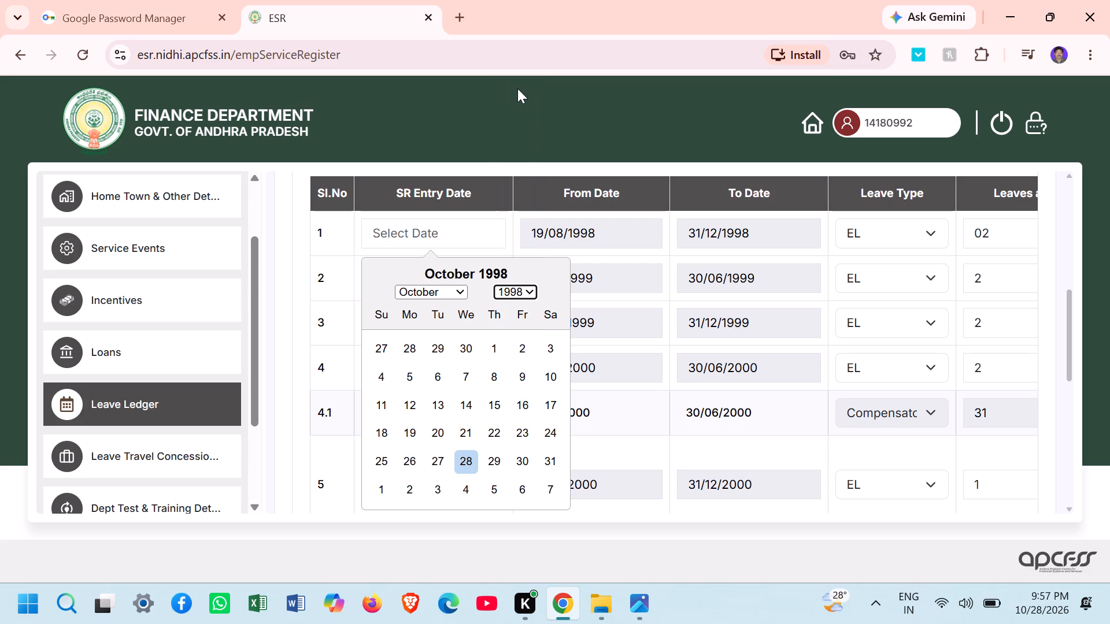
pyautogui.click(458, 290)
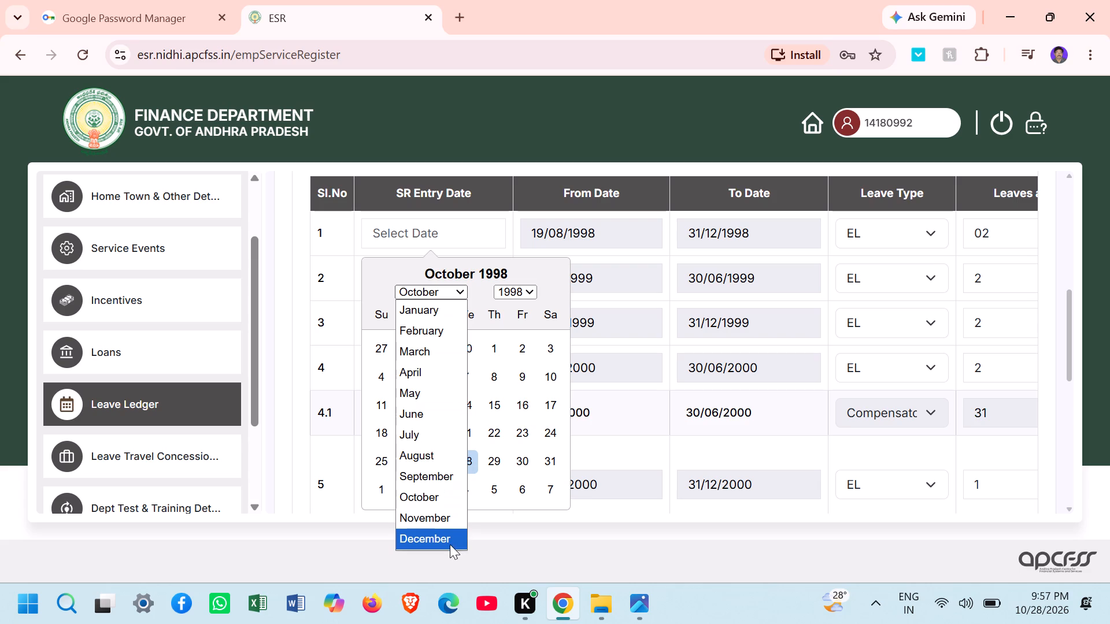
pyautogui.click(450, 544)
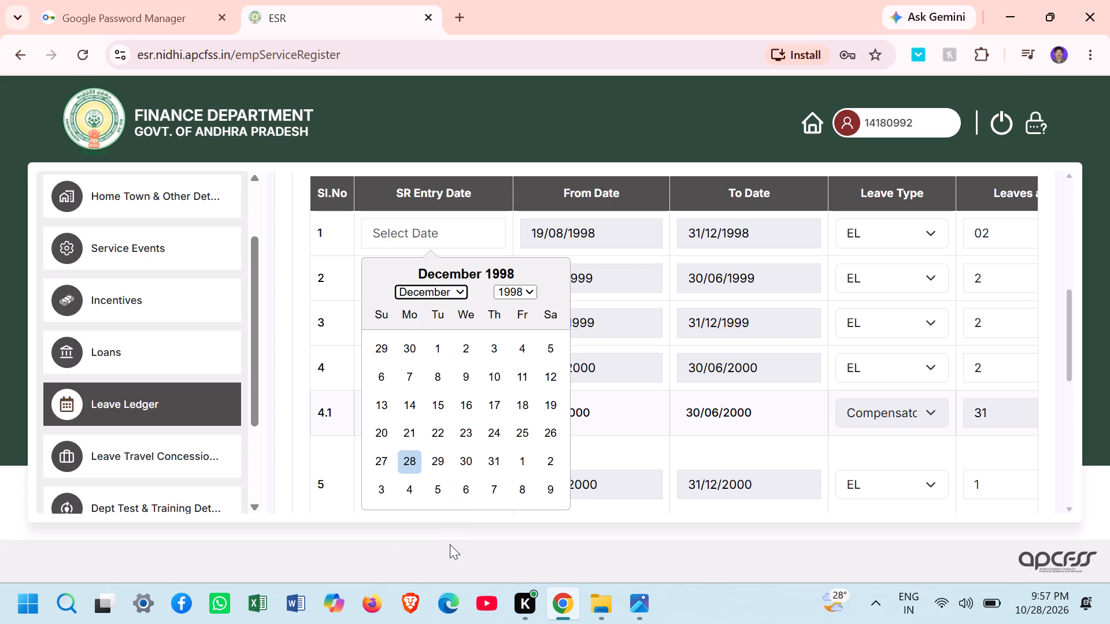
pyautogui.click(494, 462)
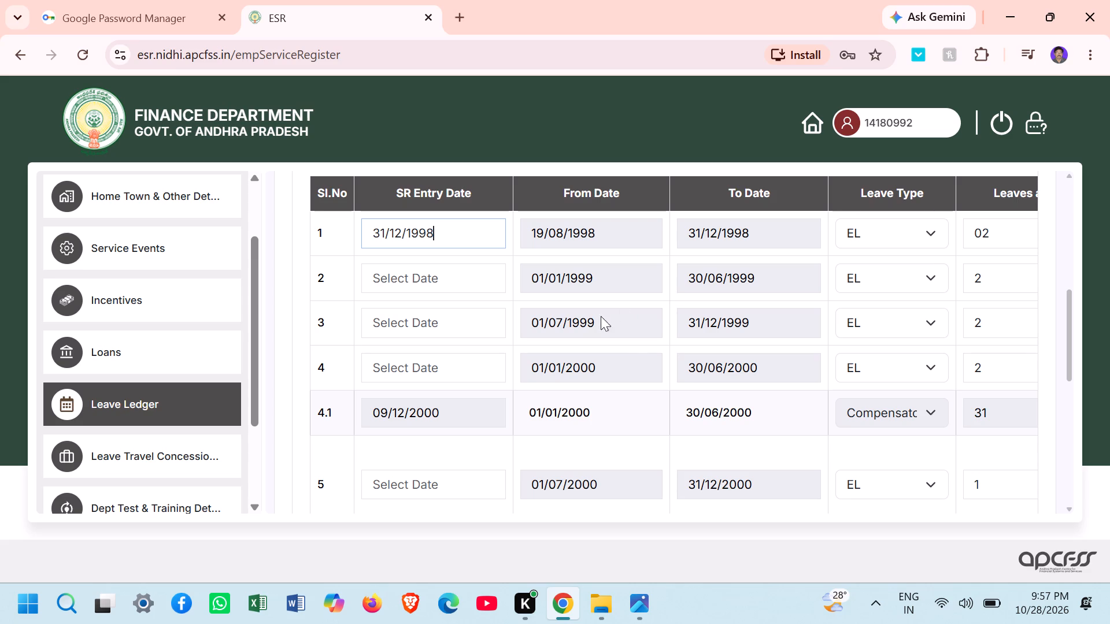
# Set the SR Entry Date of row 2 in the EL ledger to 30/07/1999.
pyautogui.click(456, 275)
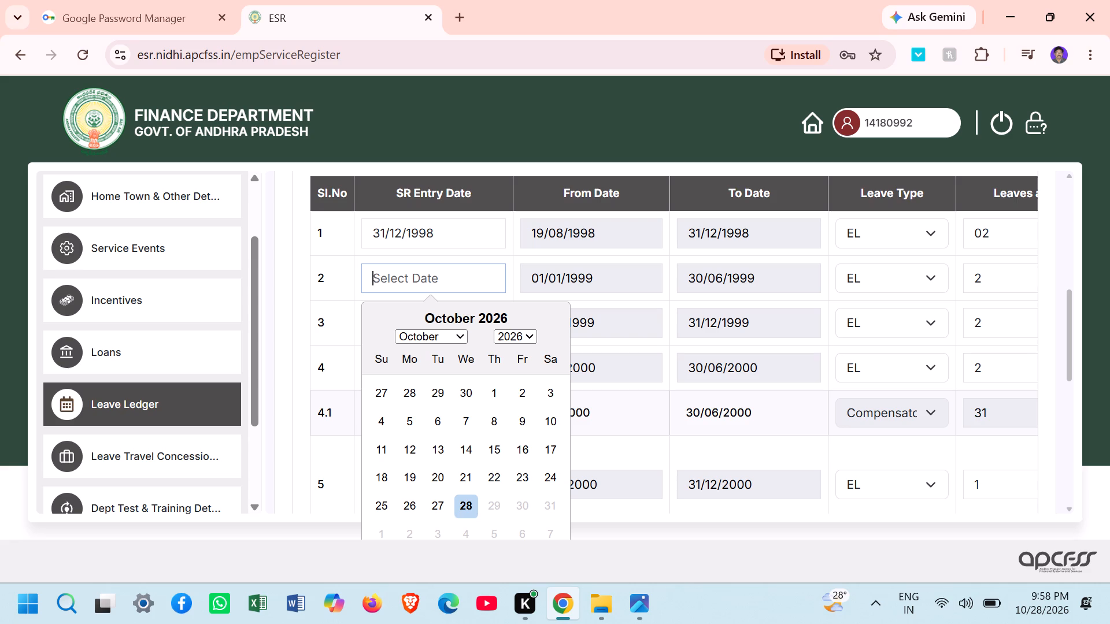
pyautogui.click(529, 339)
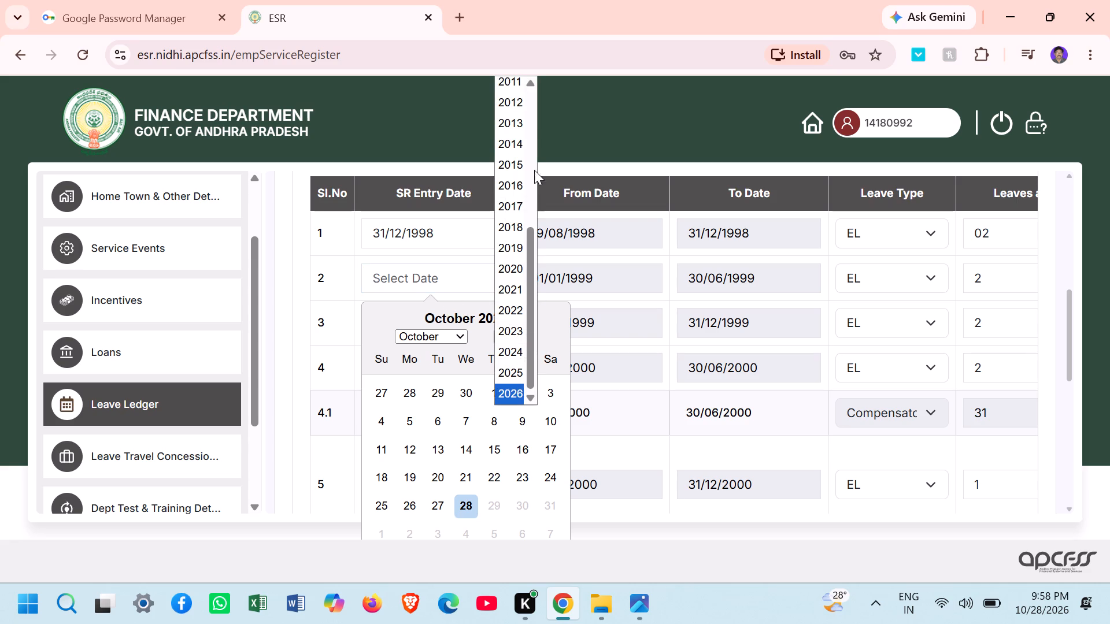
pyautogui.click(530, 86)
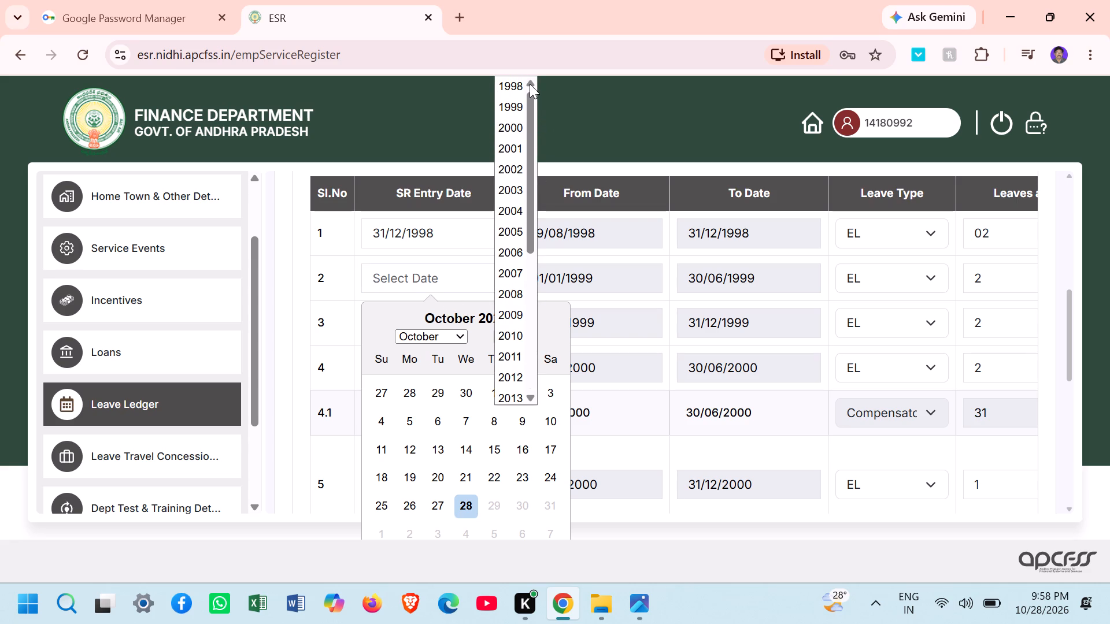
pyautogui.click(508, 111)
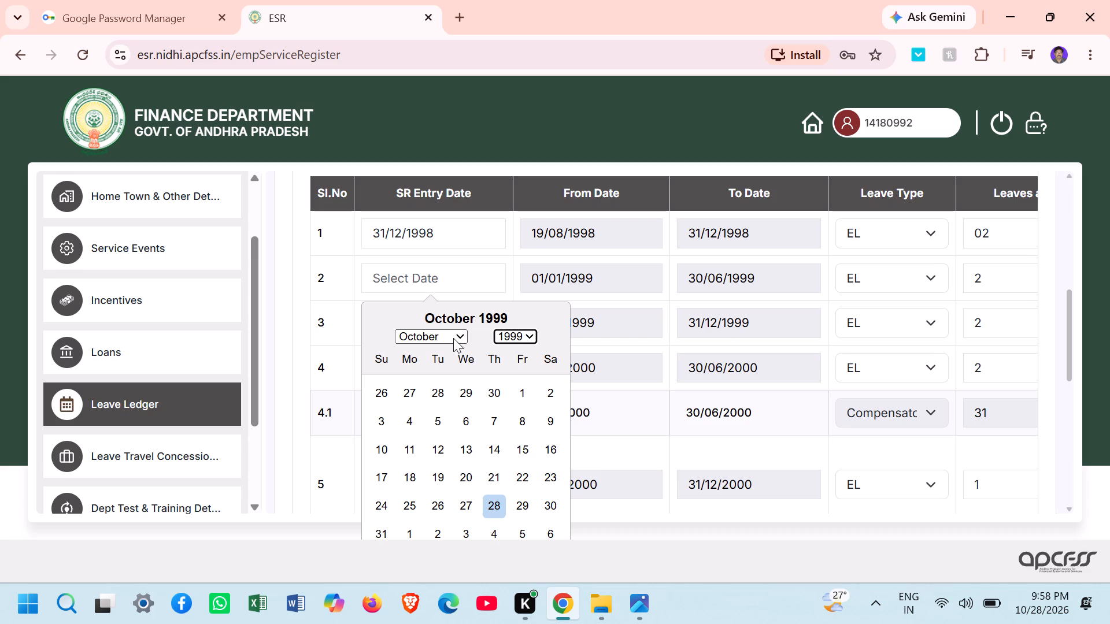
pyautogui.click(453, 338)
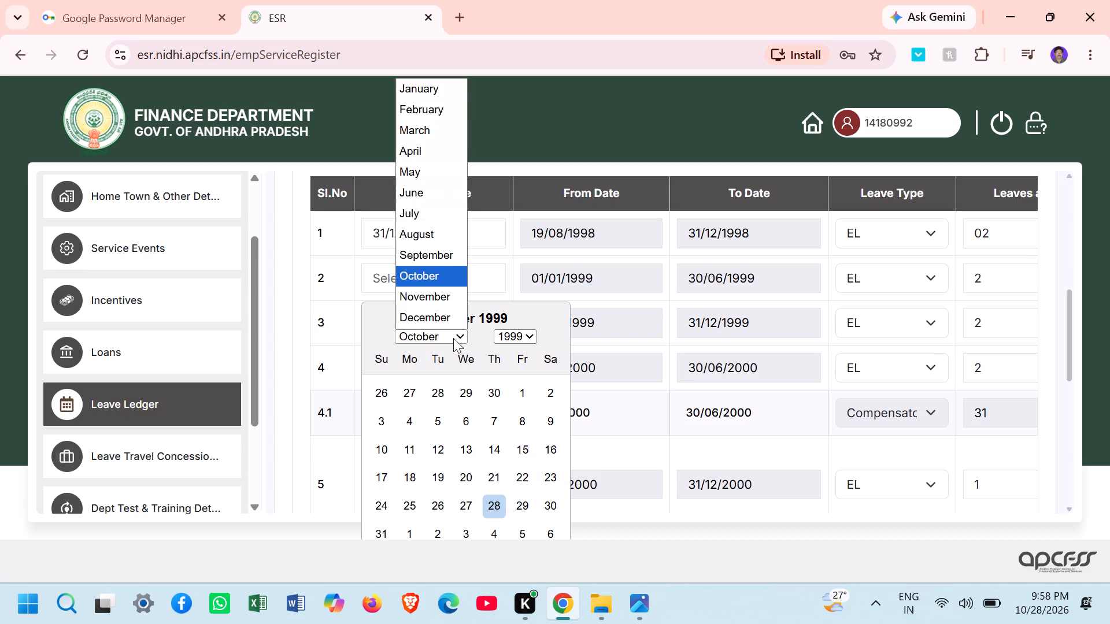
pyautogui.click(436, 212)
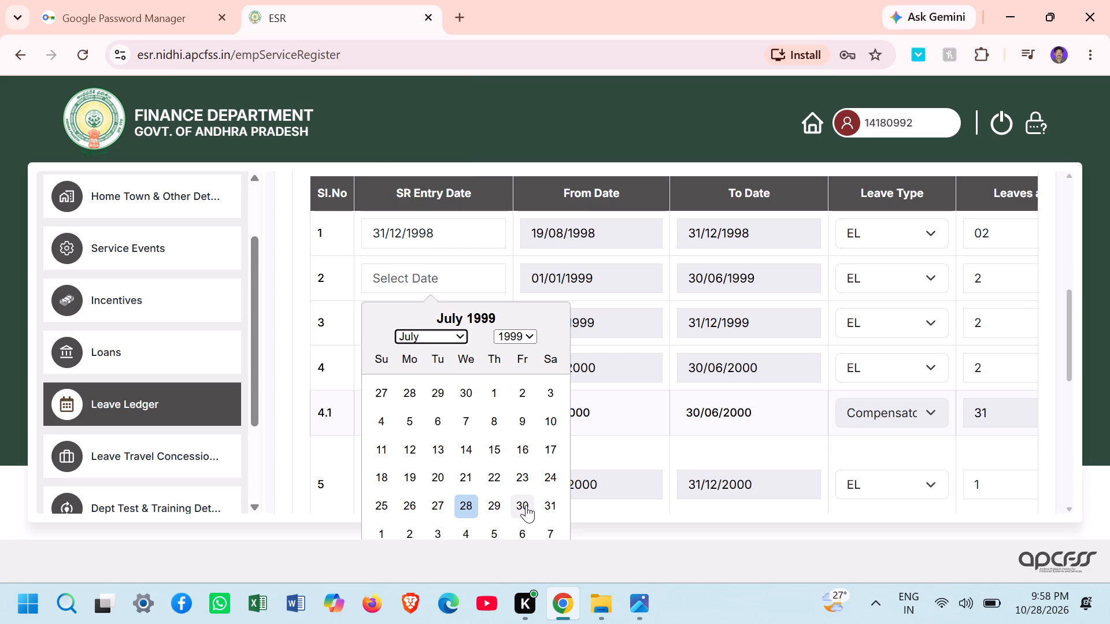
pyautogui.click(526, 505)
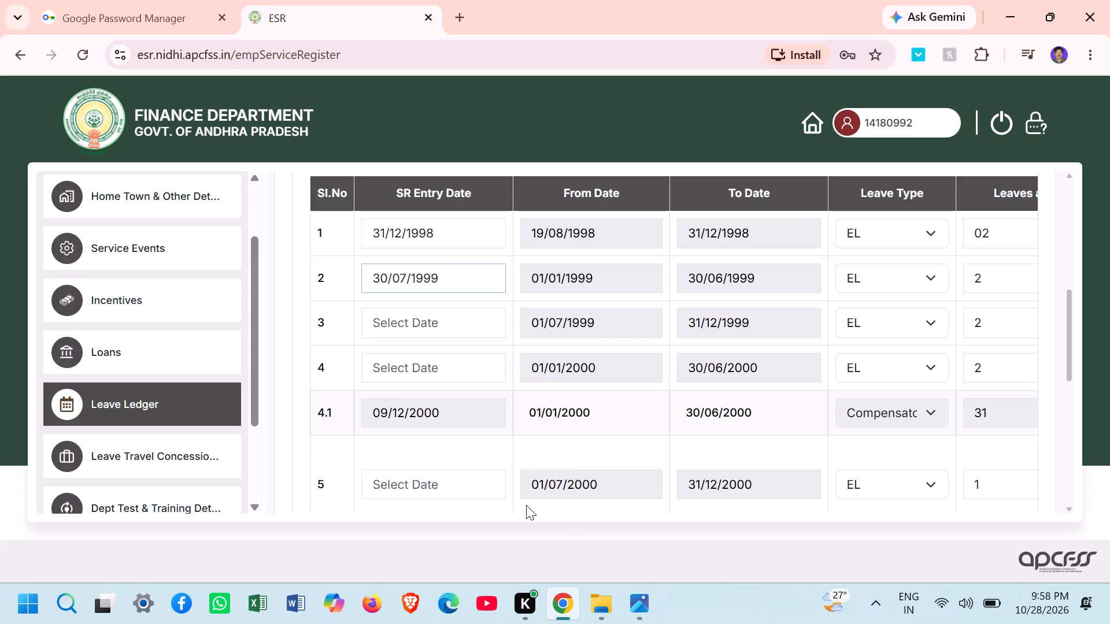
# Change the SR Entry Date of row 2 in the EL ledger to 30/06/1999.
pyautogui.click(450, 278)
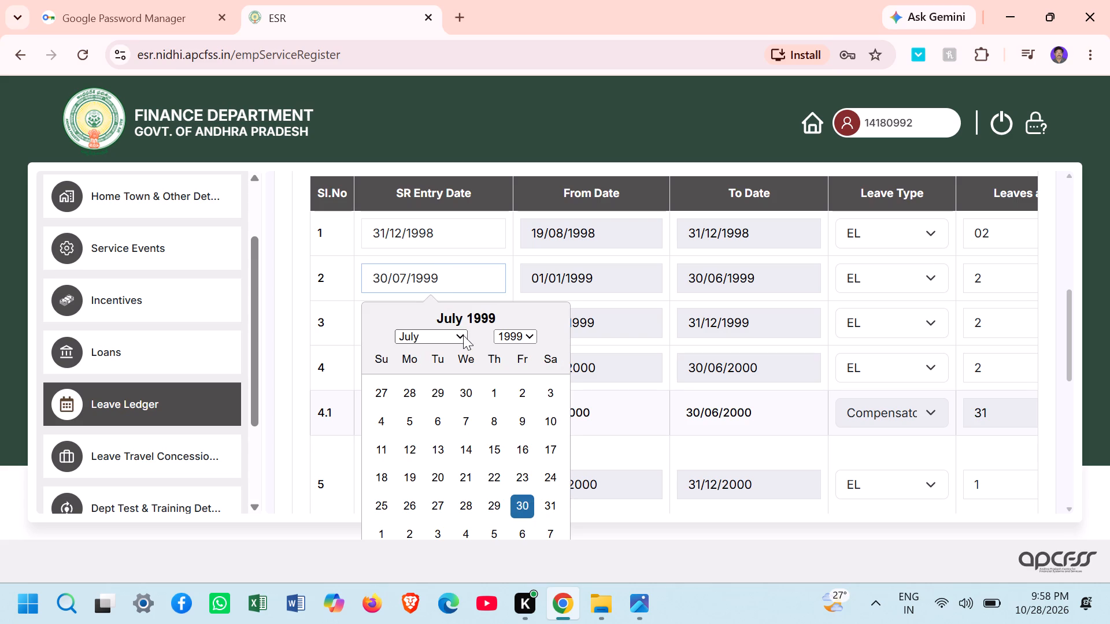
pyautogui.click(462, 337)
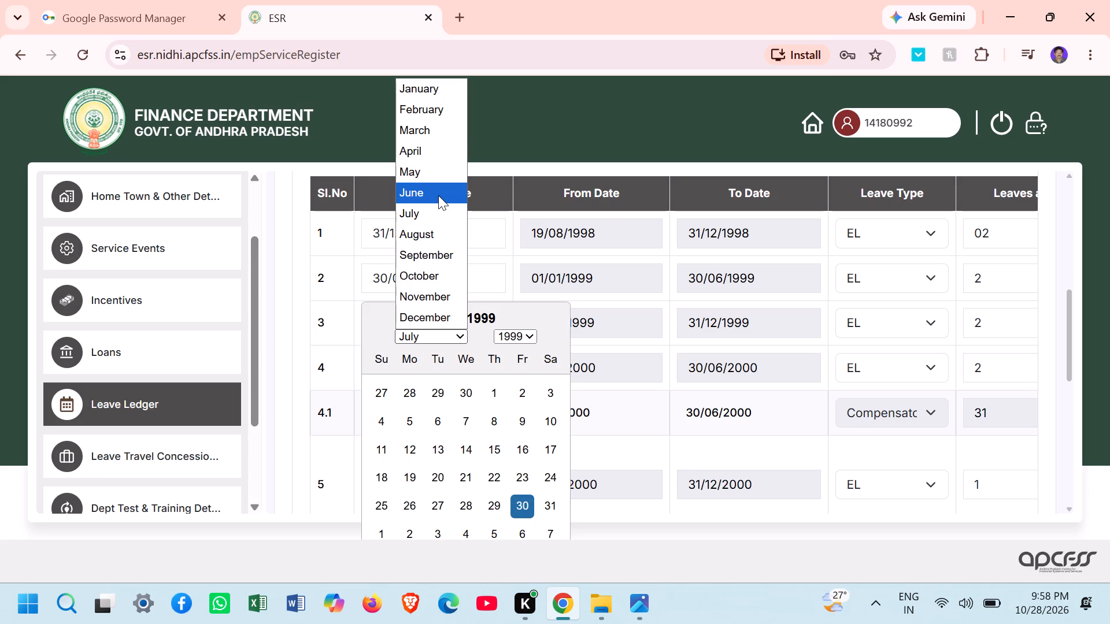
pyautogui.click(438, 195)
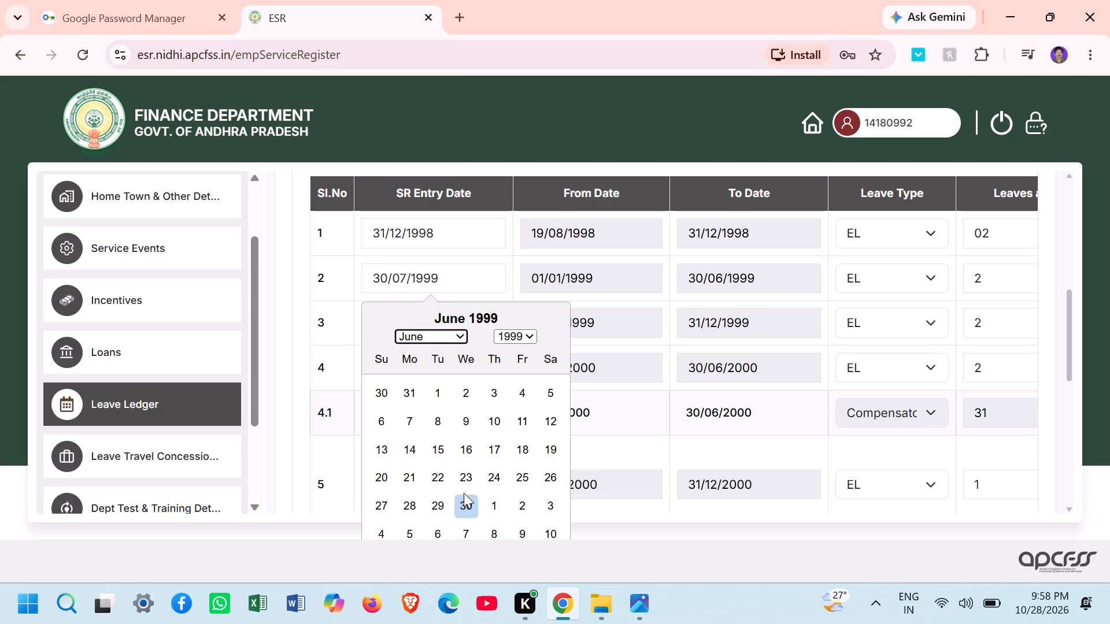
pyautogui.click(467, 504)
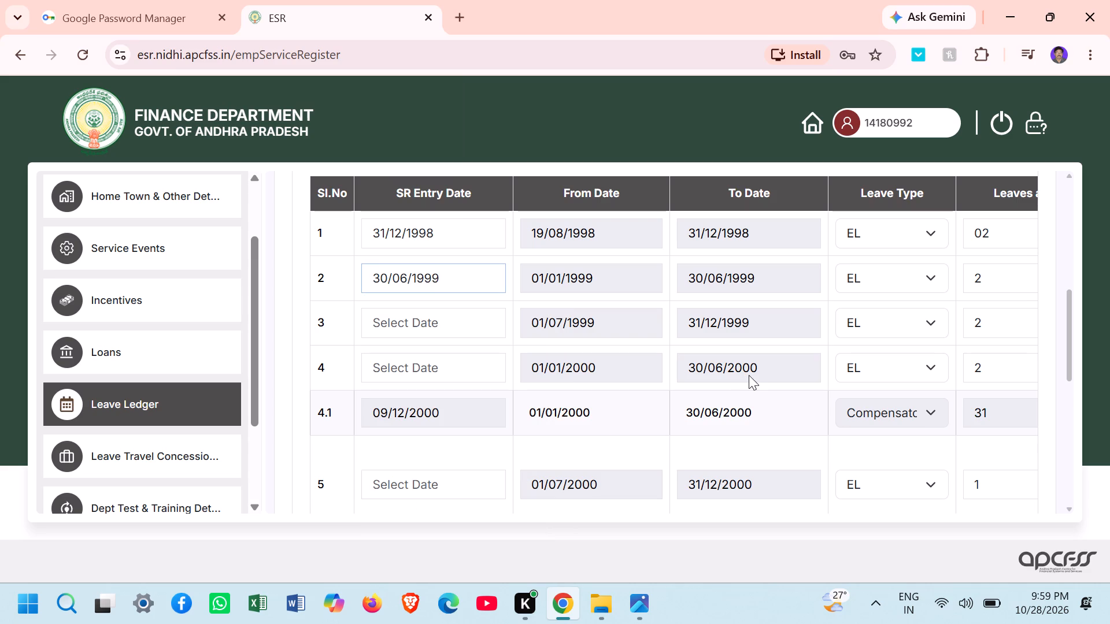
# Set the leaves value in row 2 of the EL ledger to 3.
pyautogui.click(985, 281)
pyautogui.press('BackSpace')
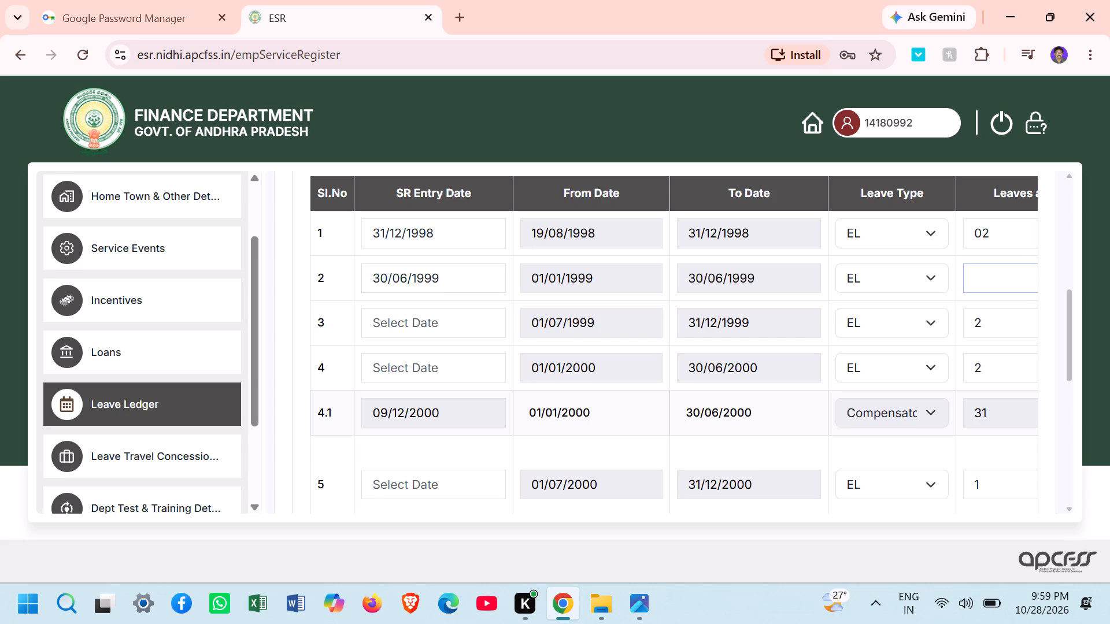
pyautogui.press('3')
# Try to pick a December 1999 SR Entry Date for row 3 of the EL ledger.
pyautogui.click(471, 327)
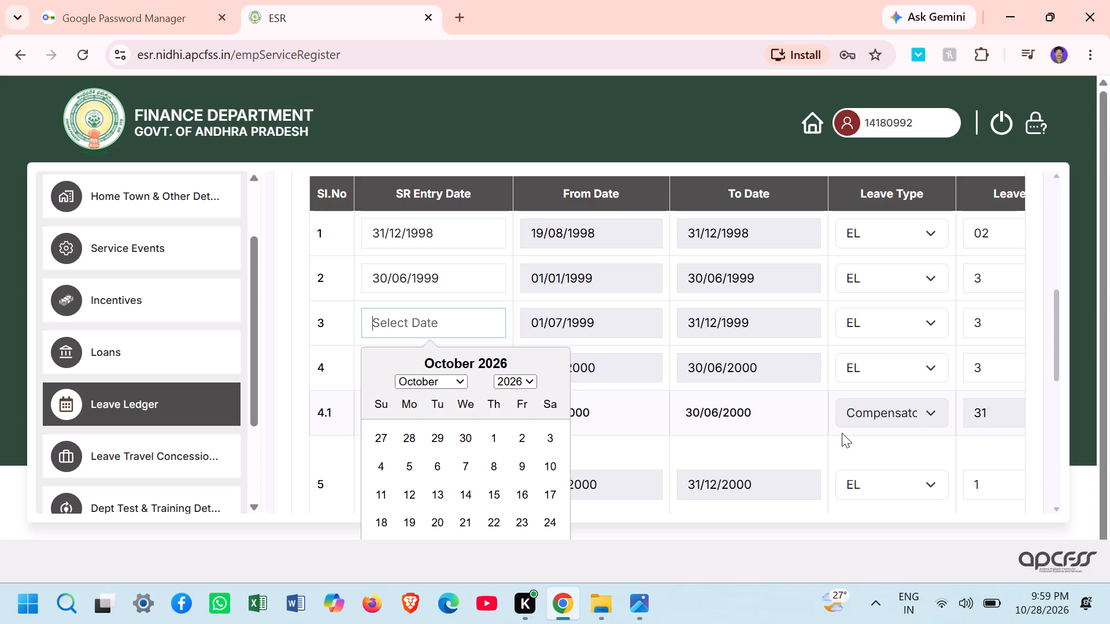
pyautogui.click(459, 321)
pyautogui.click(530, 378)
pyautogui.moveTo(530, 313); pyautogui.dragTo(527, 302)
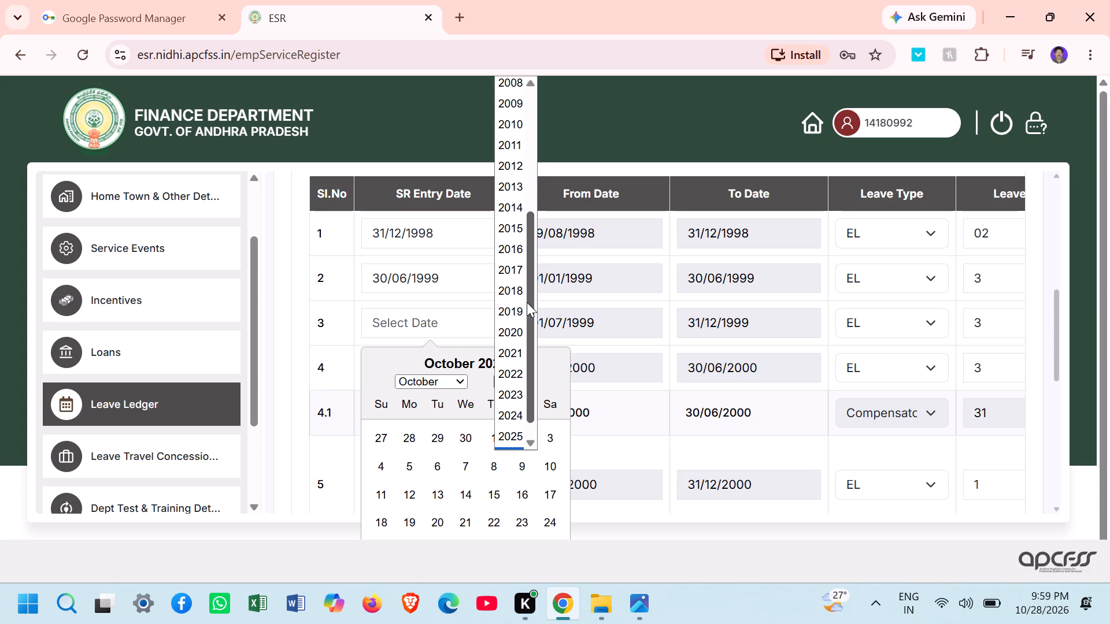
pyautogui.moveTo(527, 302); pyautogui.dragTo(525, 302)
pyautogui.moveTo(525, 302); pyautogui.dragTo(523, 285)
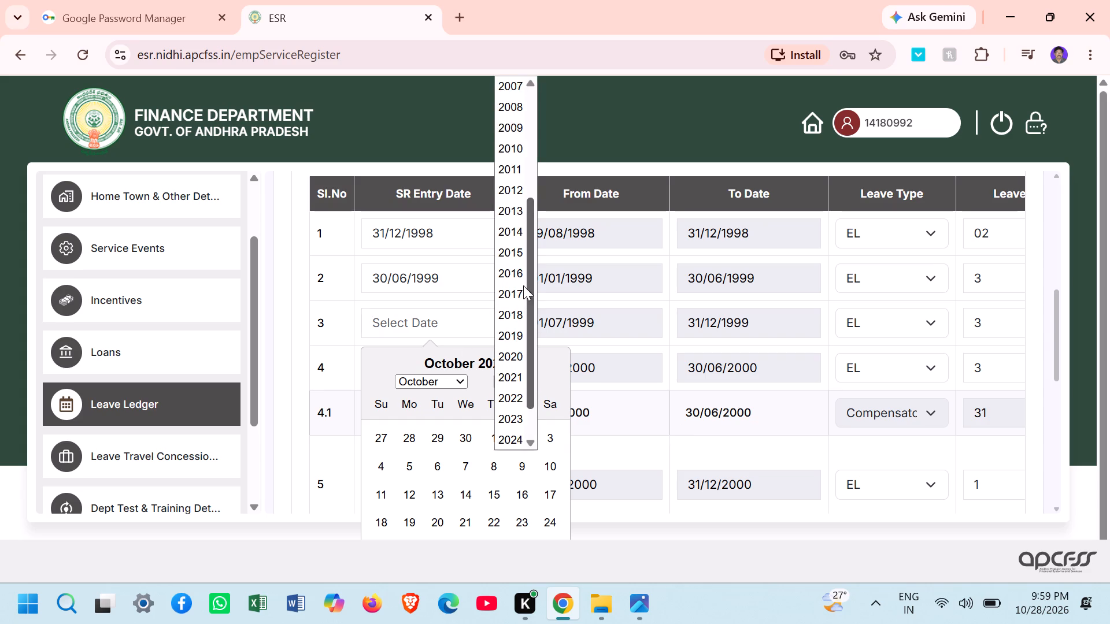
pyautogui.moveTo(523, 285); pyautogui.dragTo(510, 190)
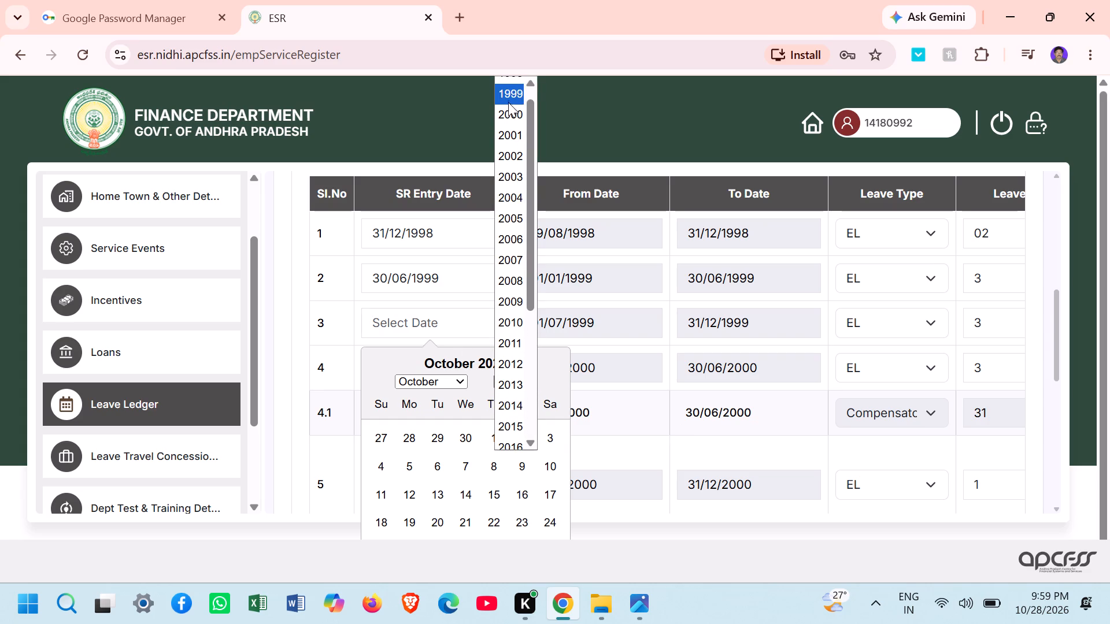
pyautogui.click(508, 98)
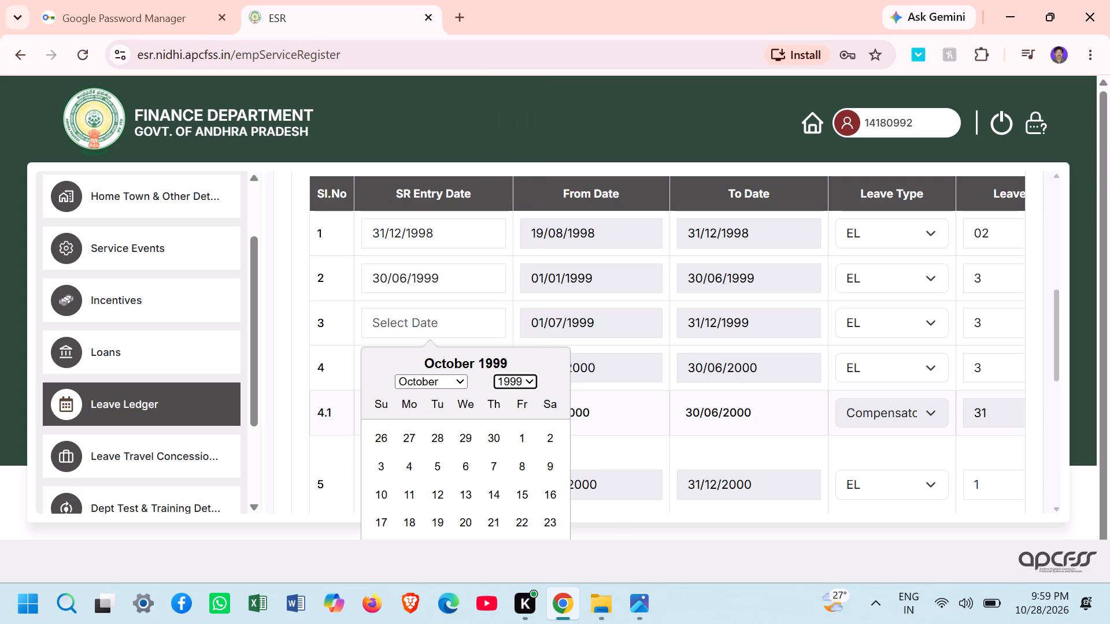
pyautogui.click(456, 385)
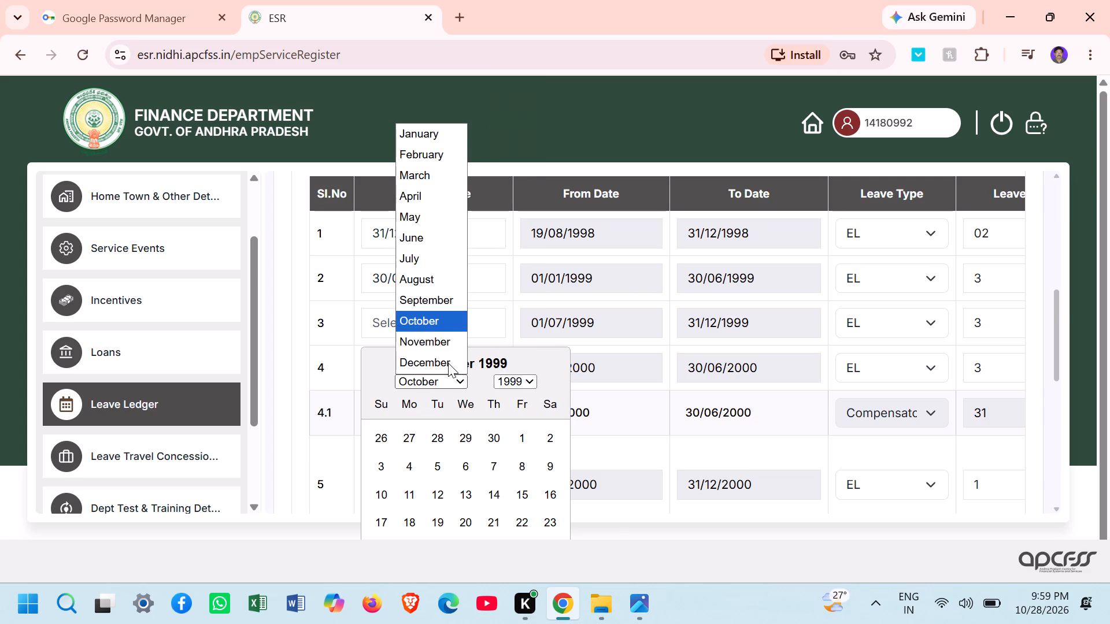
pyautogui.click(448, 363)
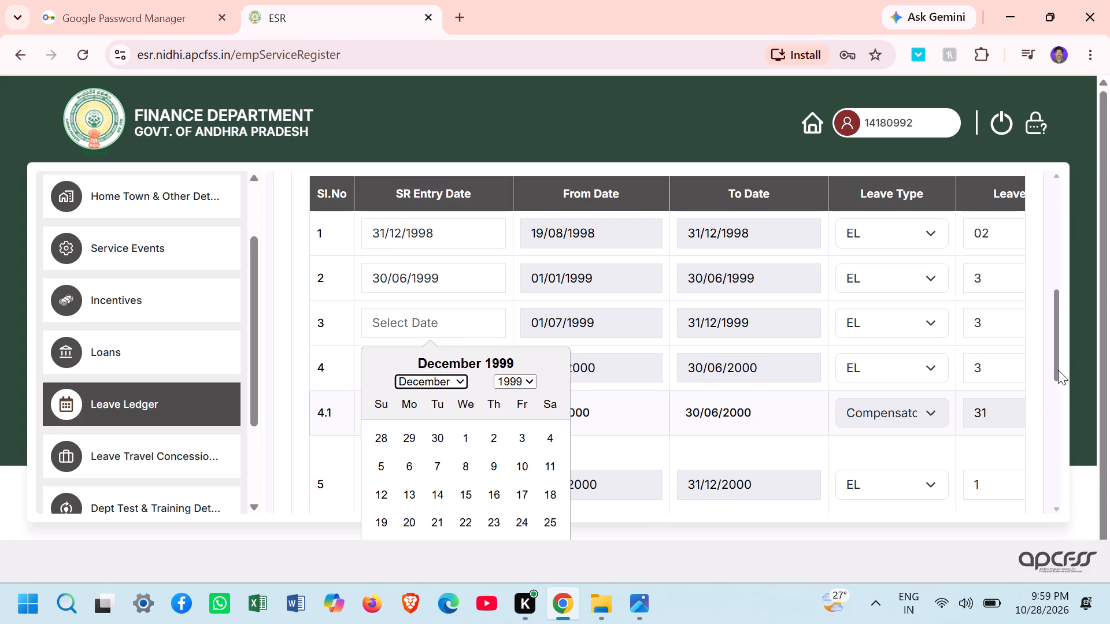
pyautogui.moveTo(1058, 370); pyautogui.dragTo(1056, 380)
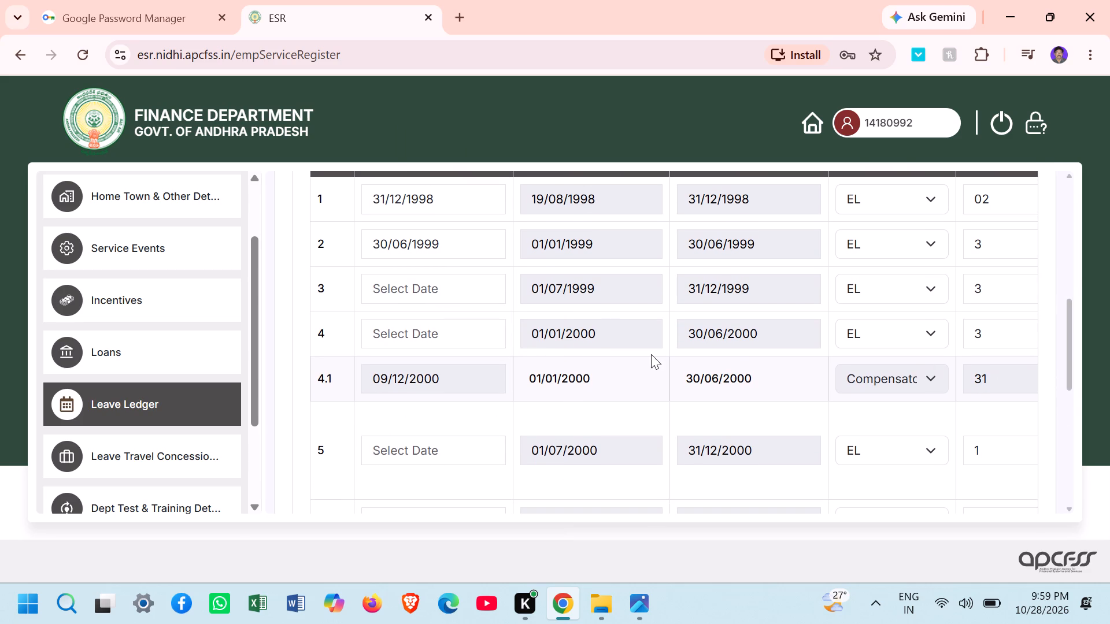
# Set the SR Entry Date of row 3 in the EL ledger to 31/12/1999.
pyautogui.click(443, 285)
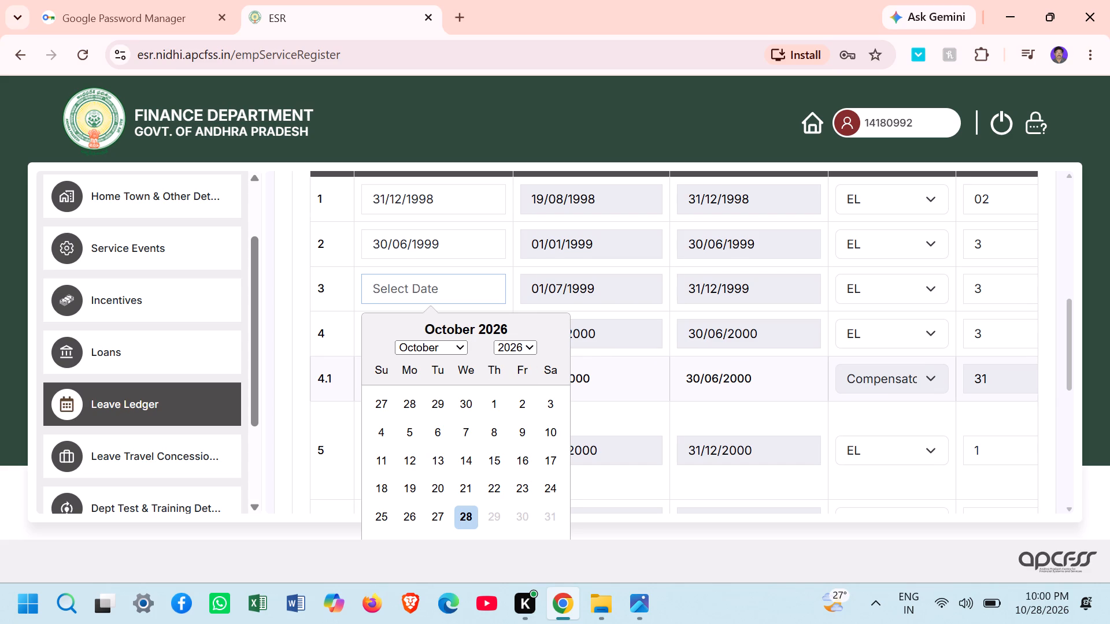
pyautogui.click(456, 349)
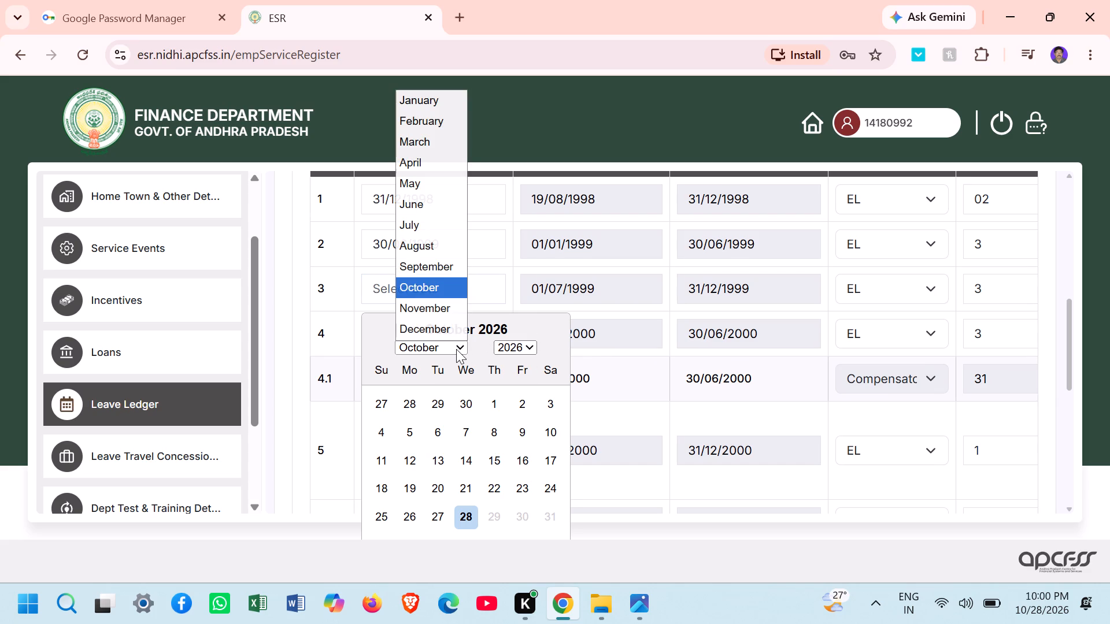
pyautogui.click(530, 346)
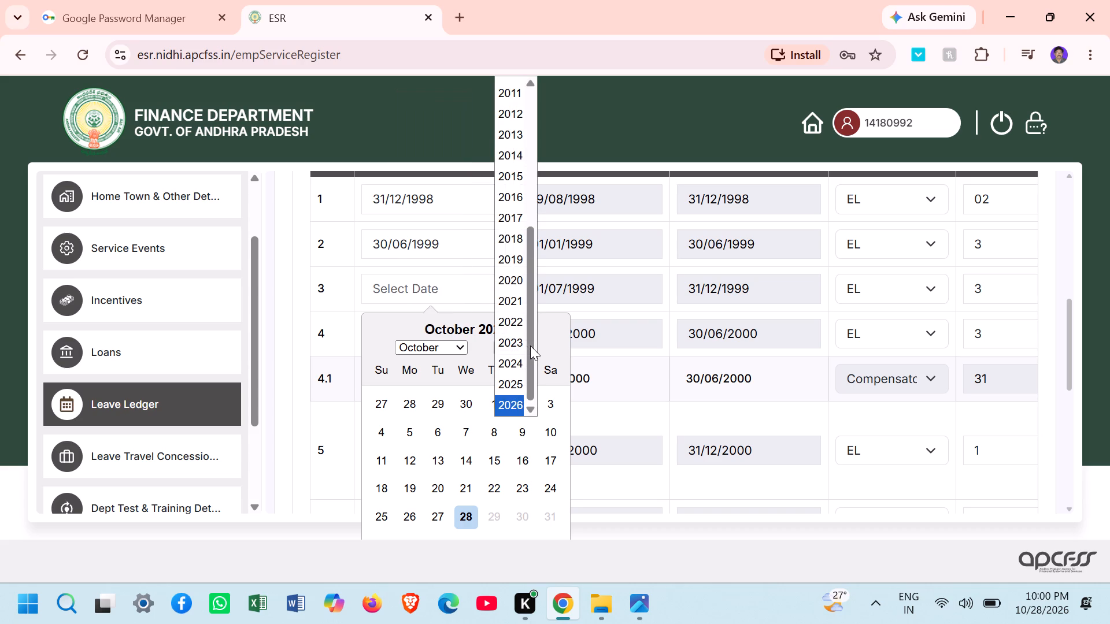
pyautogui.moveTo(530, 346); pyautogui.dragTo(522, 196)
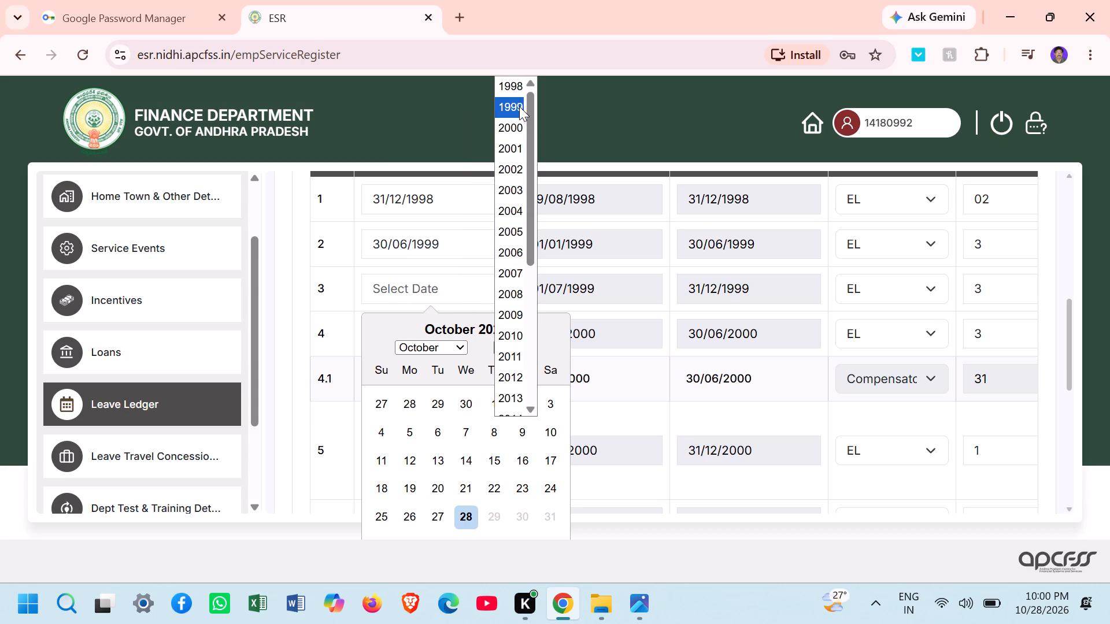
pyautogui.click(519, 106)
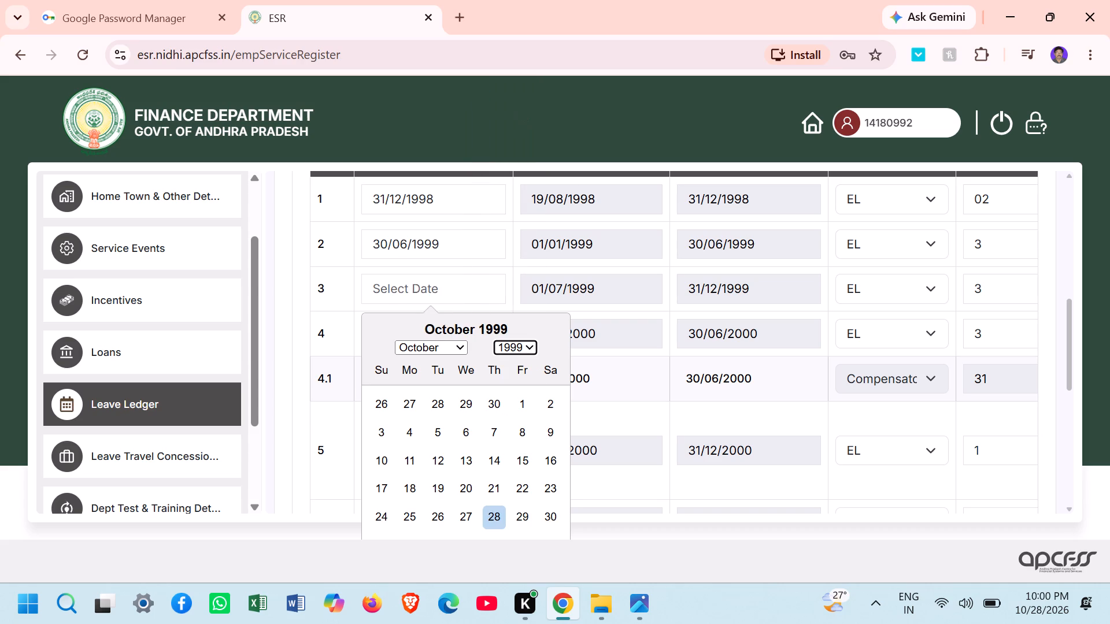
pyautogui.click(461, 349)
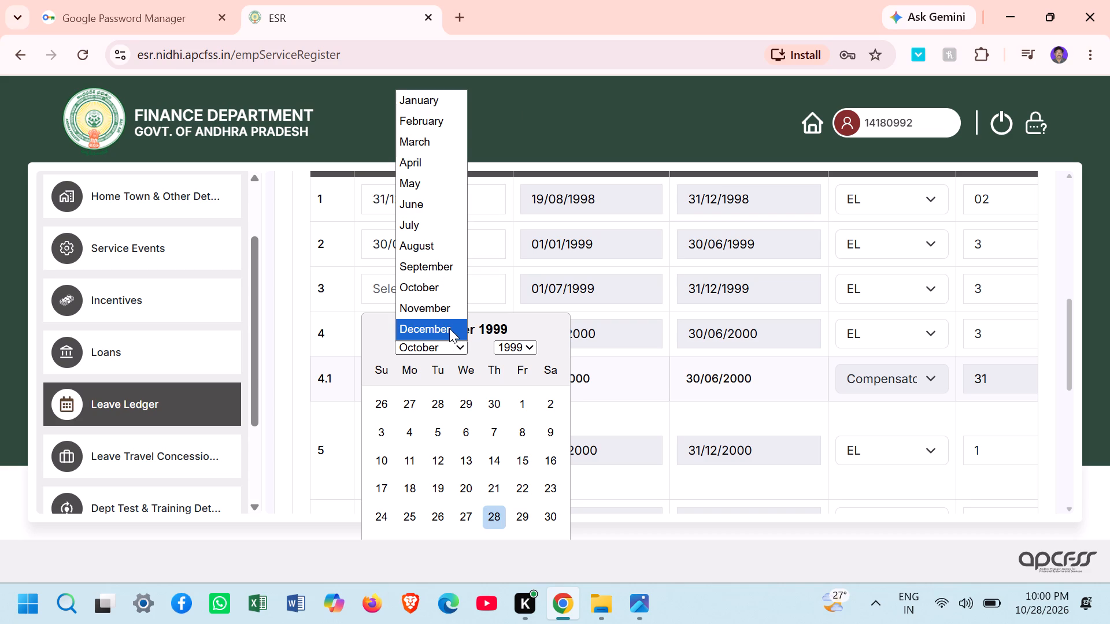
pyautogui.click(449, 328)
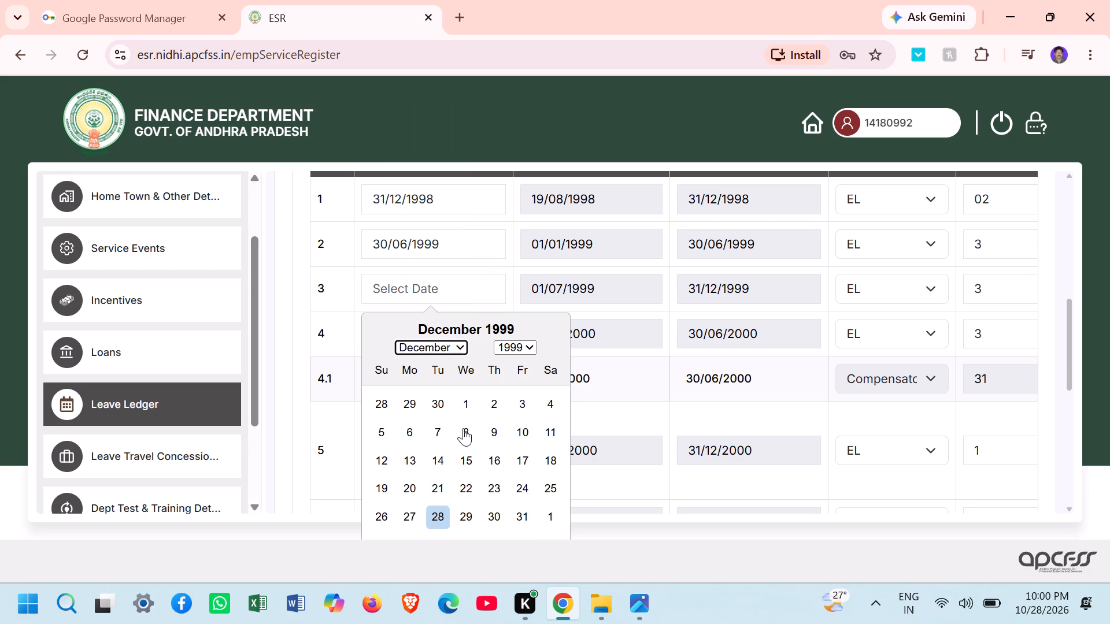
pyautogui.click(528, 513)
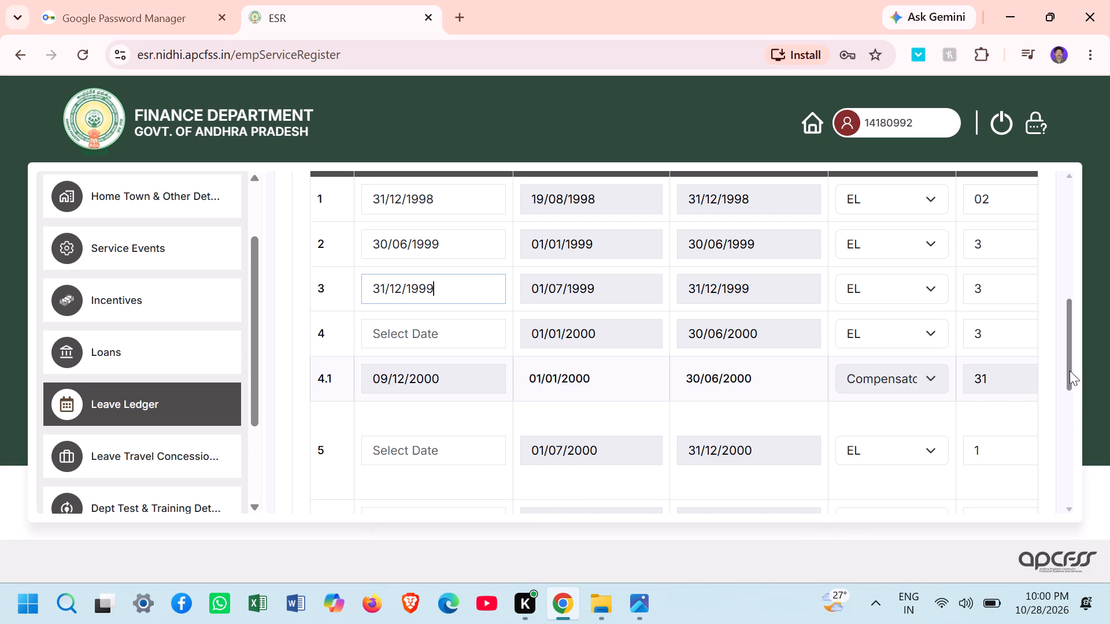
# Set Leaves Earned in row 1 of the EL ledger to 02.
pyautogui.moveTo(1067, 370); pyautogui.dragTo(1067, 362)
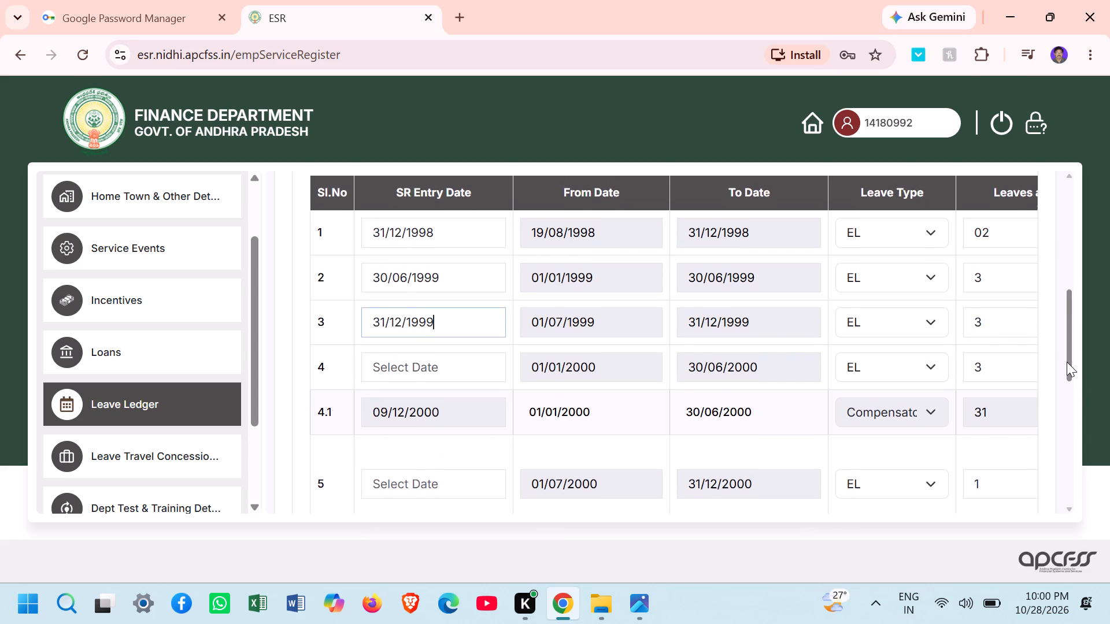
pyautogui.moveTo(1067, 362); pyautogui.dragTo(1067, 359)
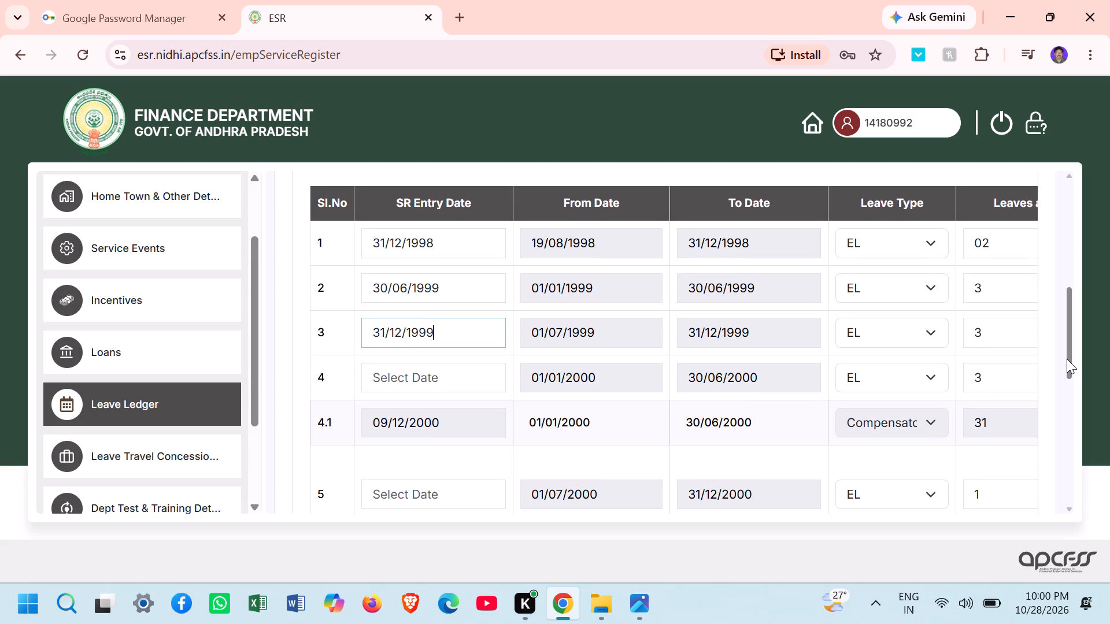
pyautogui.moveTo(1067, 359); pyautogui.dragTo(1065, 392)
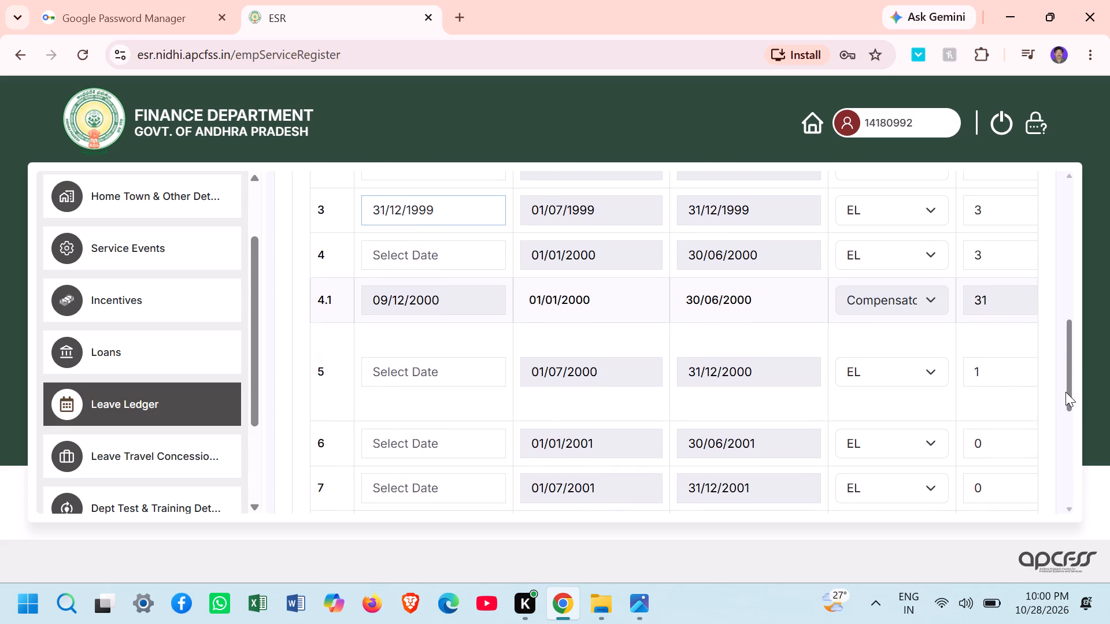
pyautogui.click(1065, 392)
pyautogui.moveTo(1065, 392); pyautogui.dragTo(1073, 557)
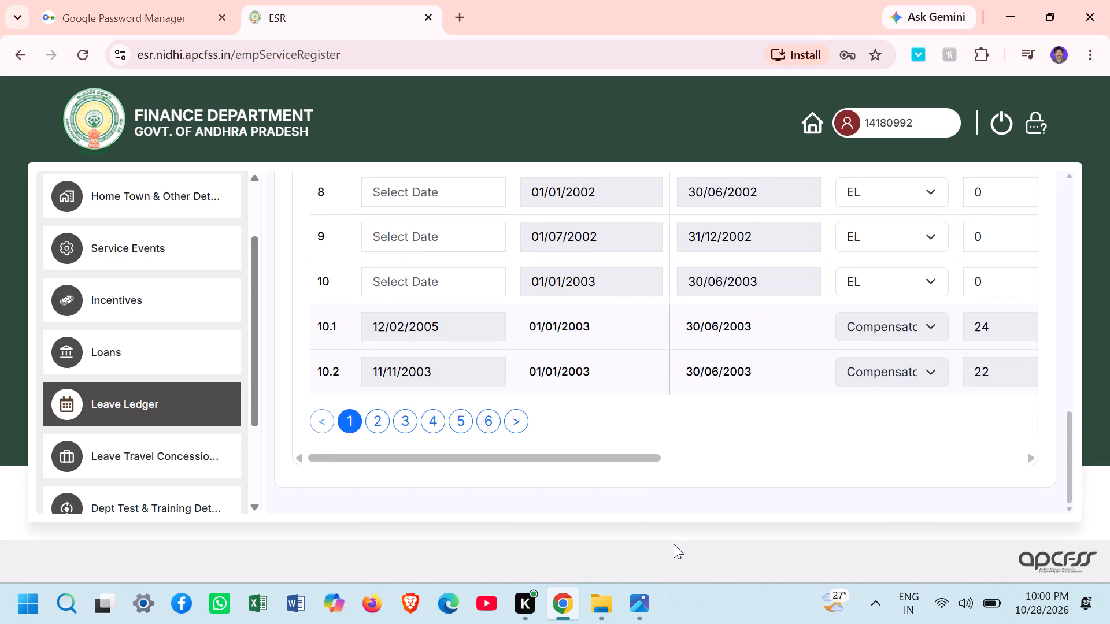
pyautogui.moveTo(641, 454); pyautogui.dragTo(797, 455)
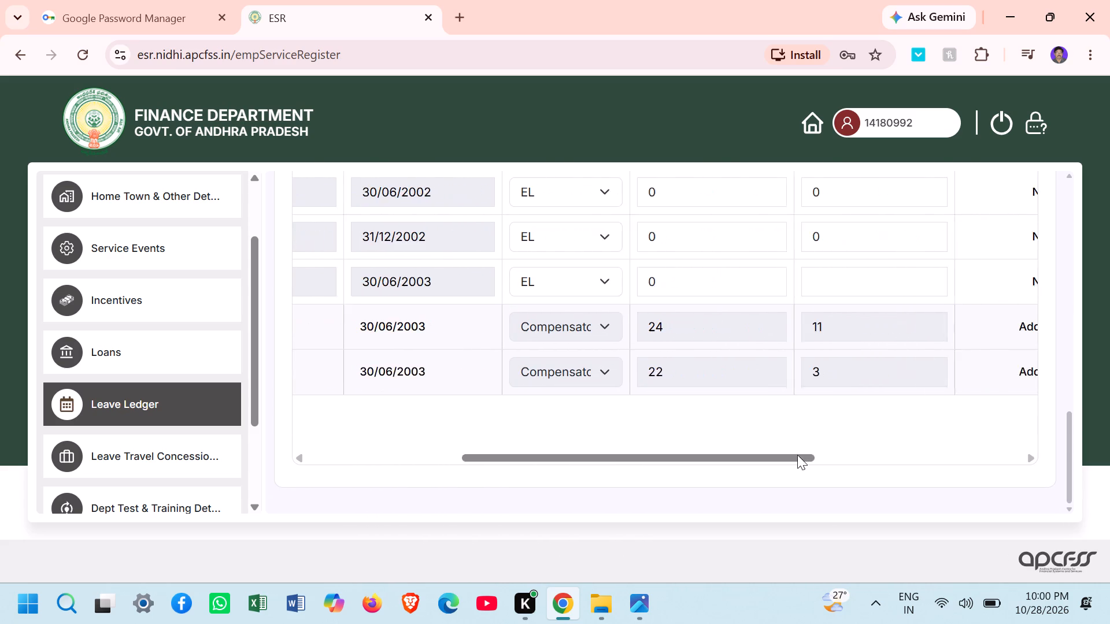
pyautogui.moveTo(797, 455); pyautogui.dragTo(862, 459)
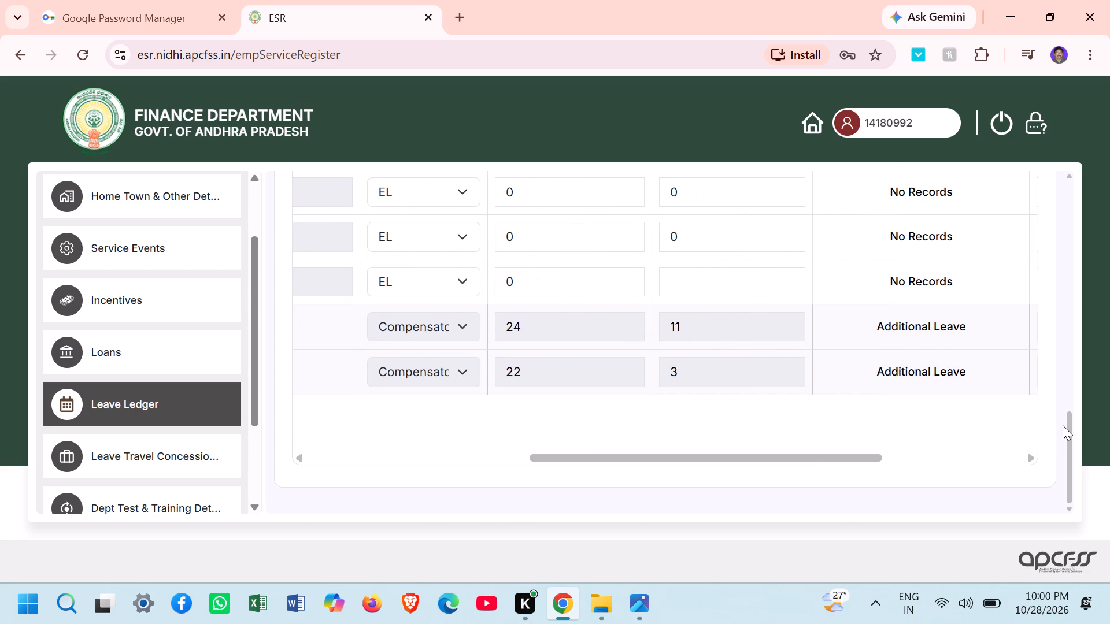
pyautogui.moveTo(1070, 425); pyautogui.dragTo(1064, 400)
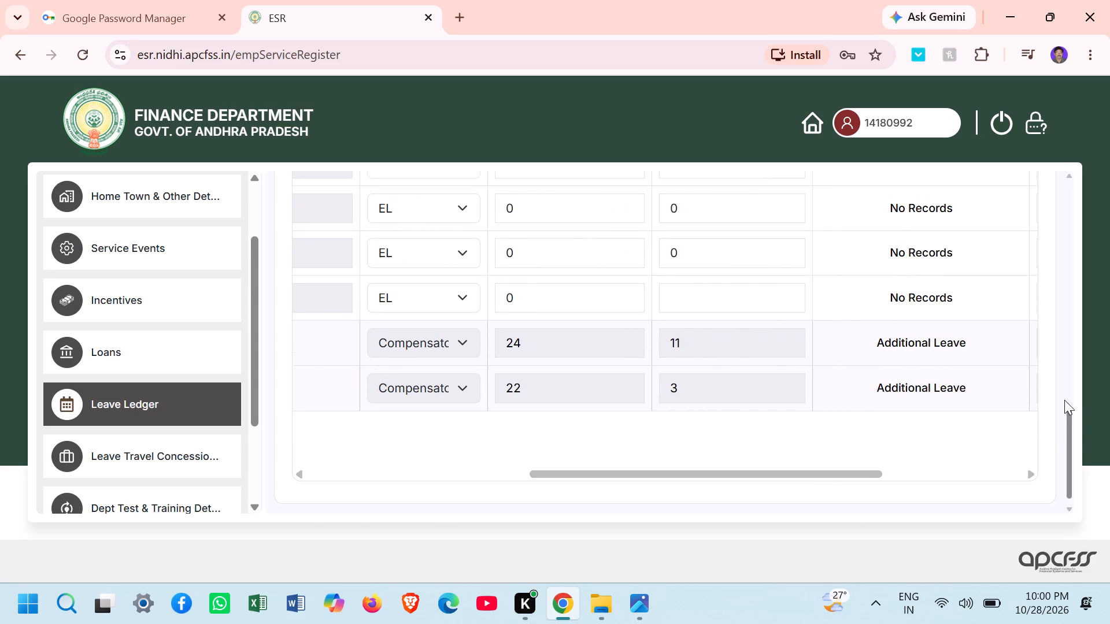
pyautogui.moveTo(1064, 400); pyautogui.dragTo(1056, 270)
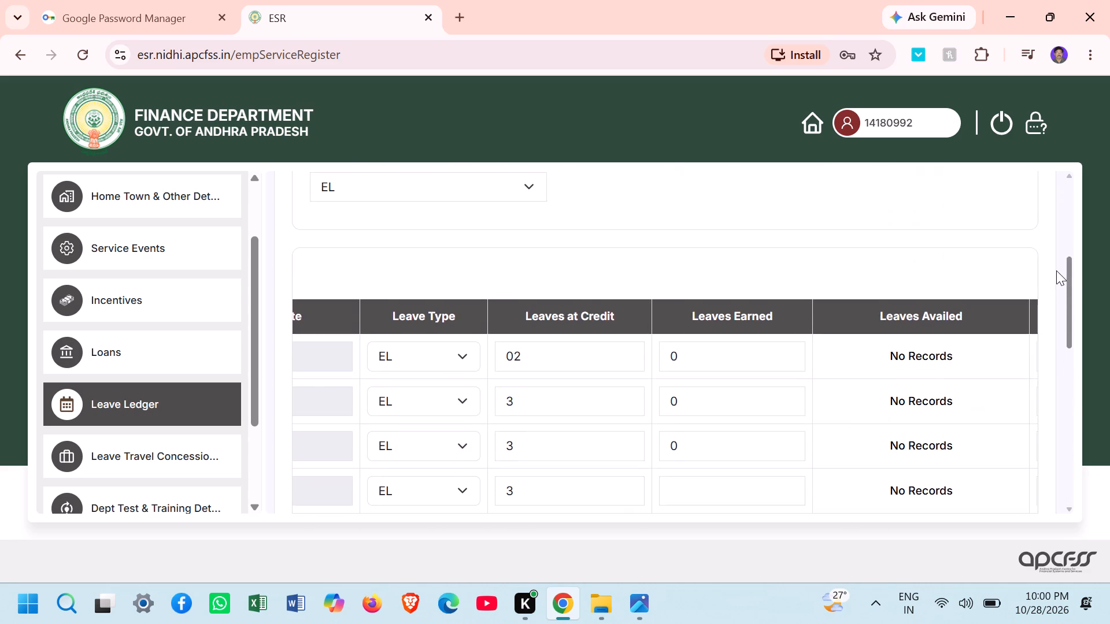
pyautogui.moveTo(1056, 270); pyautogui.dragTo(1056, 298)
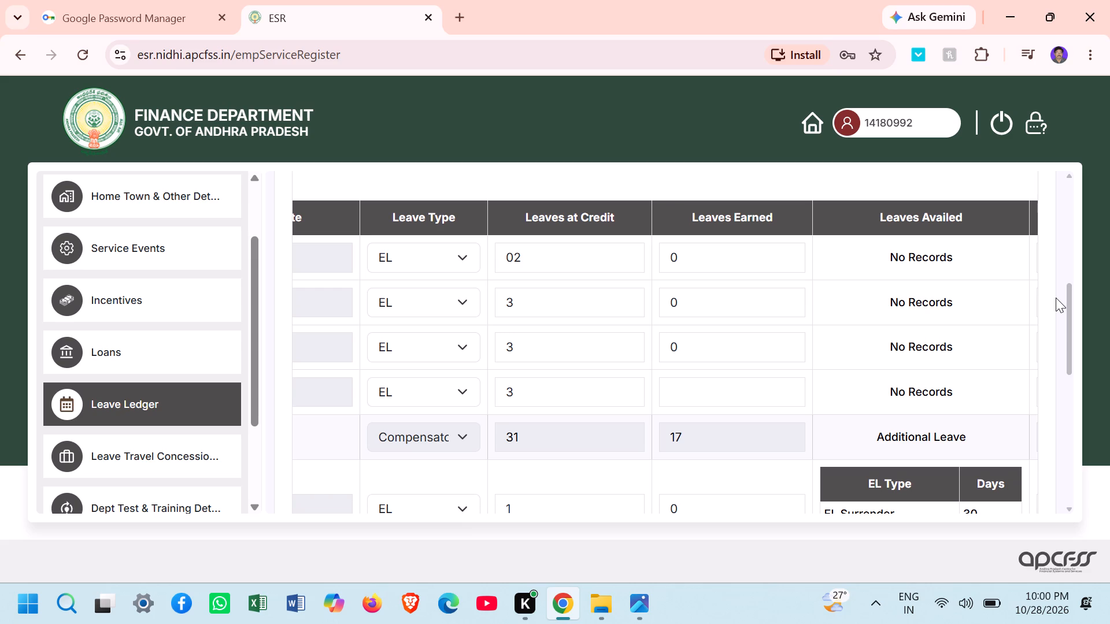
pyautogui.click(689, 251)
pyautogui.press('2')
# Set Leaves Earned to 03 in both row 2 and row 3 of the EL ledger.
pyautogui.moveTo(1070, 328); pyautogui.dragTo(1071, 389)
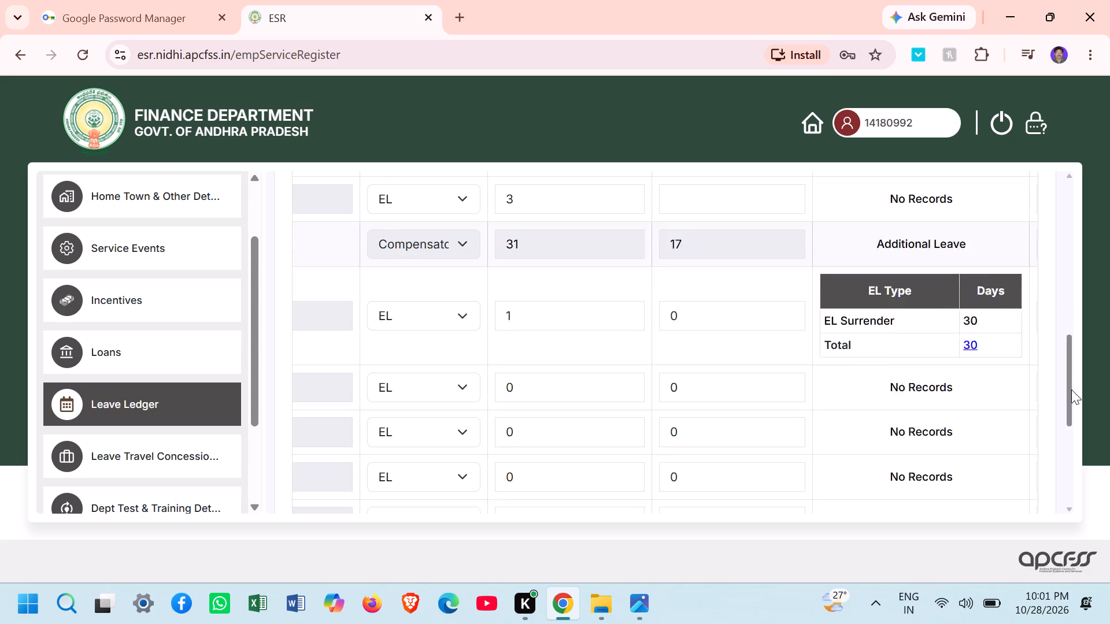
pyautogui.moveTo(1071, 389); pyautogui.dragTo(1074, 474)
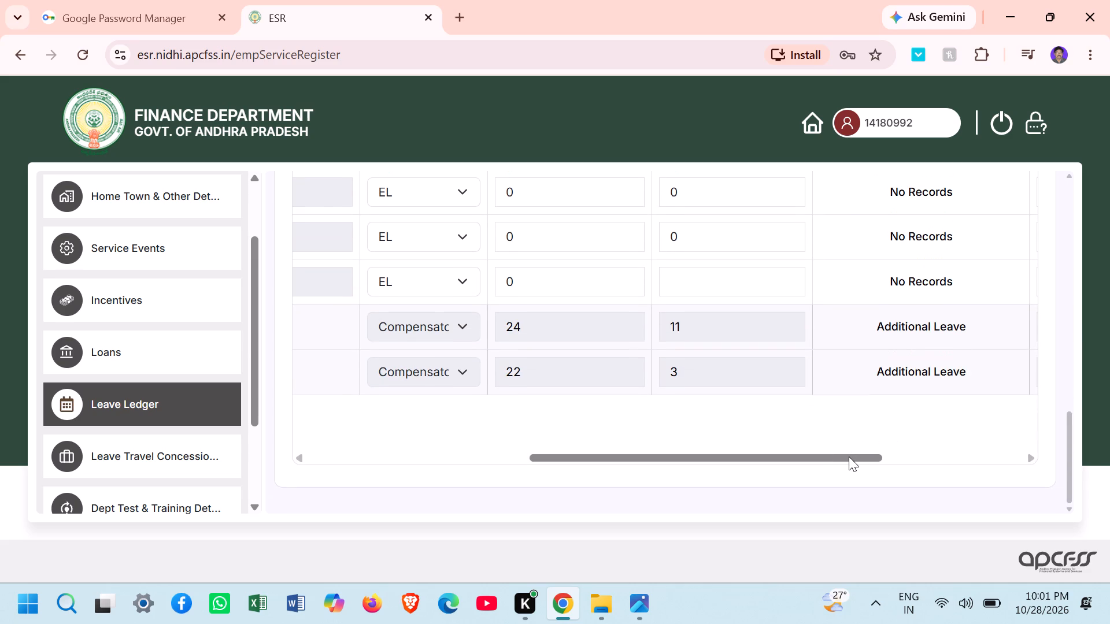
pyautogui.moveTo(849, 456); pyautogui.dragTo(1037, 425)
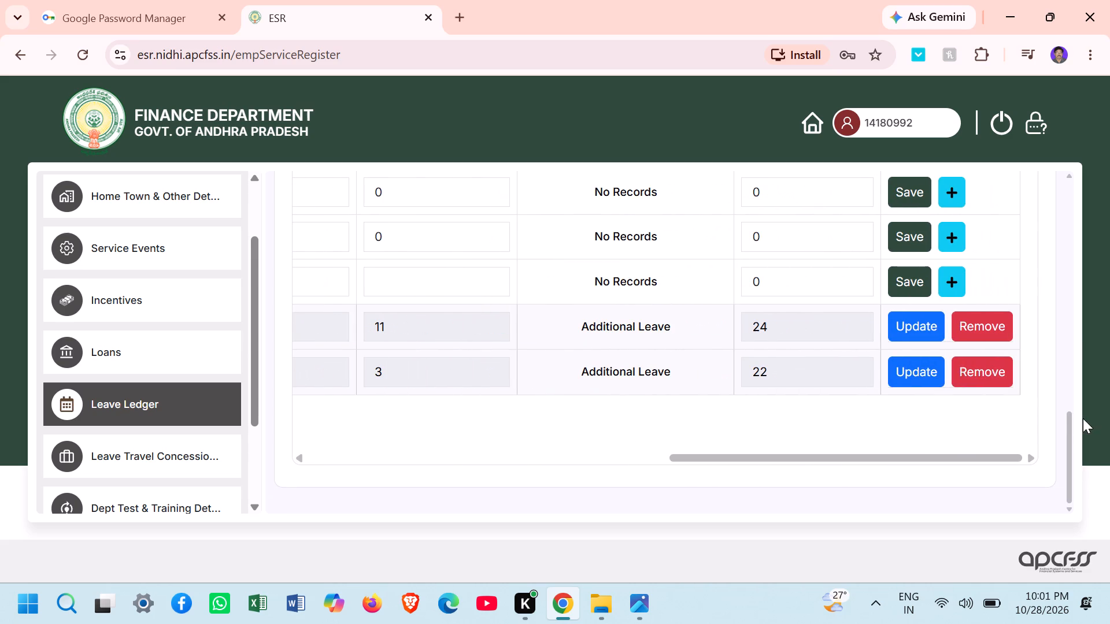
pyautogui.moveTo(1068, 425); pyautogui.dragTo(1049, 339)
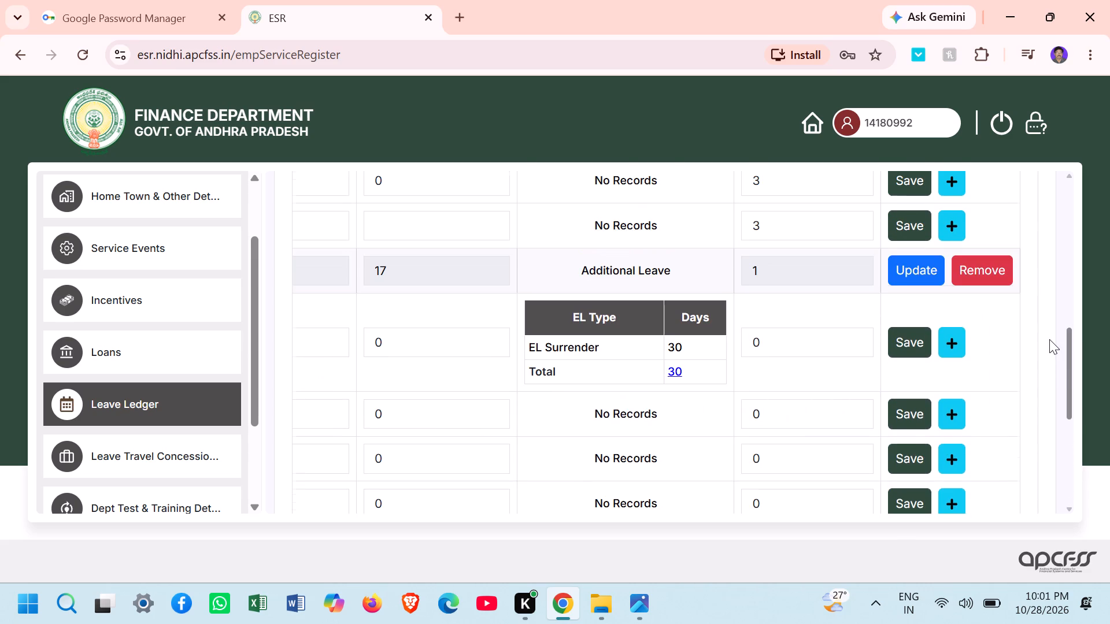
pyautogui.moveTo(1049, 339); pyautogui.dragTo(1036, 286)
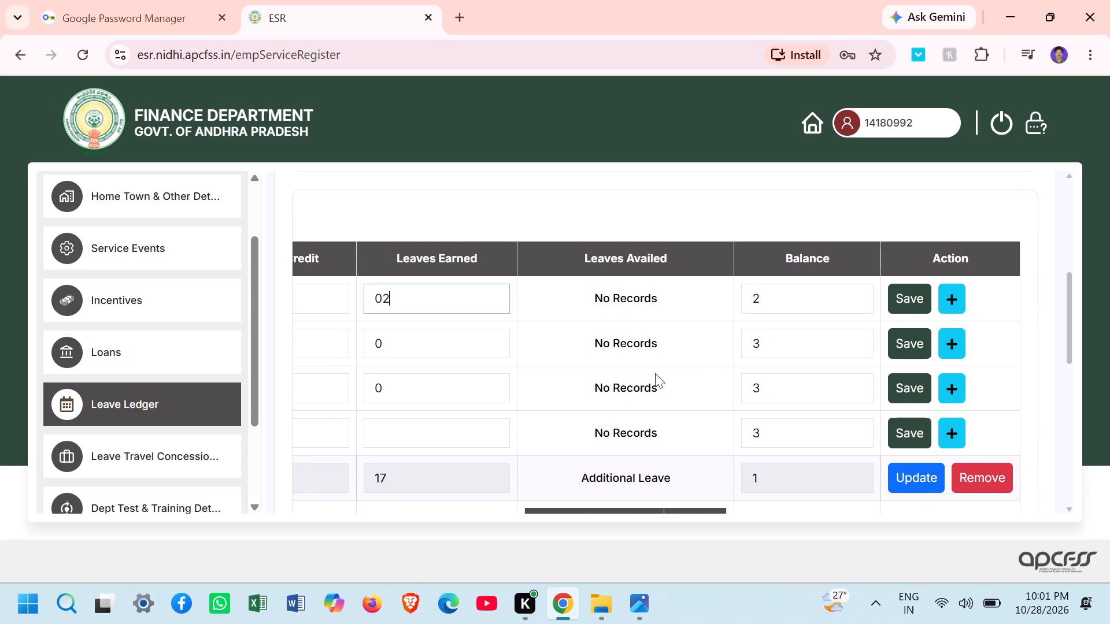
pyautogui.click(419, 350)
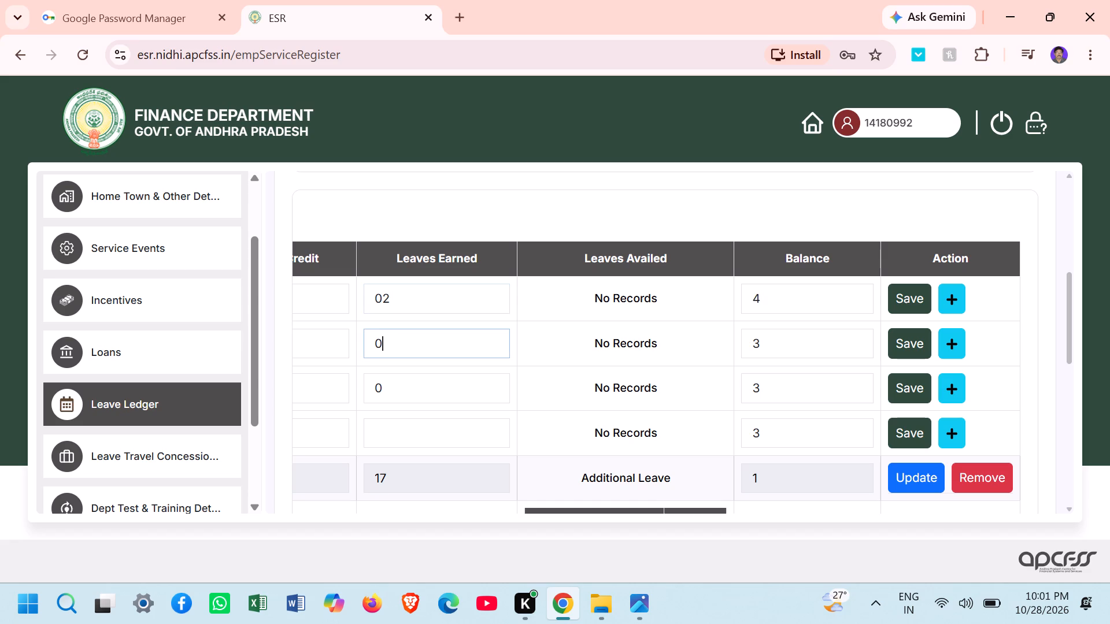
pyautogui.press('3')
pyautogui.click(387, 381)
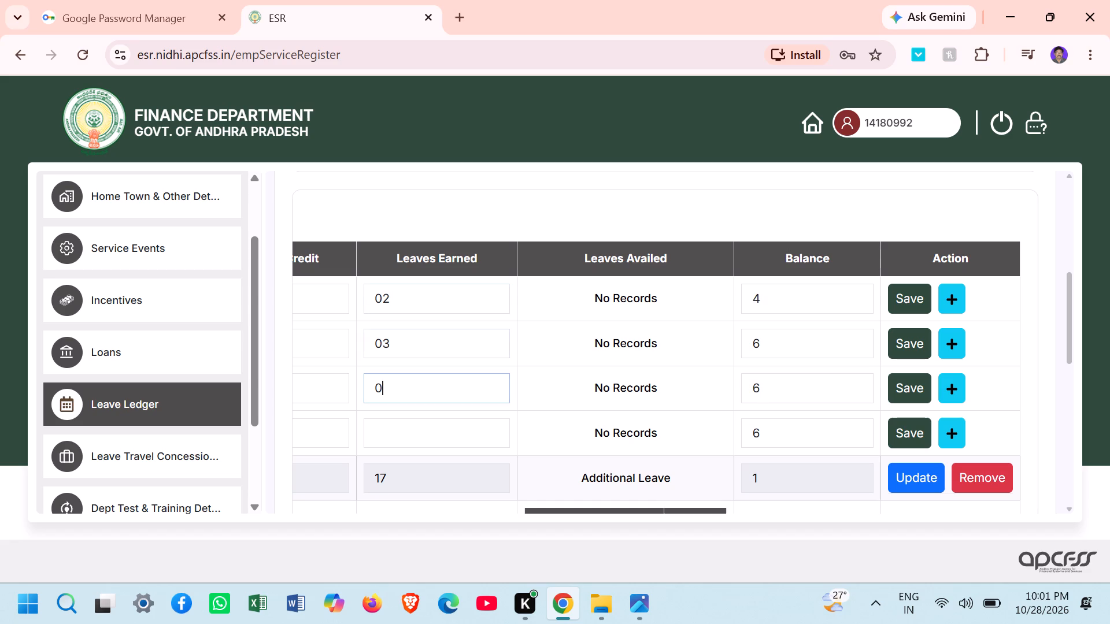
pyautogui.press('3')
pyautogui.click(402, 433)
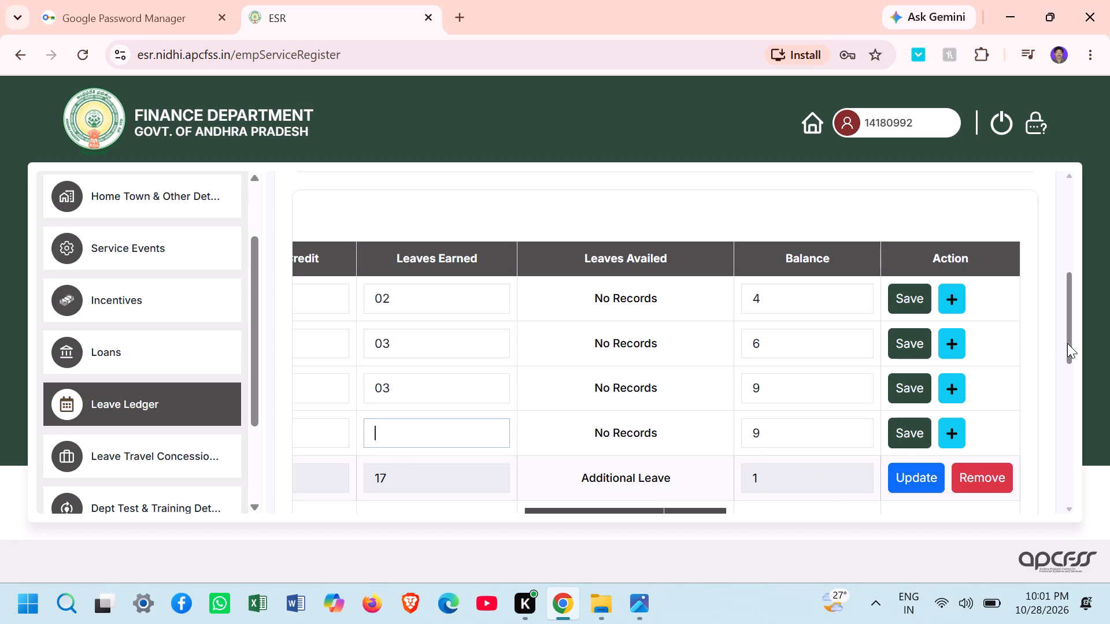
# Set Leaves at Credit in row 2 of the EL ledger, ending 30/06/1999, to 03.
pyautogui.moveTo(1067, 343); pyautogui.dragTo(1070, 387)
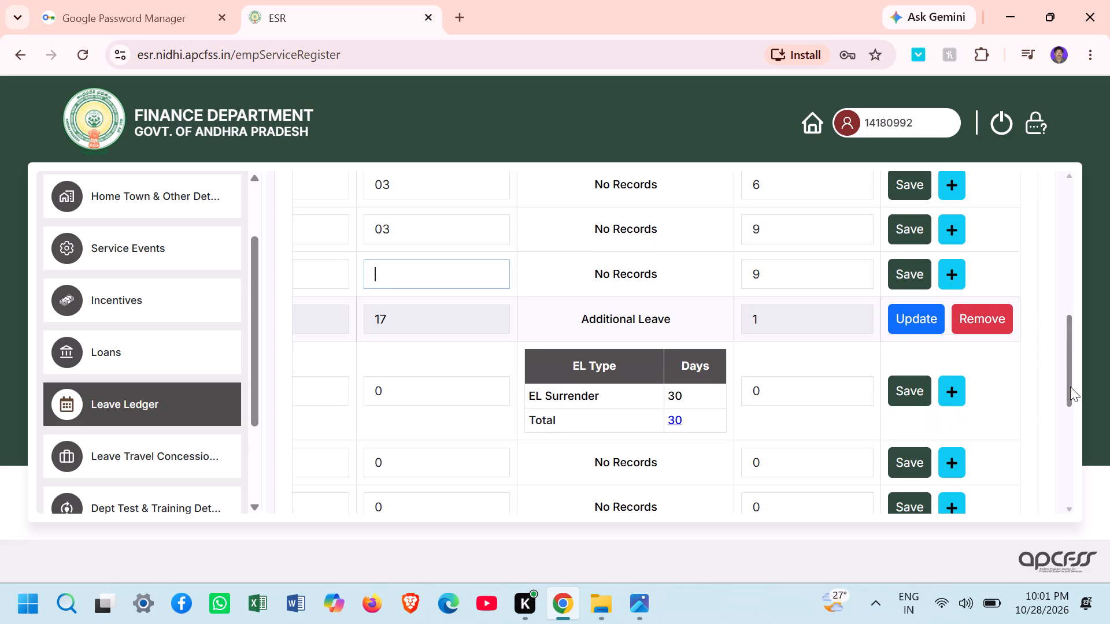
pyautogui.moveTo(1070, 387); pyautogui.dragTo(1074, 391)
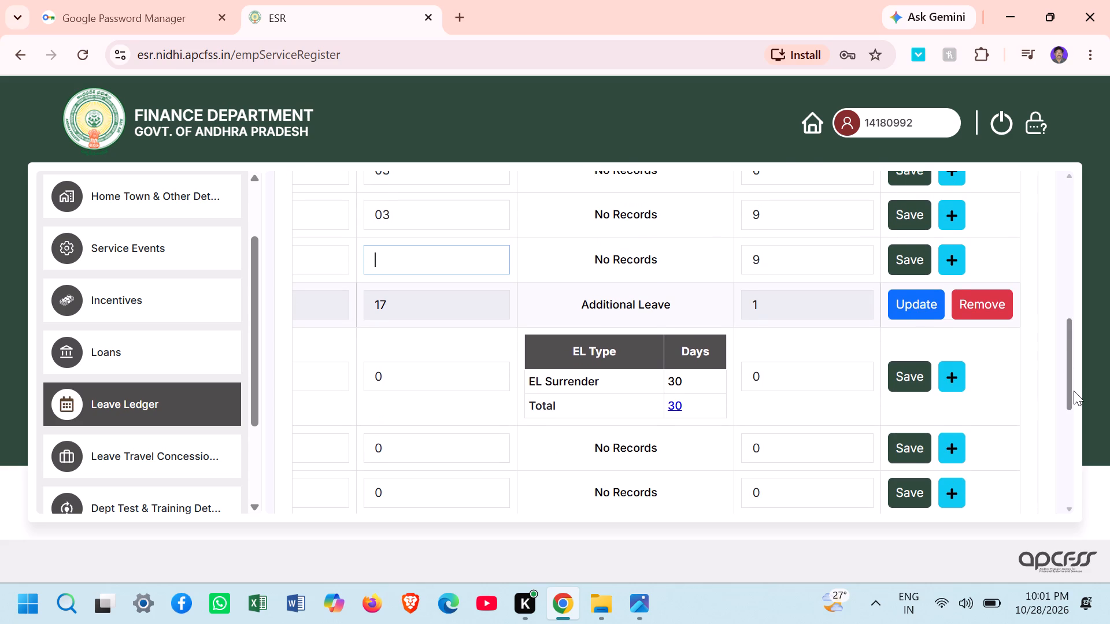
pyautogui.moveTo(1074, 391); pyautogui.dragTo(1076, 475)
pyautogui.moveTo(888, 488); pyautogui.dragTo(823, 493)
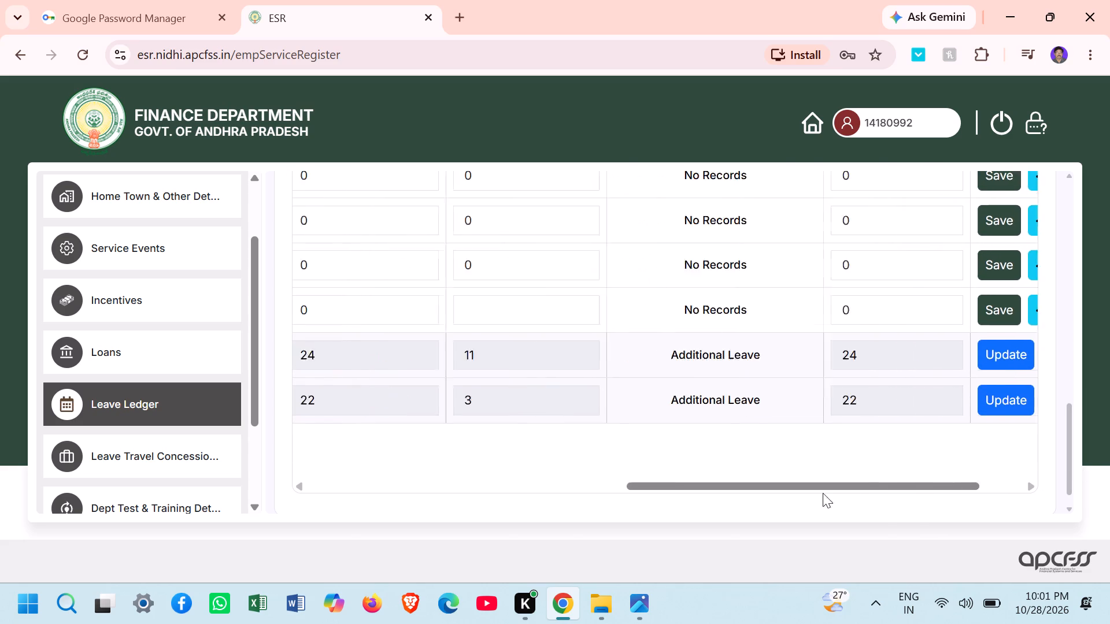
pyautogui.moveTo(823, 493); pyautogui.dragTo(667, 477)
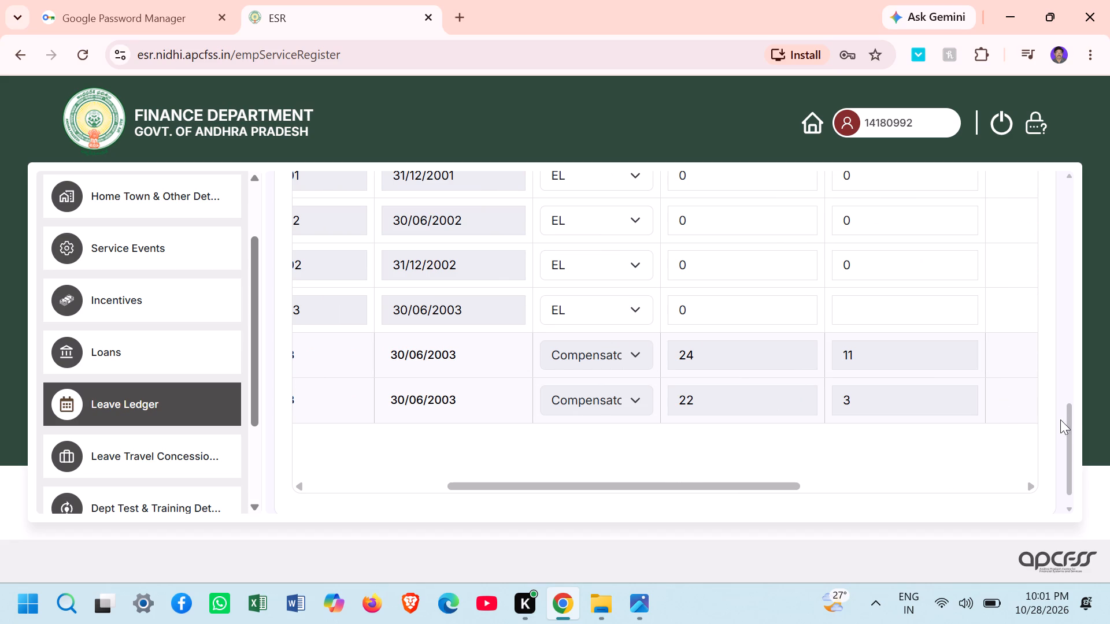
pyautogui.moveTo(1068, 425); pyautogui.dragTo(1055, 306)
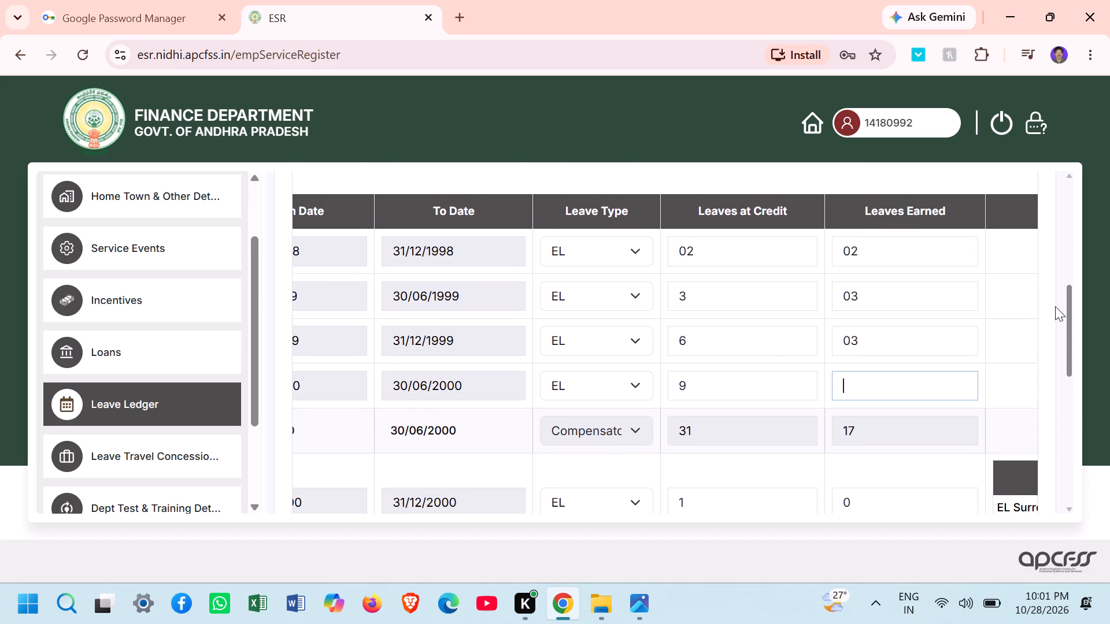
pyautogui.moveTo(1055, 306); pyautogui.dragTo(1054, 302)
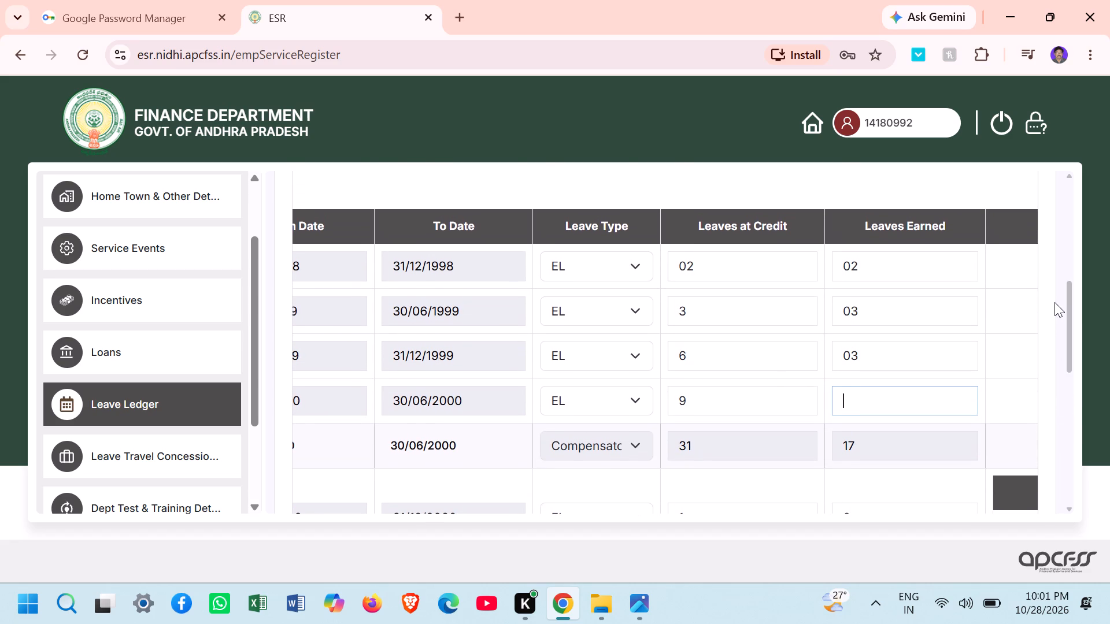
pyautogui.click(675, 309)
pyautogui.press('0')
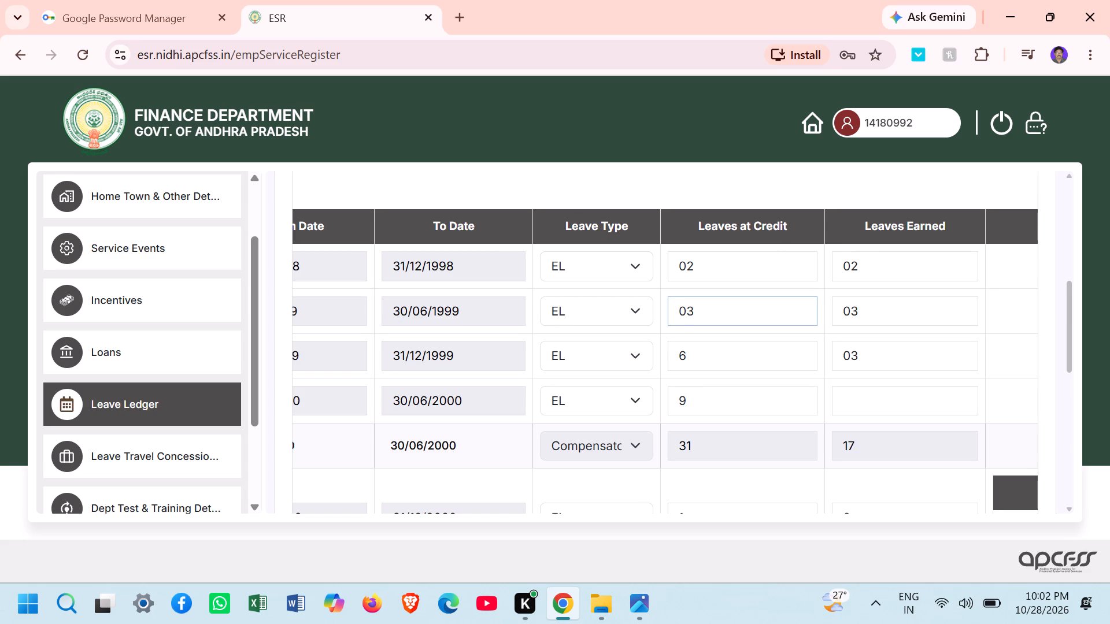
# Set Leaves at Credit in the EL ledger to 06 in row 3 and 09 in row 4.
pyautogui.click(681, 352)
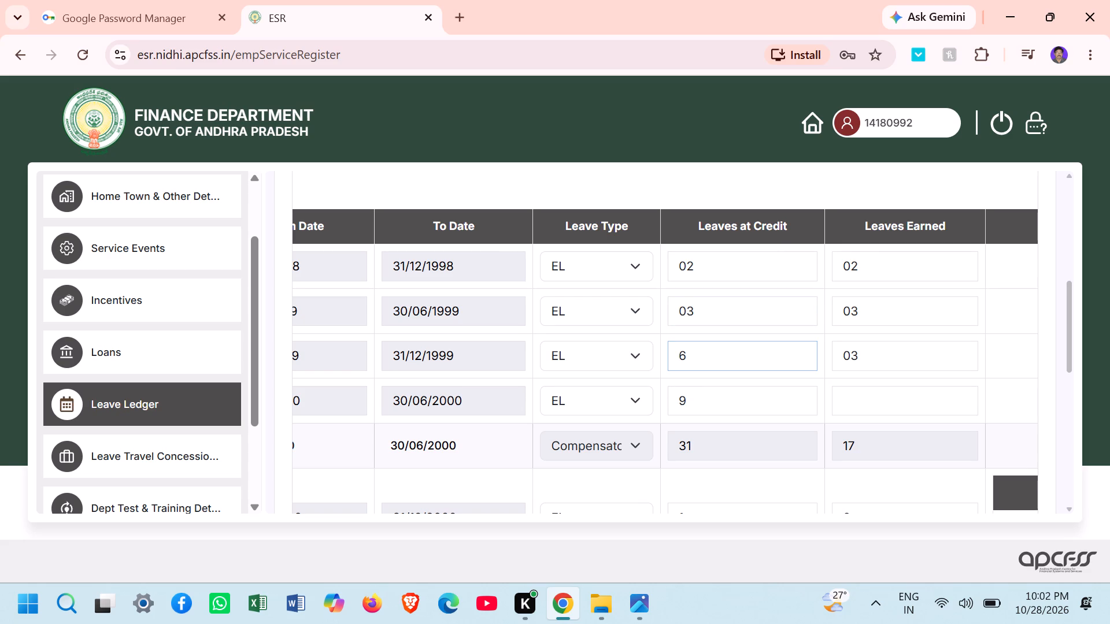
pyautogui.press('0')
pyautogui.click(679, 395)
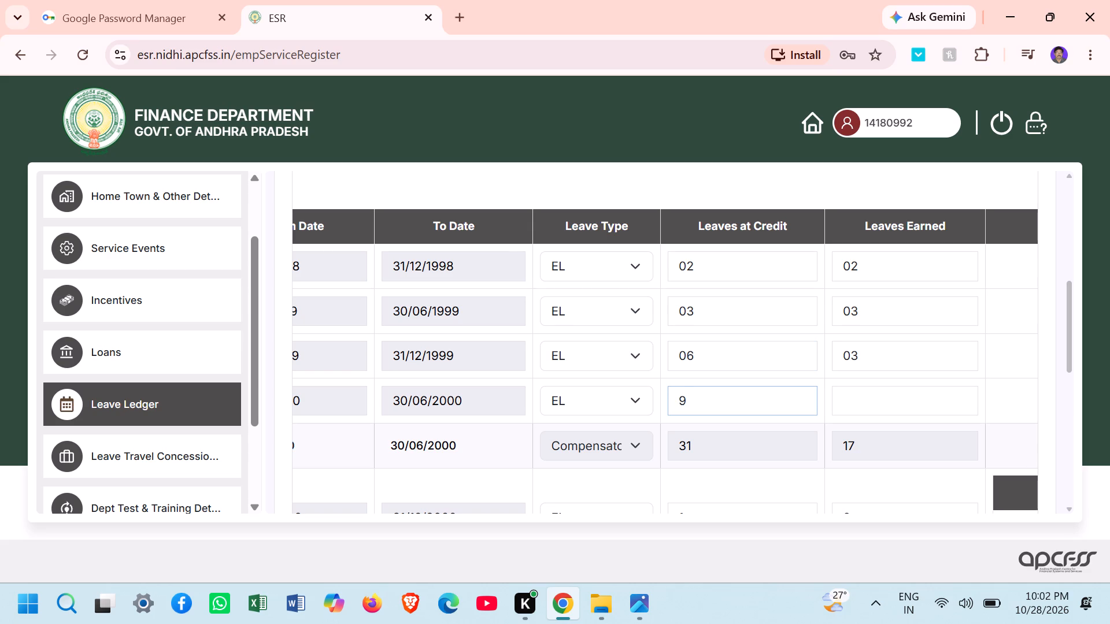
pyautogui.press('0')
pyautogui.click(971, 407)
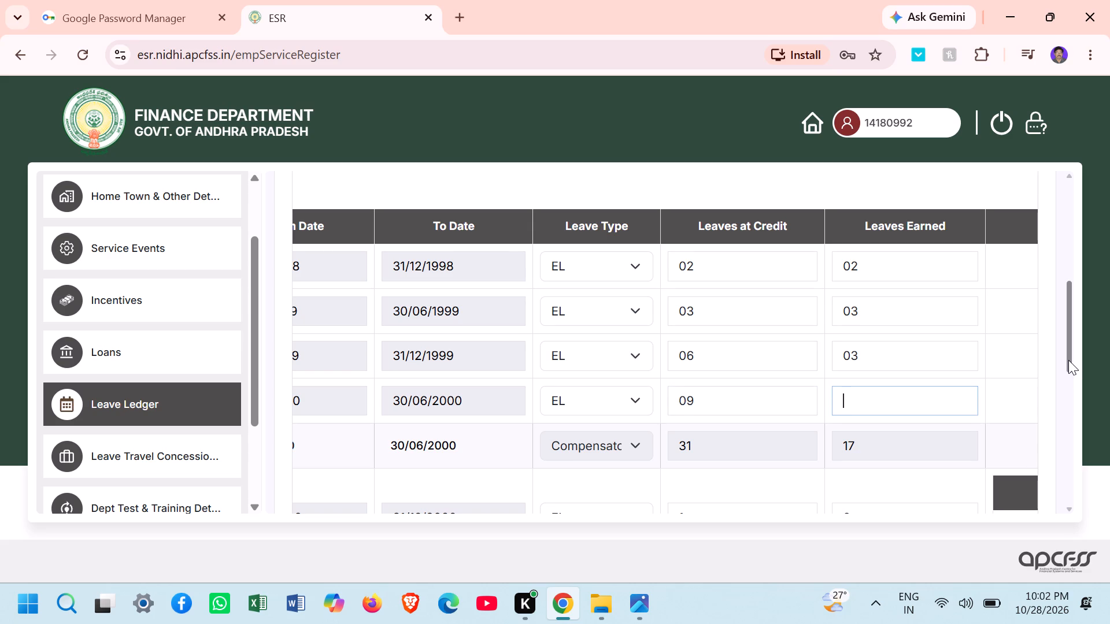
# Set the SR Entry Date of row 4 in the EL ledger, the period starting 01/01/2000, to 30/06/2000.
pyautogui.moveTo(1070, 361); pyautogui.dragTo(1070, 382)
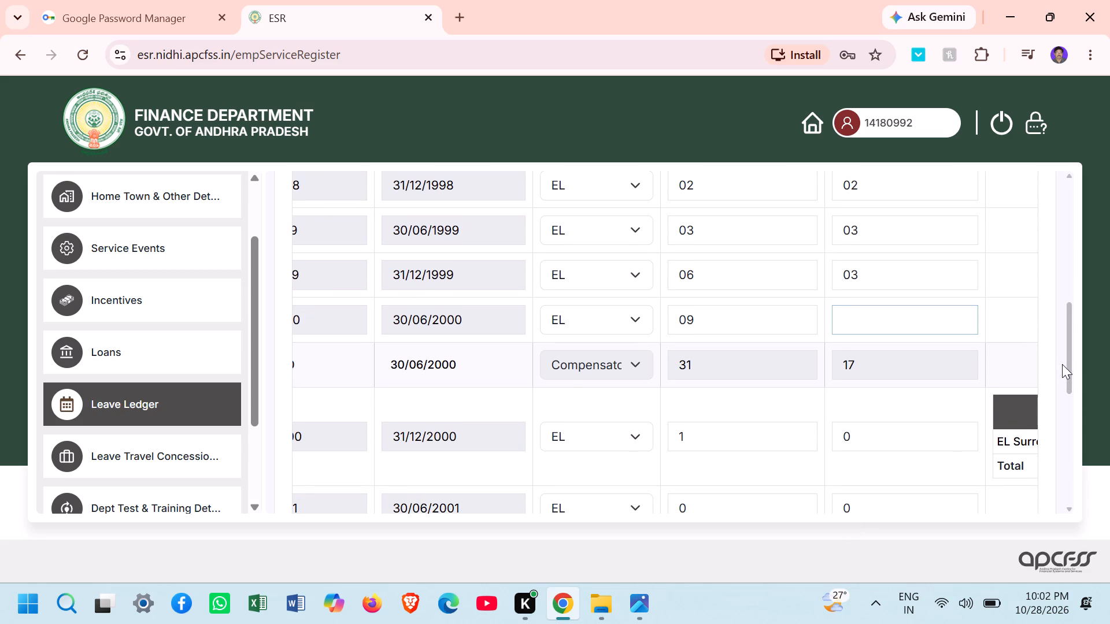
pyautogui.moveTo(1069, 369); pyautogui.dragTo(1065, 439)
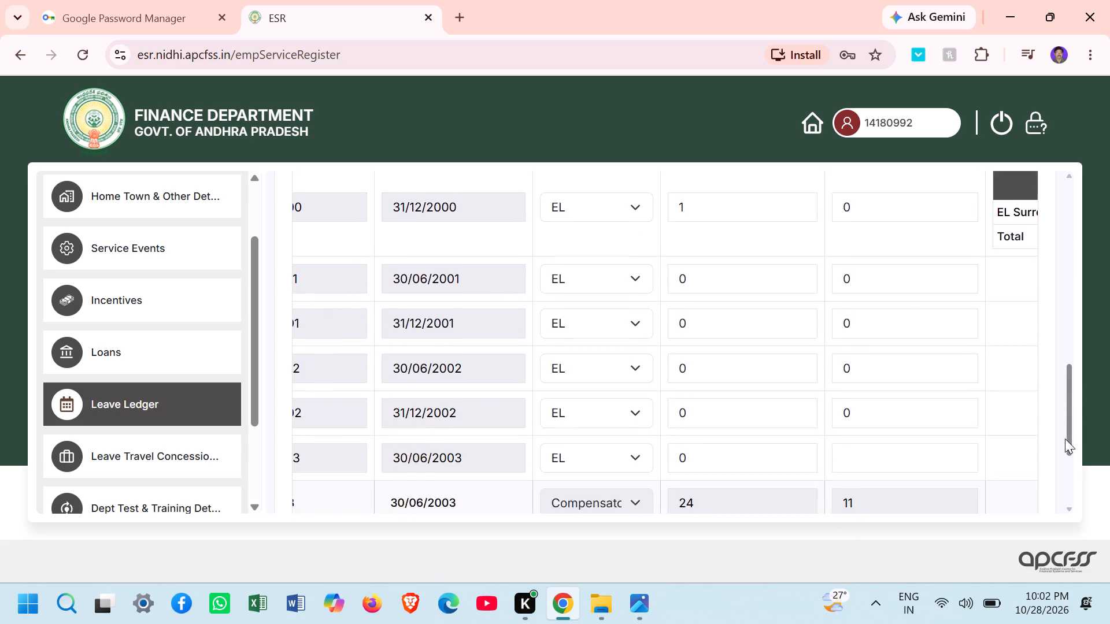
pyautogui.moveTo(1065, 439); pyautogui.dragTo(1061, 478)
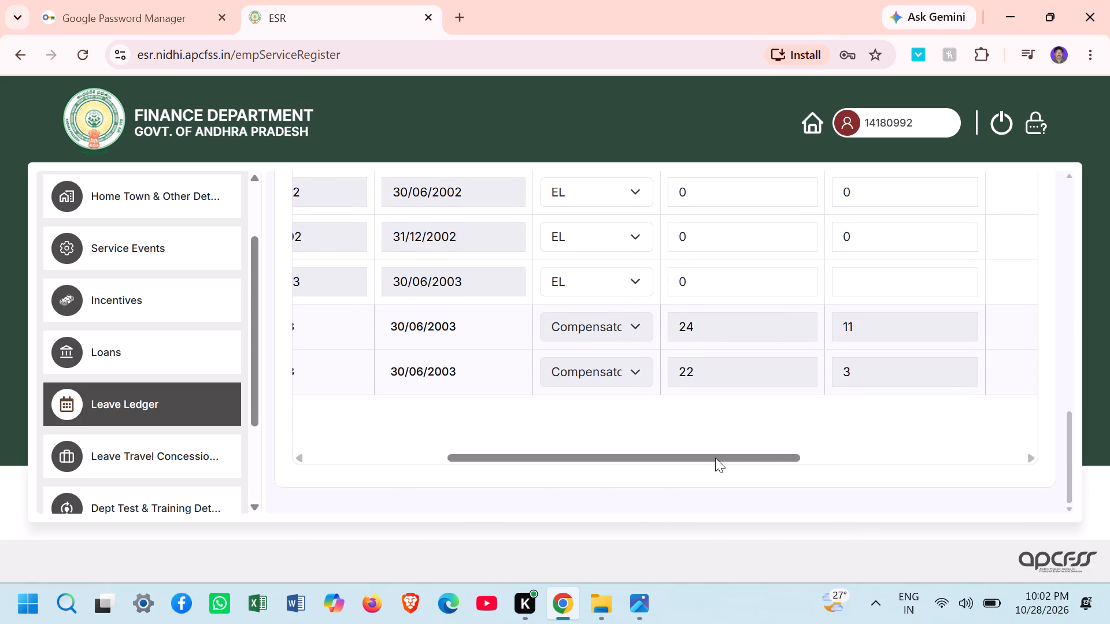
pyautogui.click(715, 458)
pyautogui.moveTo(715, 458); pyautogui.dragTo(556, 448)
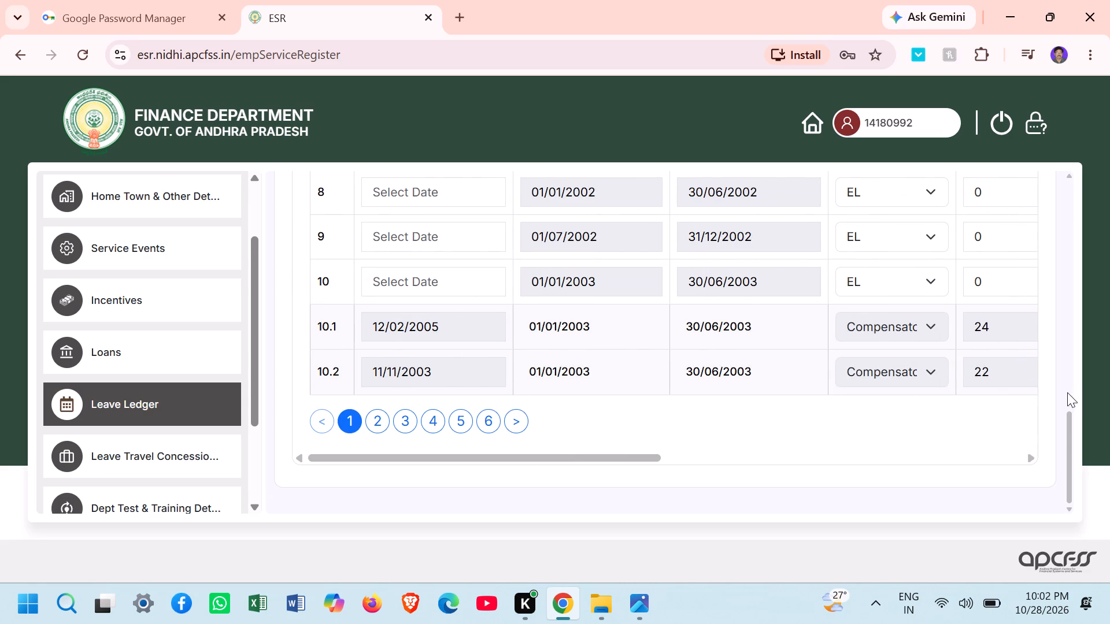
pyautogui.moveTo(1066, 425); pyautogui.dragTo(1050, 343)
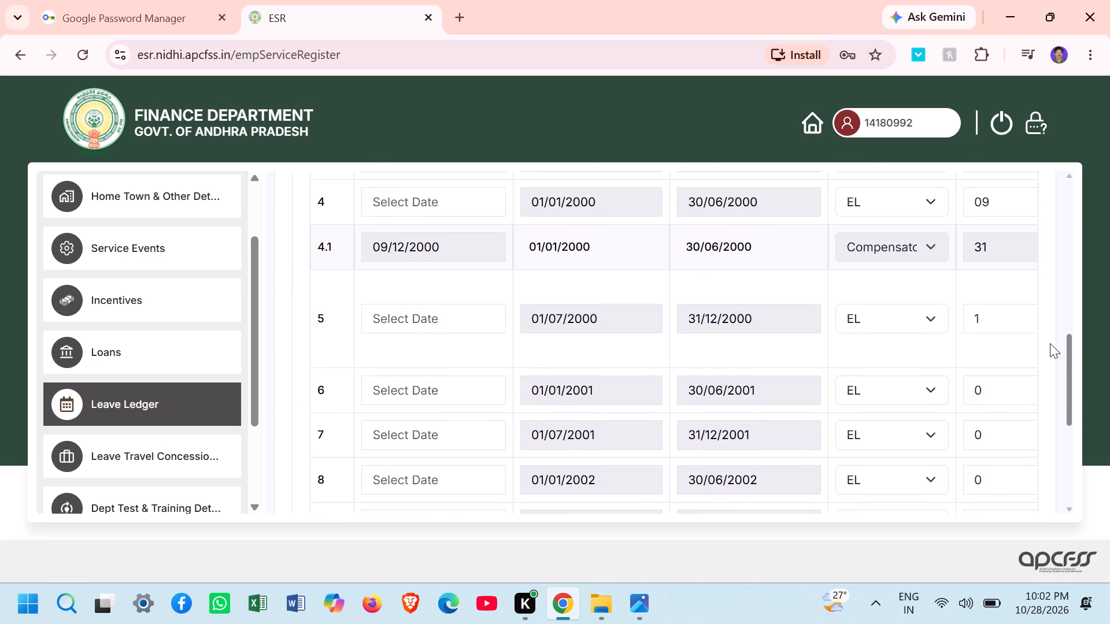
pyautogui.moveTo(1050, 343); pyautogui.dragTo(1039, 306)
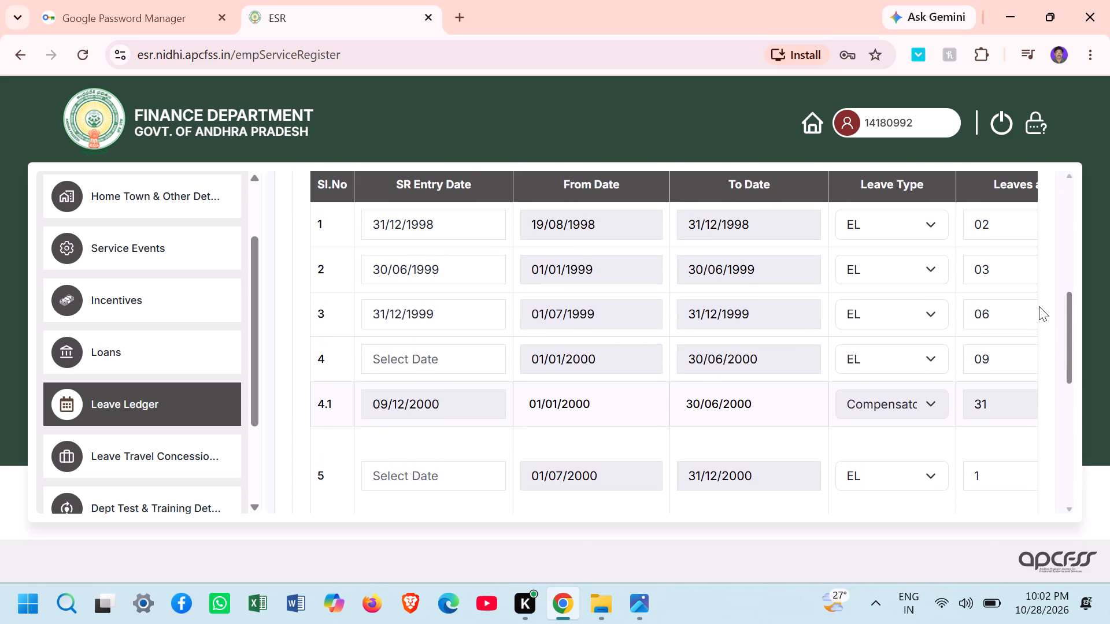
pyautogui.moveTo(1039, 306); pyautogui.dragTo(1038, 305)
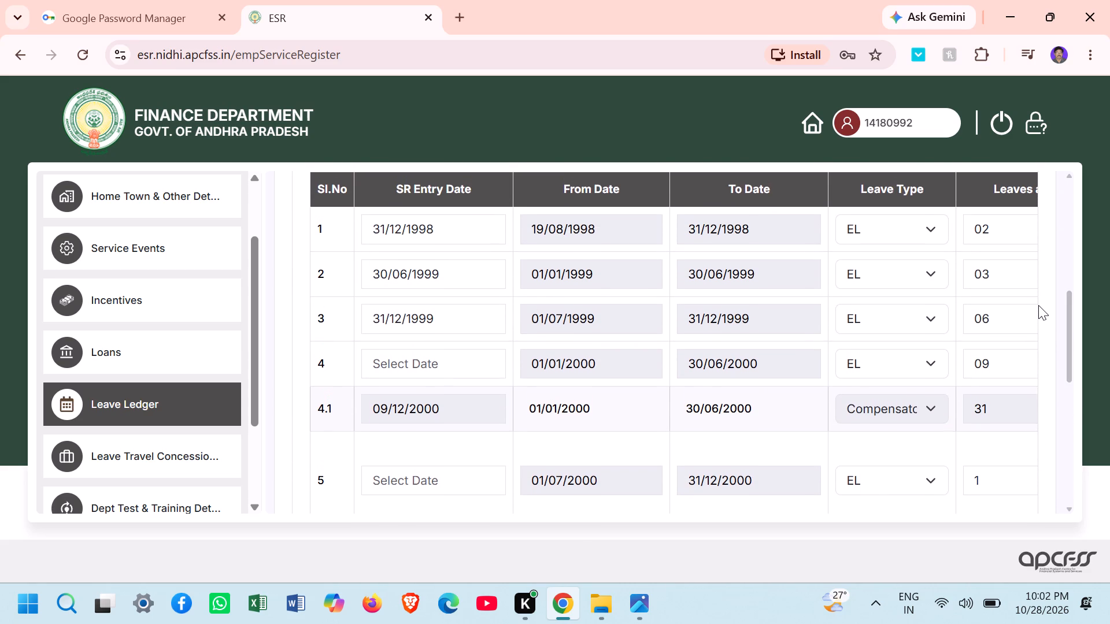
pyautogui.moveTo(1070, 311); pyautogui.dragTo(1067, 309)
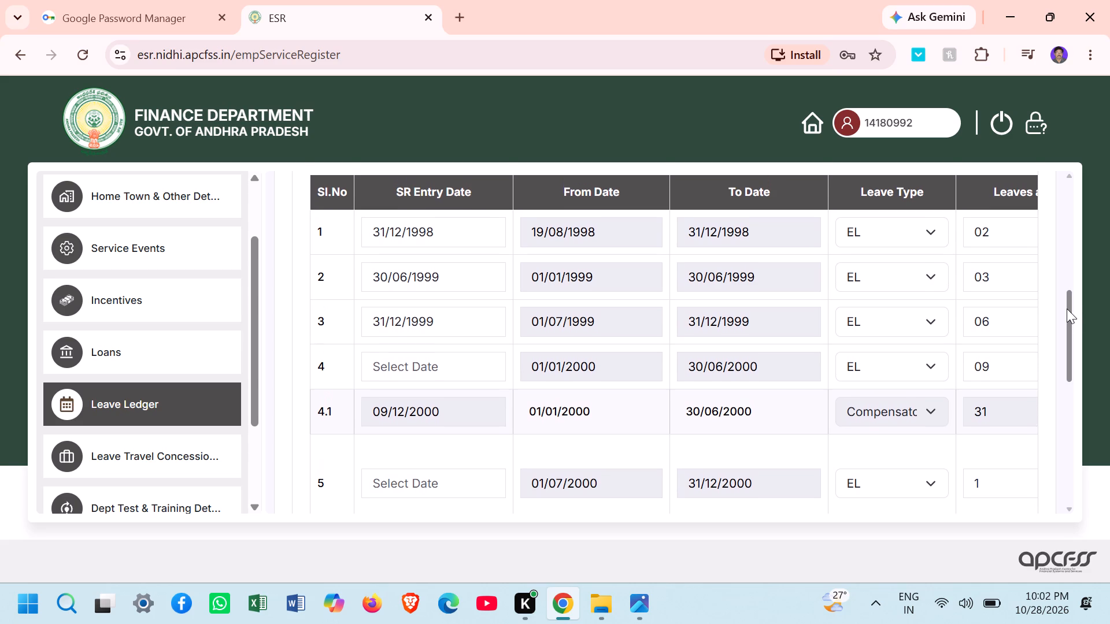
pyautogui.moveTo(1067, 309); pyautogui.dragTo(1065, 303)
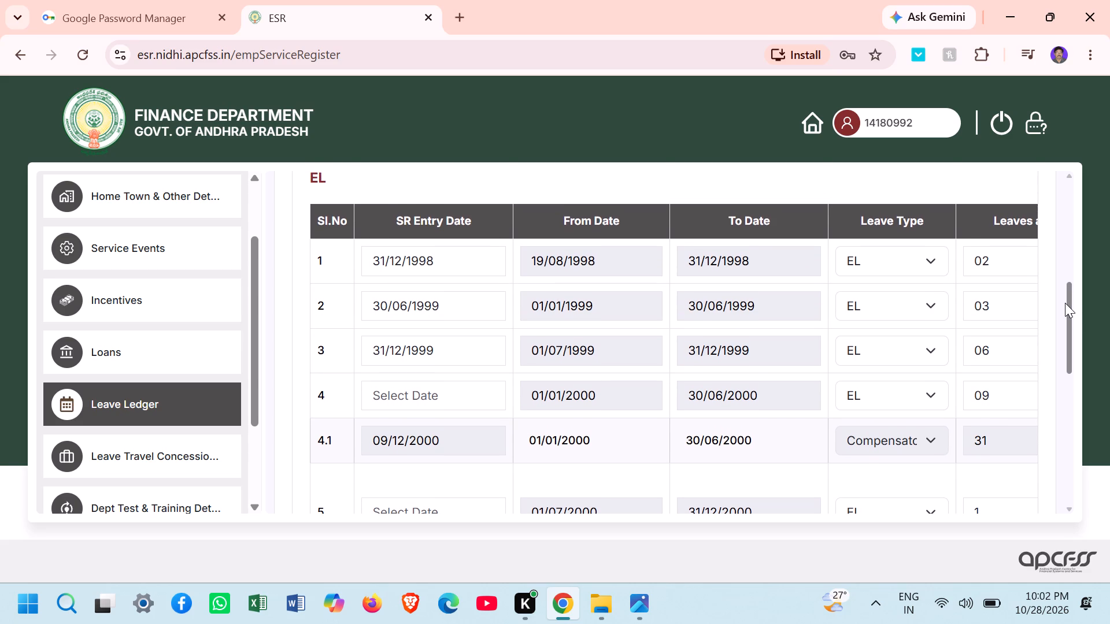
pyautogui.moveTo(1065, 303); pyautogui.dragTo(1065, 313)
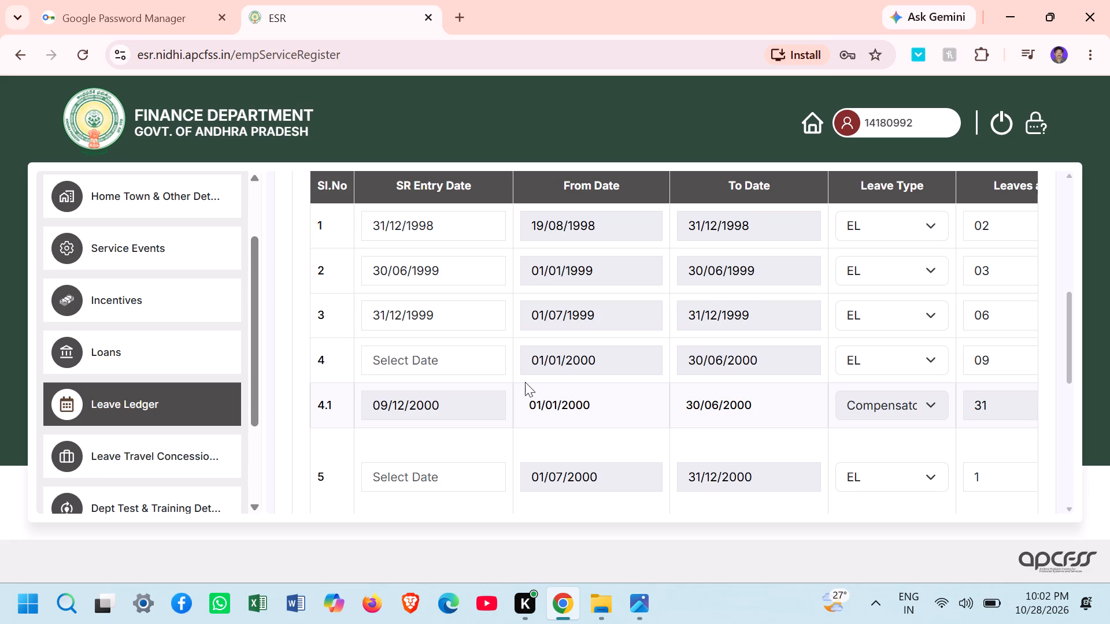
pyautogui.click(439, 359)
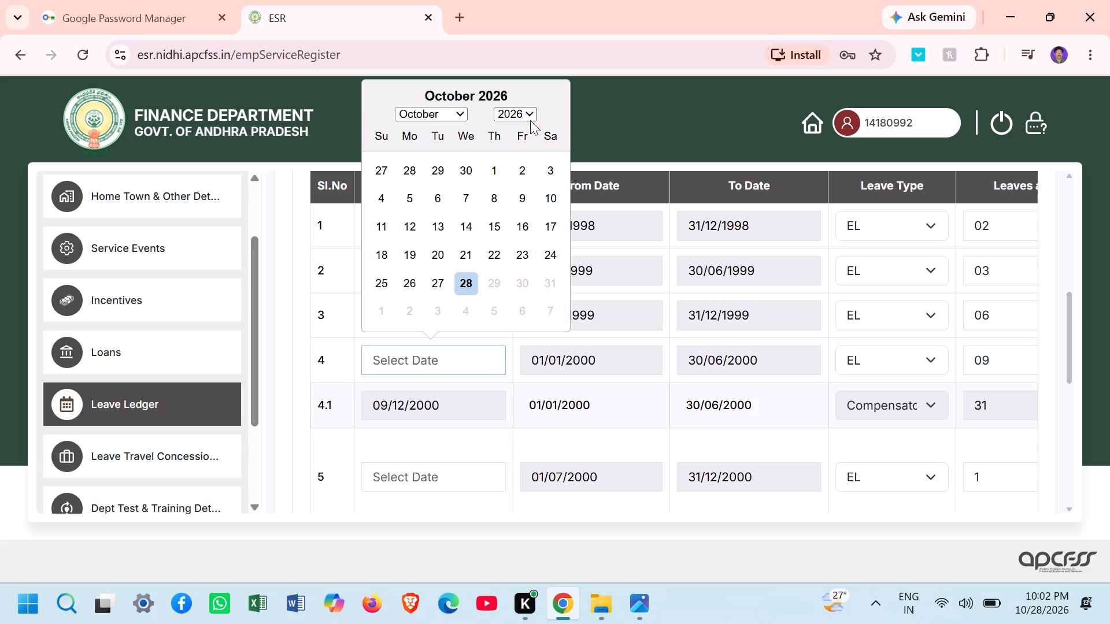
pyautogui.click(530, 120)
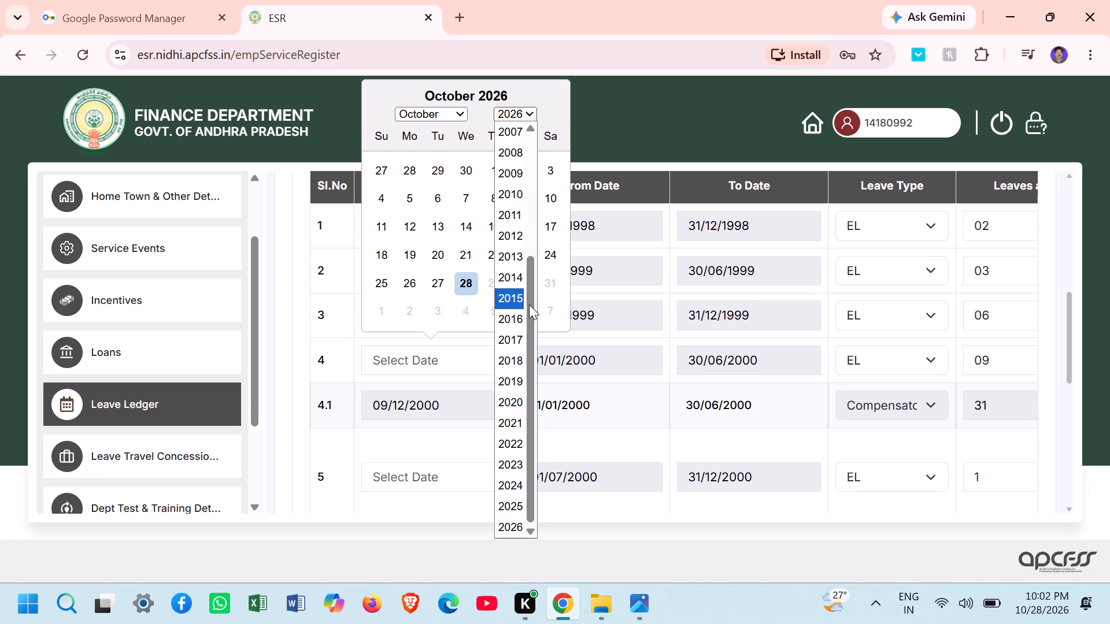
pyautogui.moveTo(529, 304); pyautogui.dragTo(532, 149)
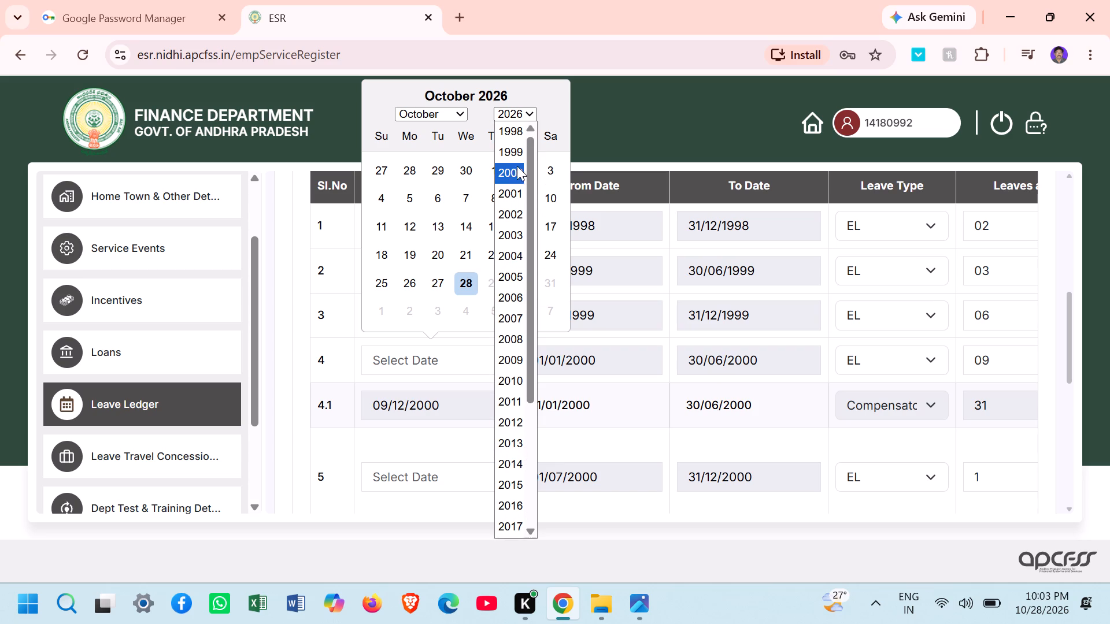
pyautogui.click(516, 170)
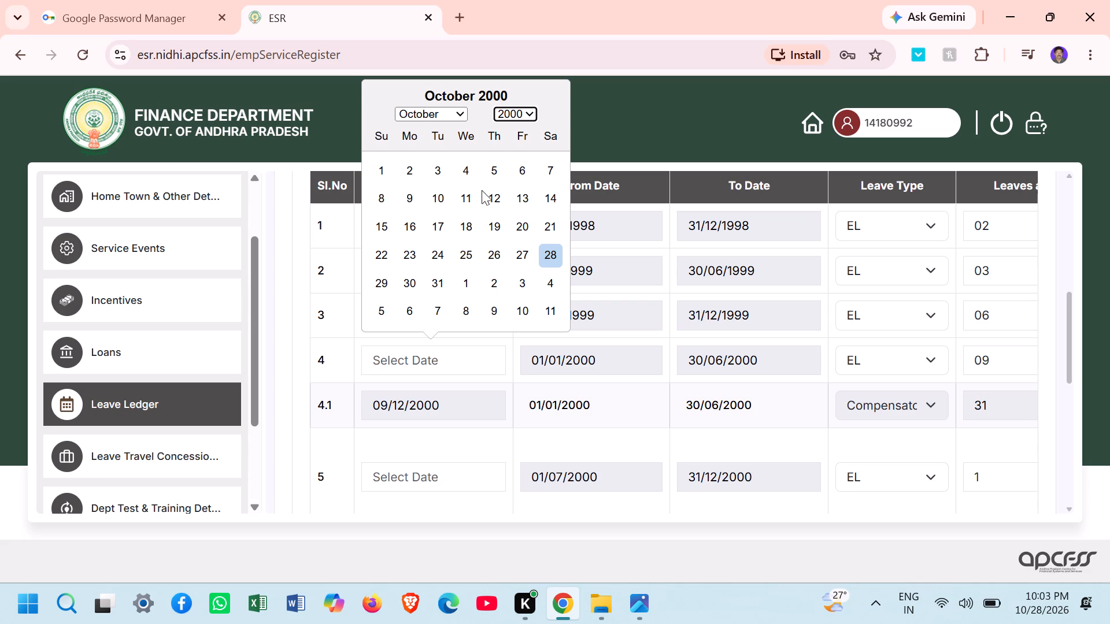
pyautogui.click(458, 111)
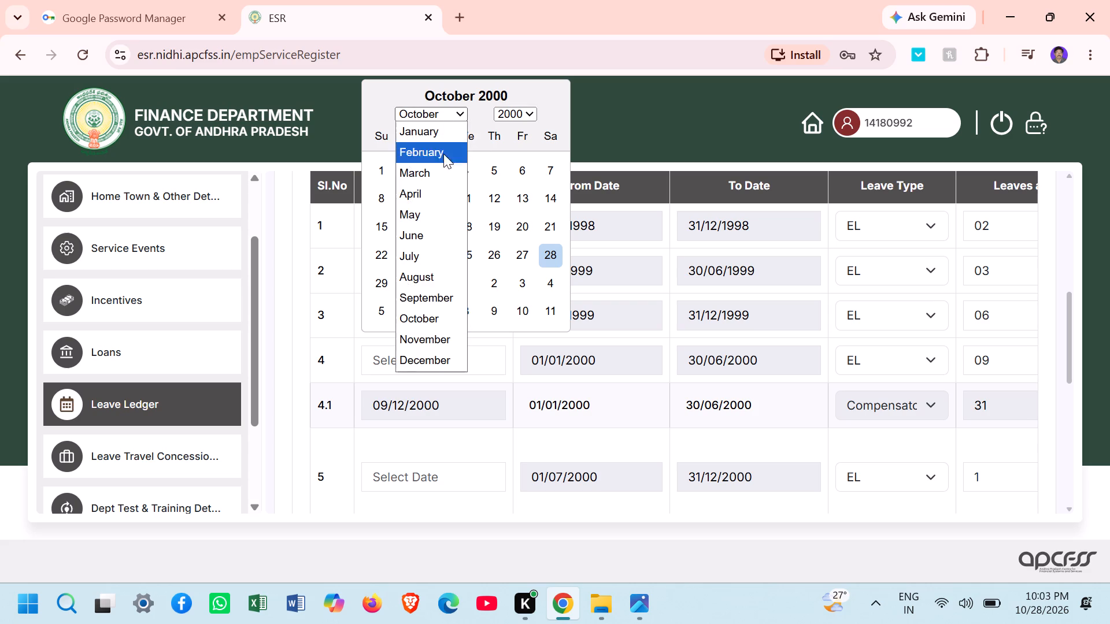
pyautogui.click(426, 231)
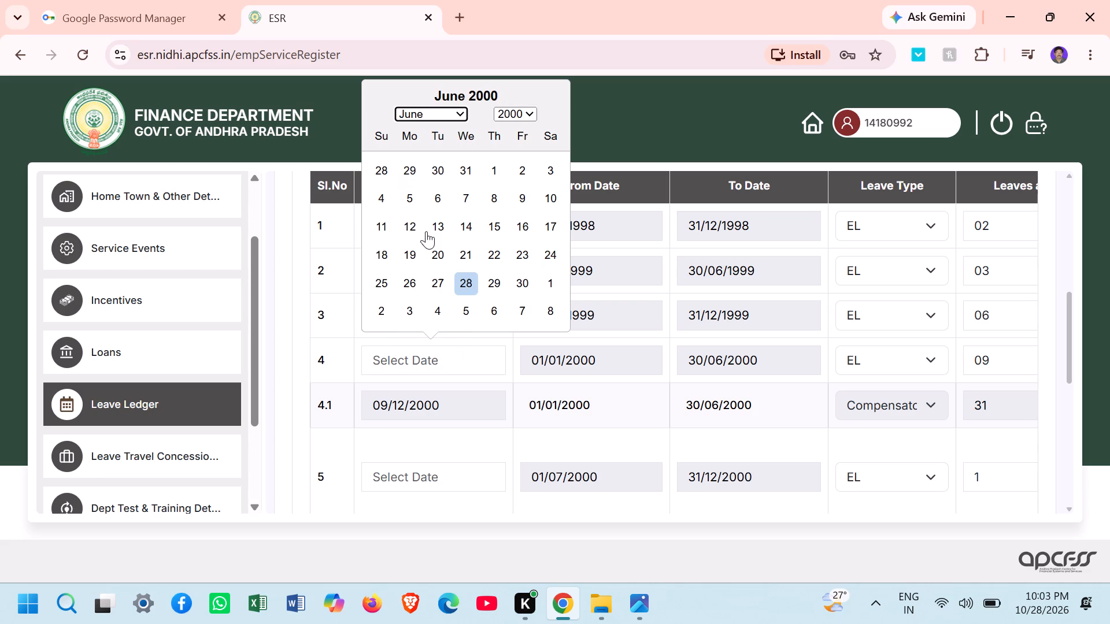